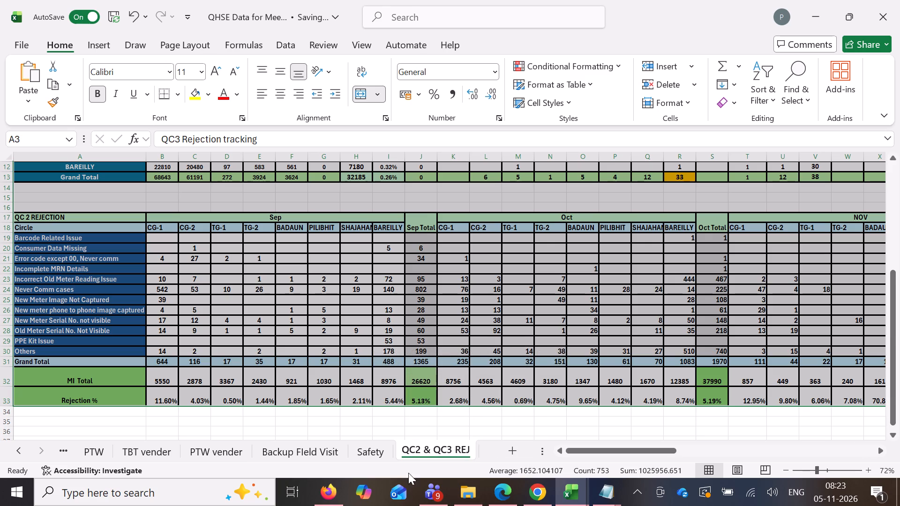
# Switch to Chrome and rebuild the QHSE Audit Report for Uttar Pradesh (MVVNL), 01-10-2026 to 31-10-2026.
pyautogui.click(539, 500)
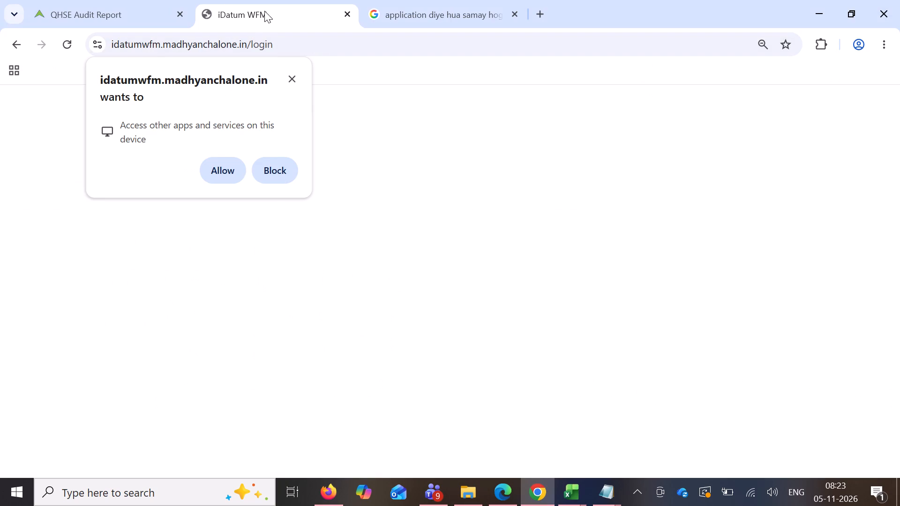
pyautogui.click(110, 13)
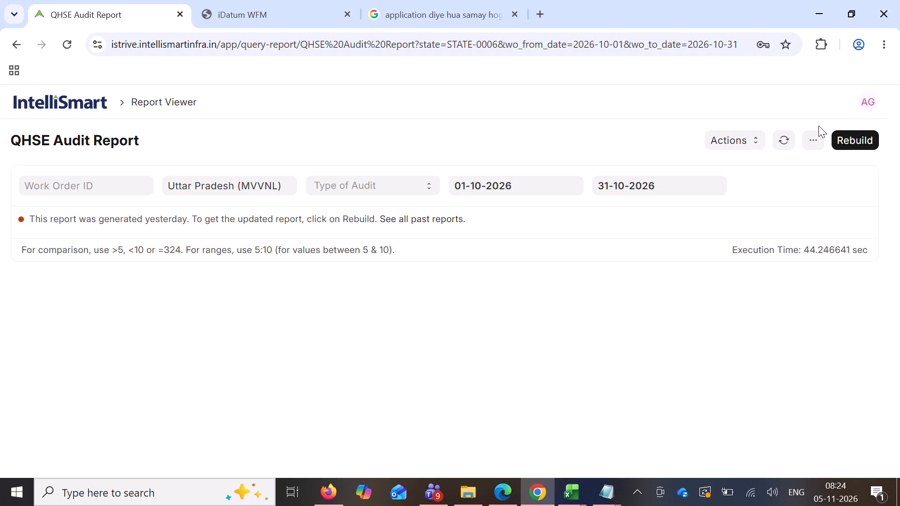
pyautogui.click(840, 141)
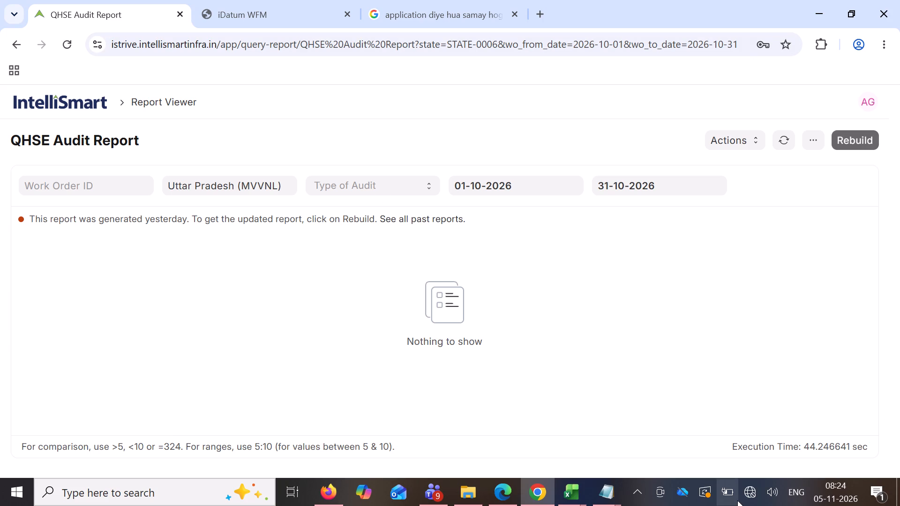
# Connect the computer to the iPhone 14 Wi-Fi network and check the connection status.
pyautogui.click(753, 497)
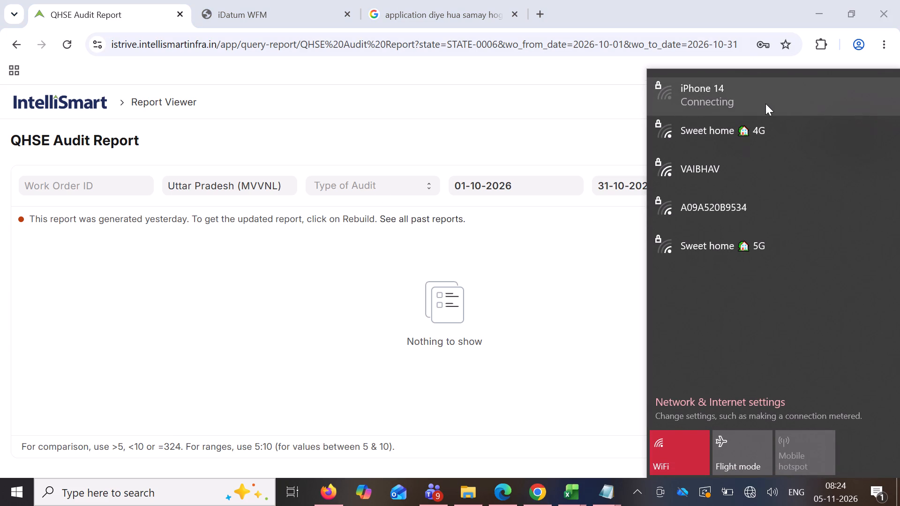
pyautogui.click(767, 104)
pyautogui.click(857, 160)
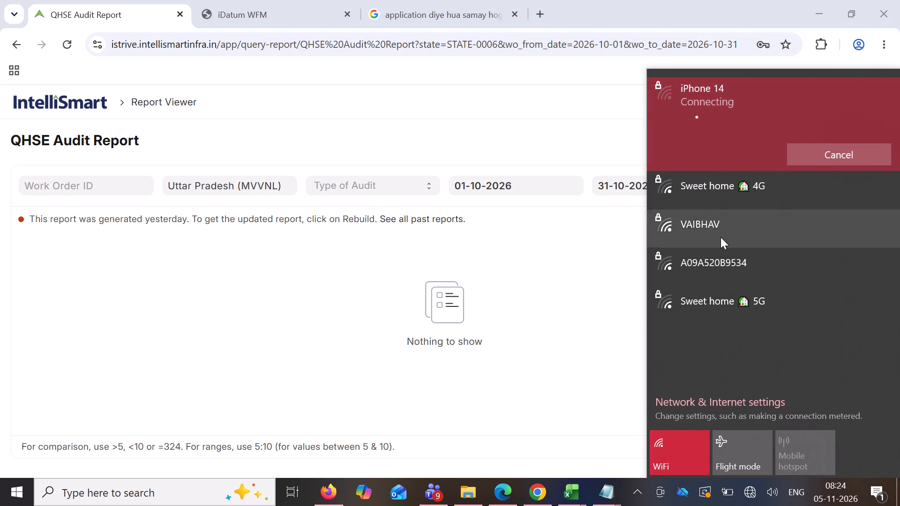
pyautogui.click(610, 283)
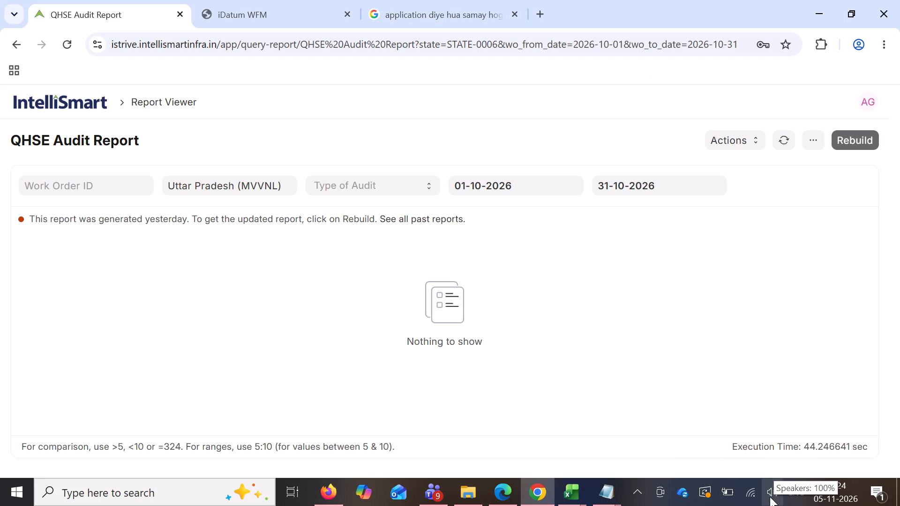
pyautogui.click(755, 497)
pyautogui.click(580, 297)
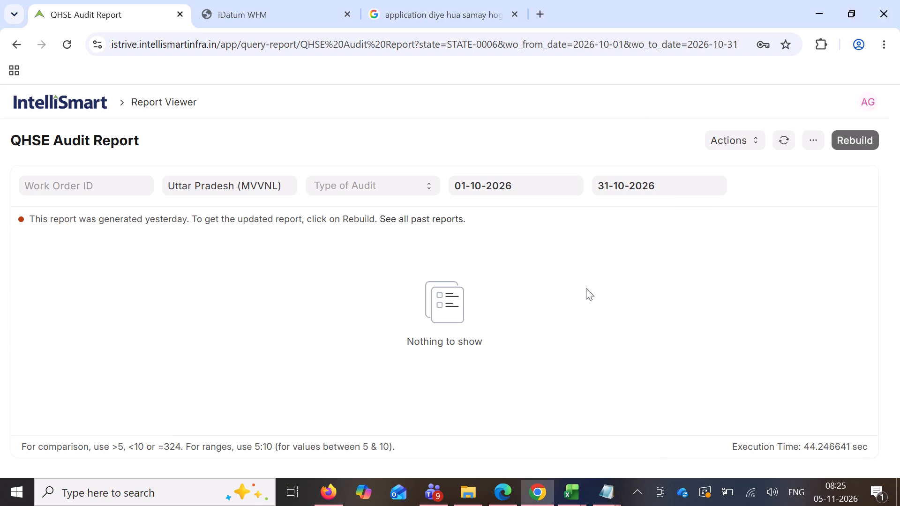
# Refresh the QHSE Audit Report to load the newly generated data.
pyautogui.click(787, 140)
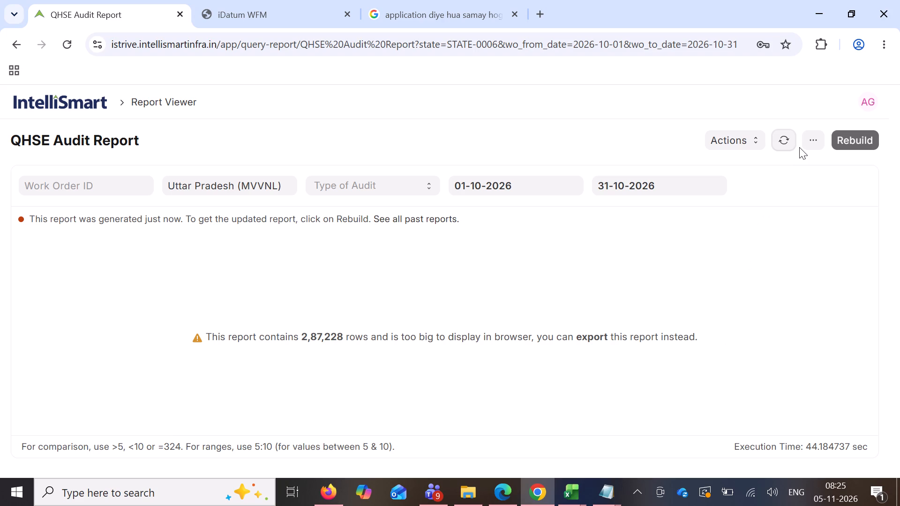
# Export the QHSE Audit Report in CSV format and download the file.
pyautogui.click(814, 144)
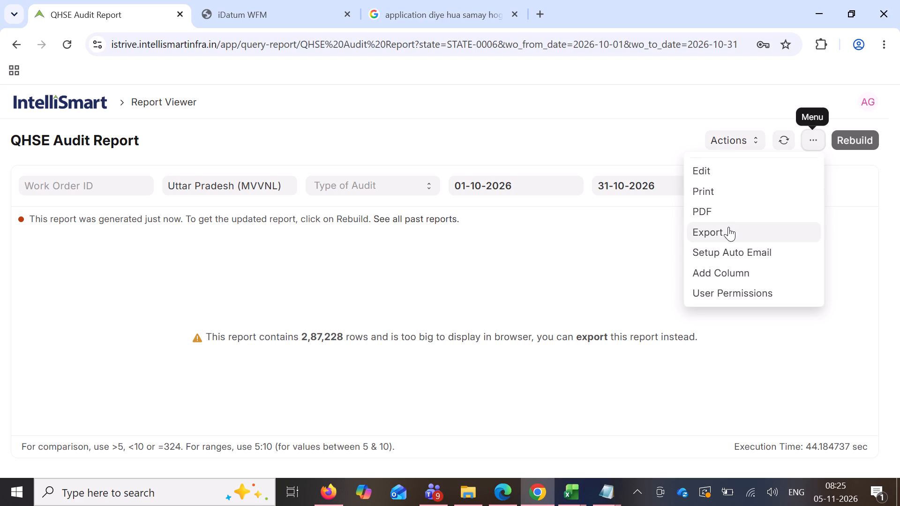
pyautogui.click(727, 231)
pyautogui.click(587, 191)
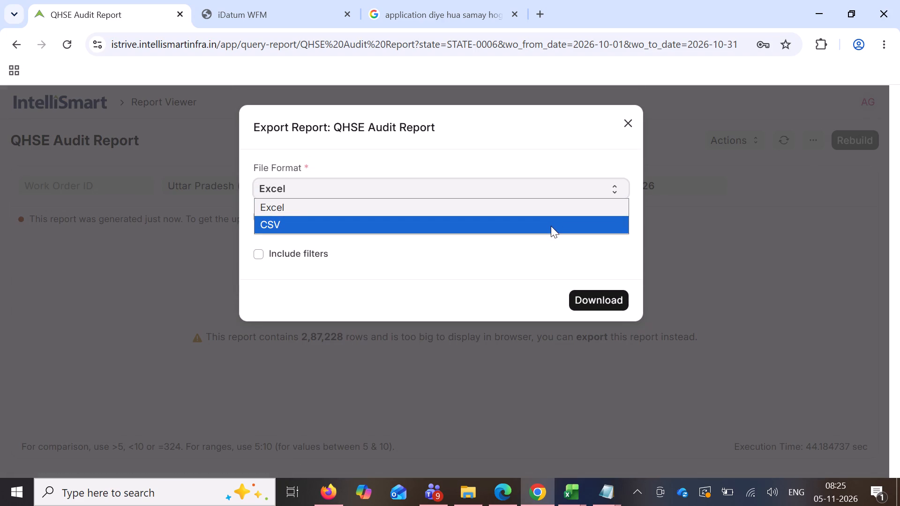
pyautogui.click(555, 222)
pyautogui.click(594, 325)
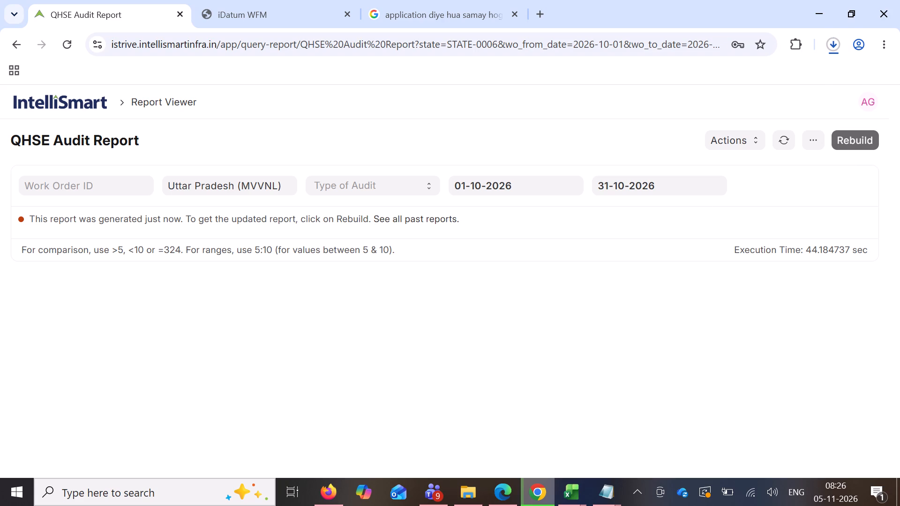
# Set the QHSE Audit Report's work order date range to 18-08-2026 through 31-08-2026.
pyautogui.click(505, 183)
pyautogui.click(472, 221)
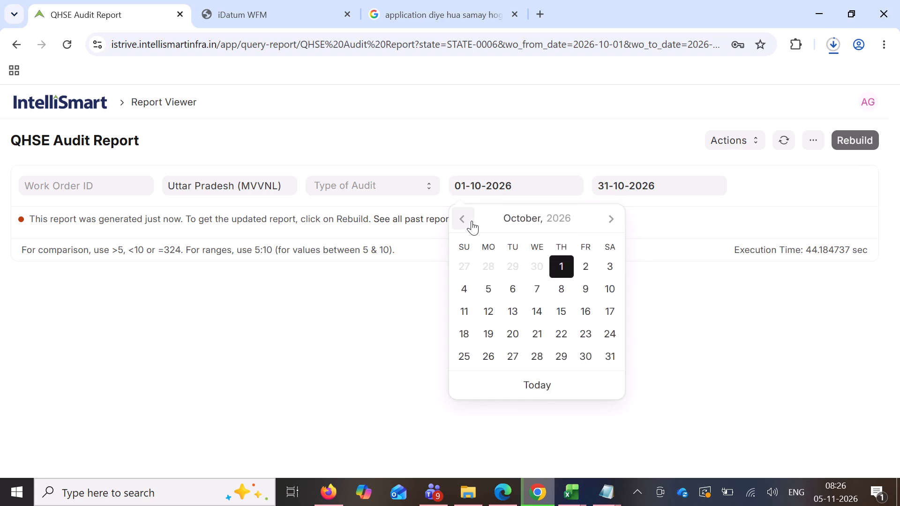
pyautogui.click(517, 268)
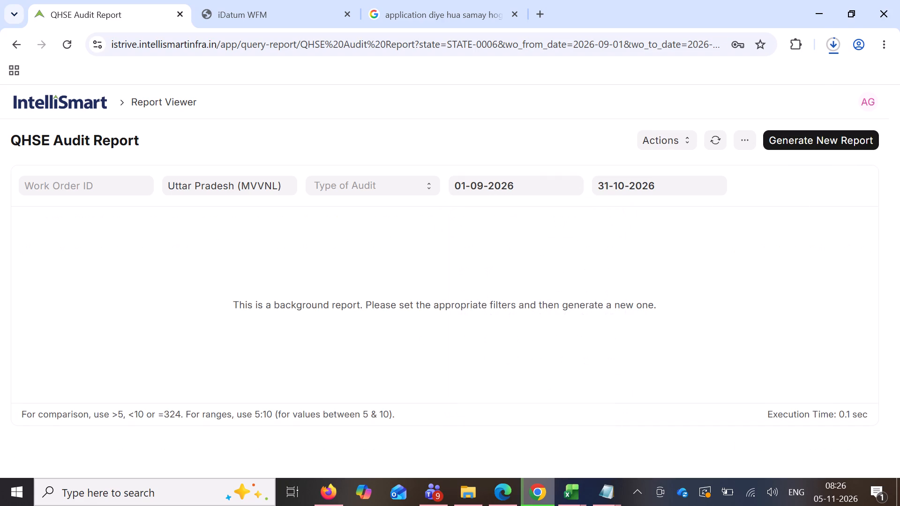
pyautogui.click(649, 183)
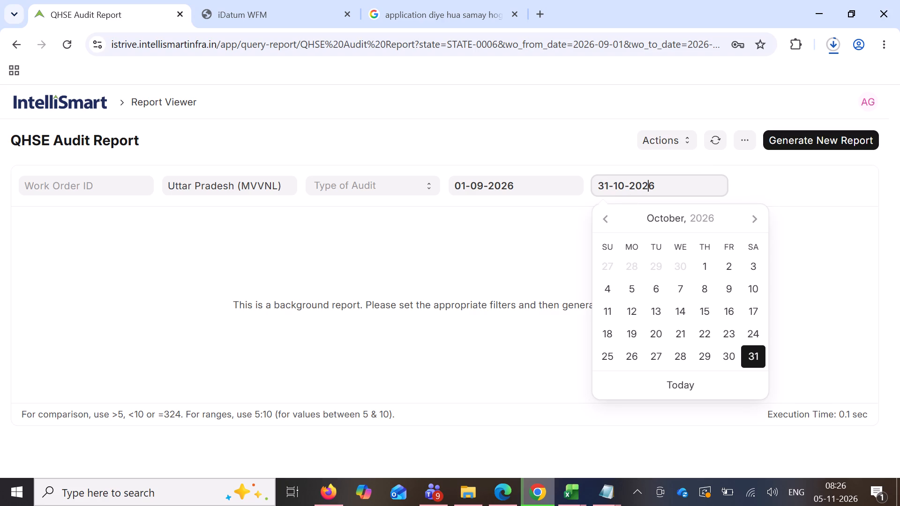
pyautogui.click(480, 185)
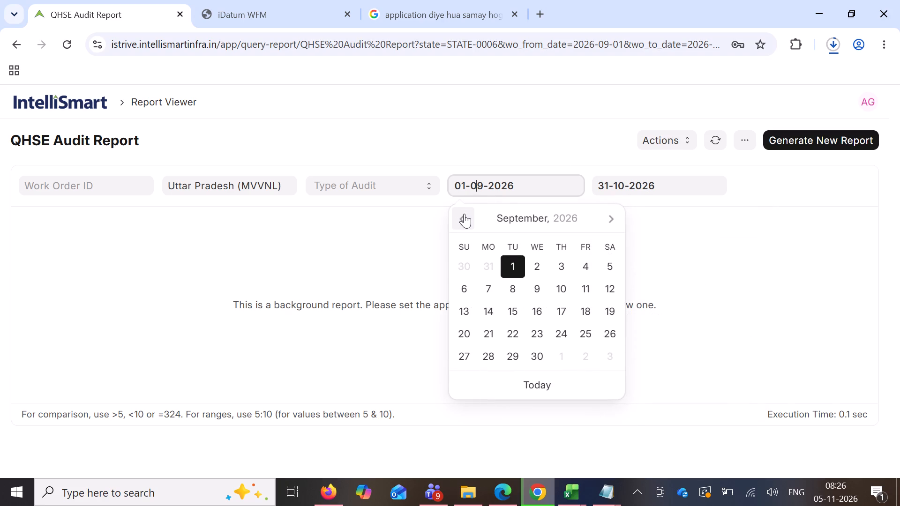
pyautogui.click(464, 214)
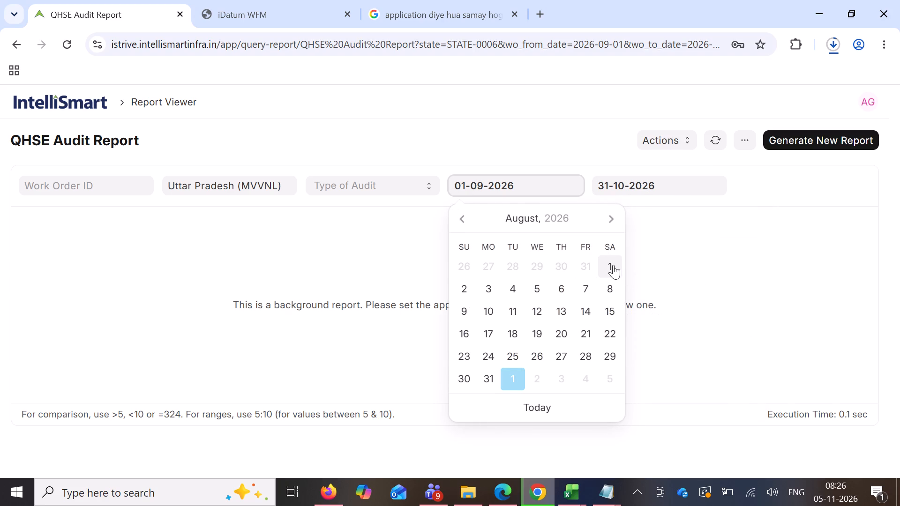
pyautogui.click(515, 330)
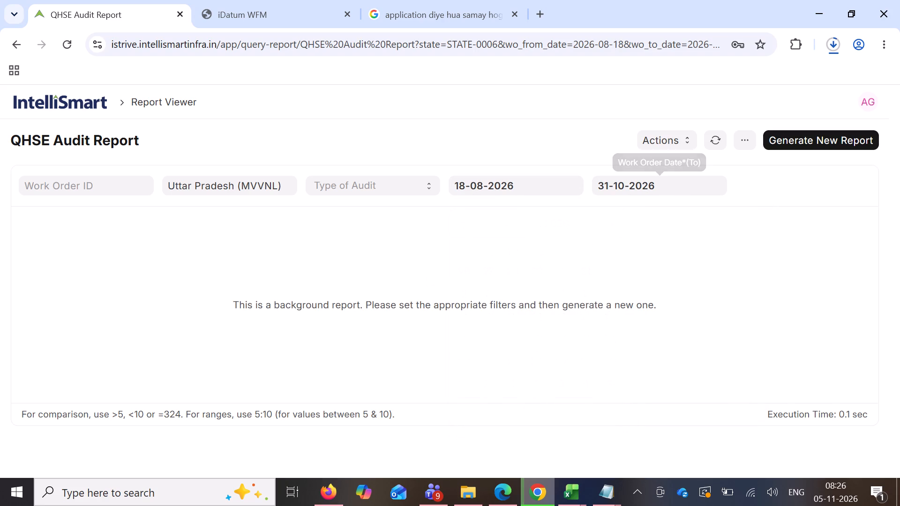
pyautogui.click(657, 186)
pyautogui.click(607, 227)
pyautogui.click(607, 226)
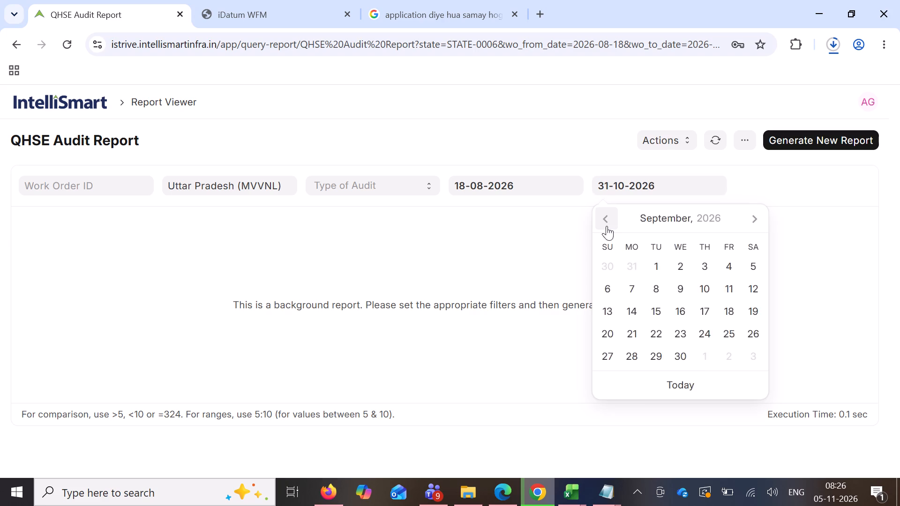
pyautogui.click(635, 378)
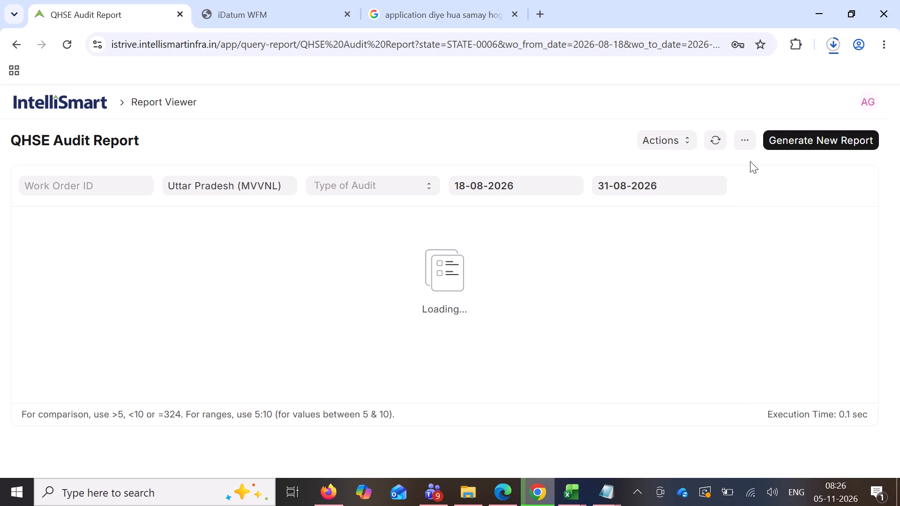
# Check the recent download history for the progress of the October audit report file.
pyautogui.click(830, 58)
pyautogui.click(834, 52)
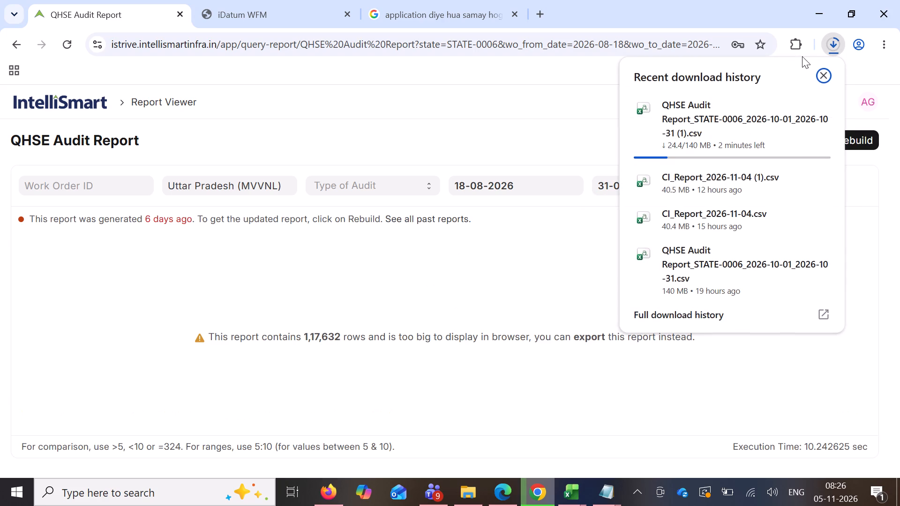
pyautogui.click(520, 121)
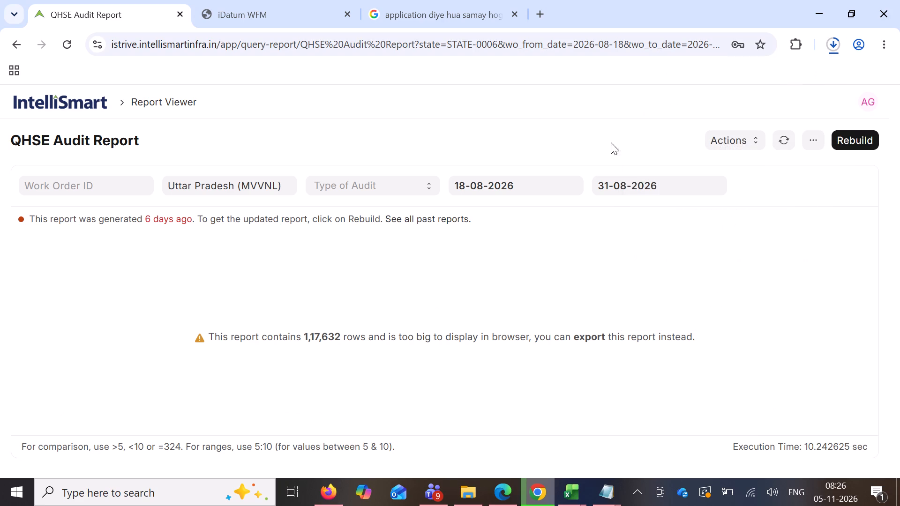
# Export the August QHSE Audit Report in CSV format and download it.
pyautogui.click(810, 143)
pyautogui.click(736, 234)
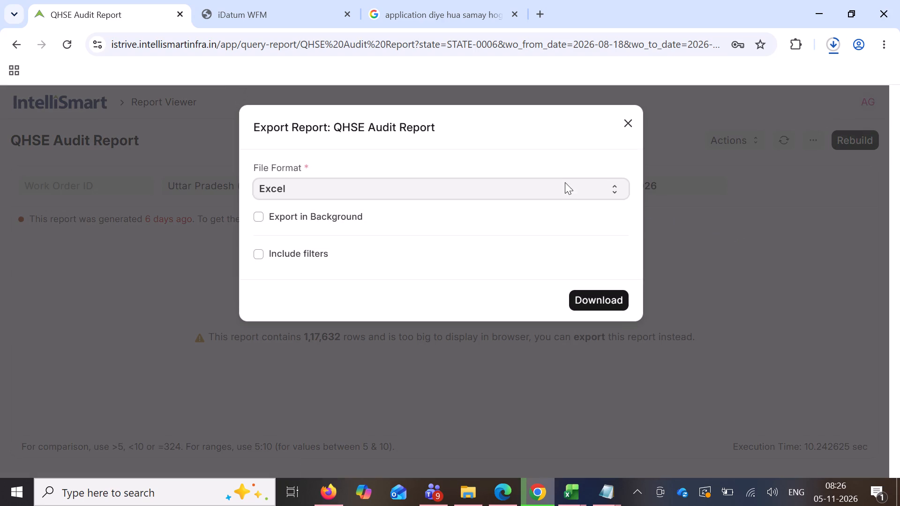
pyautogui.click(566, 179)
pyautogui.click(471, 228)
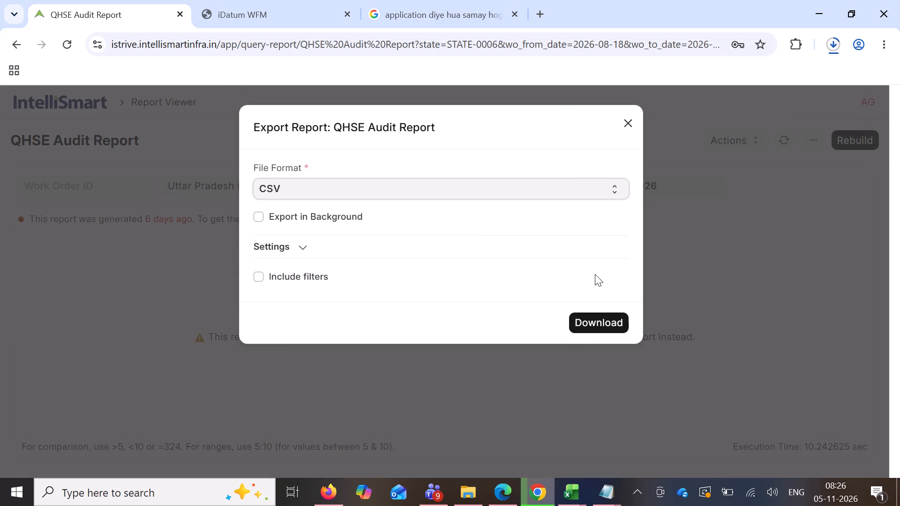
pyautogui.click(608, 319)
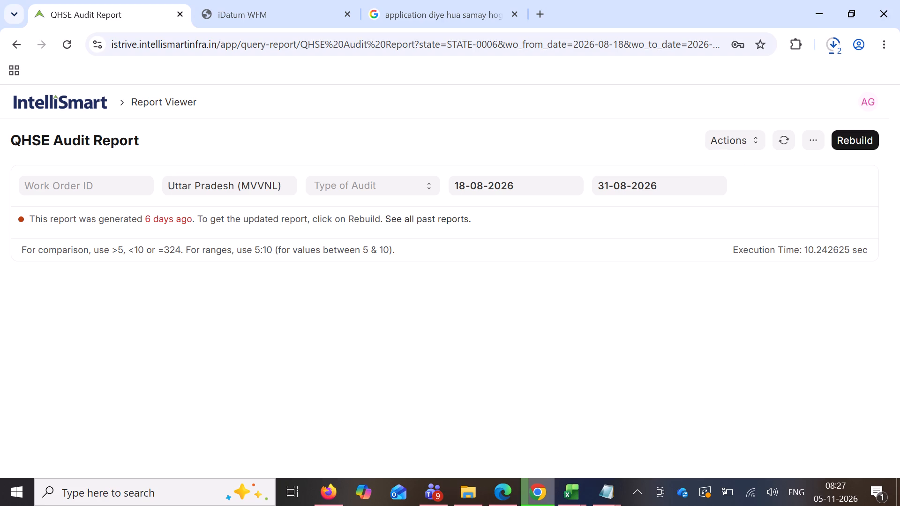
# Set the report's work order date range to 01-09-2026 through 30-09-2026.
pyautogui.click(547, 183)
pyautogui.click(610, 224)
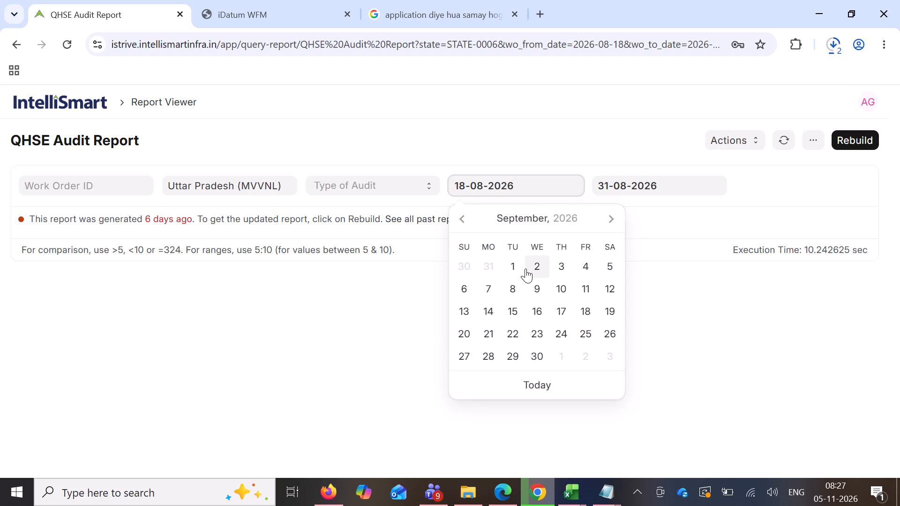
pyautogui.click(520, 267)
pyautogui.click(650, 172)
pyautogui.click(643, 195)
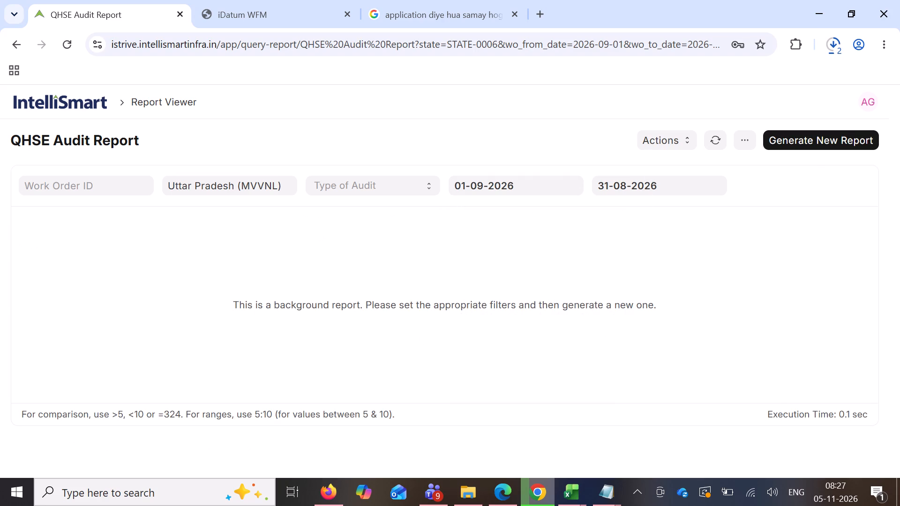
pyautogui.click(642, 193)
pyautogui.click(750, 224)
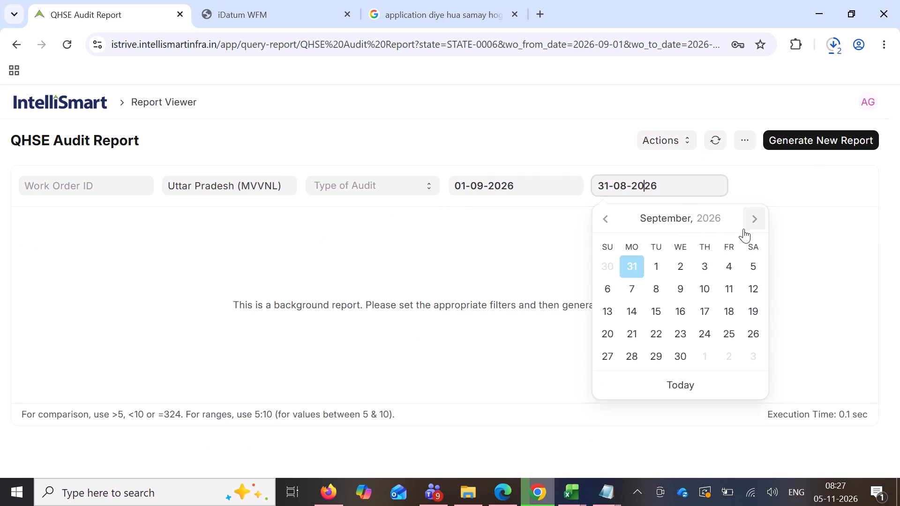
pyautogui.click(689, 361)
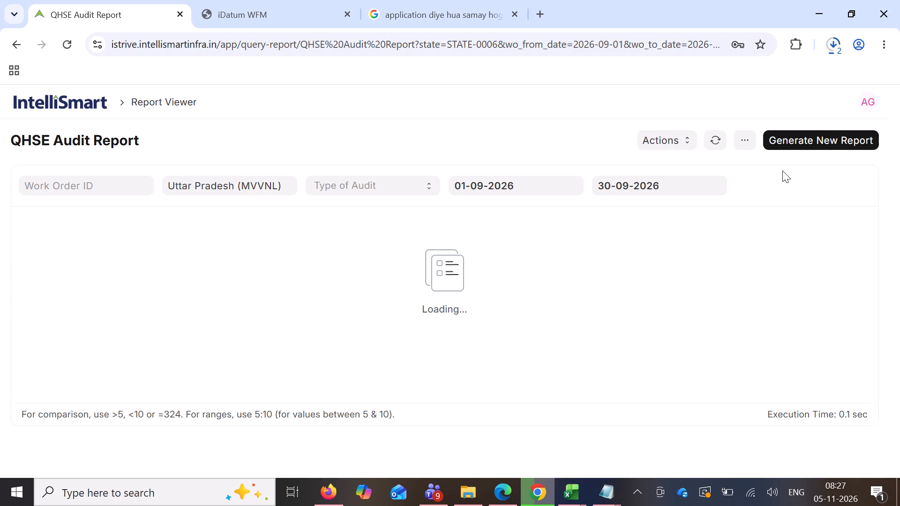
# Export the September QHSE Audit Report in CSV format and download it.
pyautogui.click(808, 134)
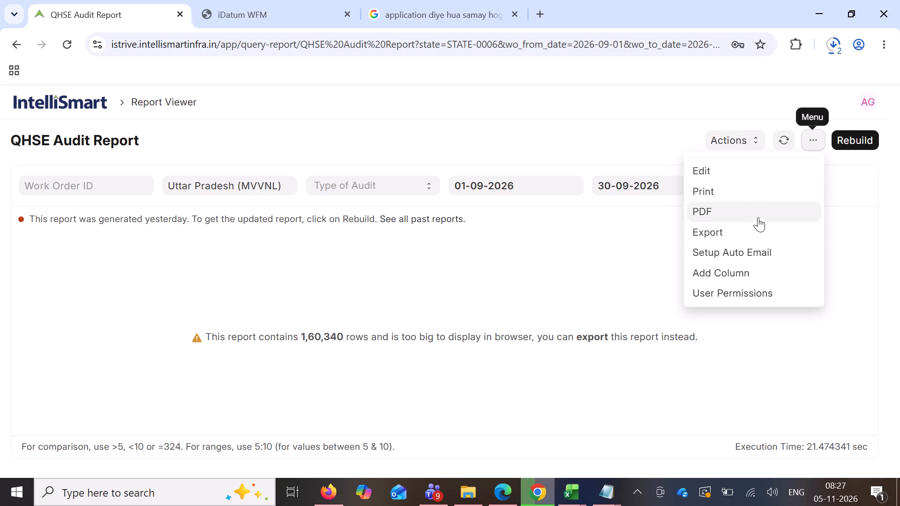
pyautogui.click(757, 226)
pyautogui.click(527, 185)
pyautogui.click(504, 227)
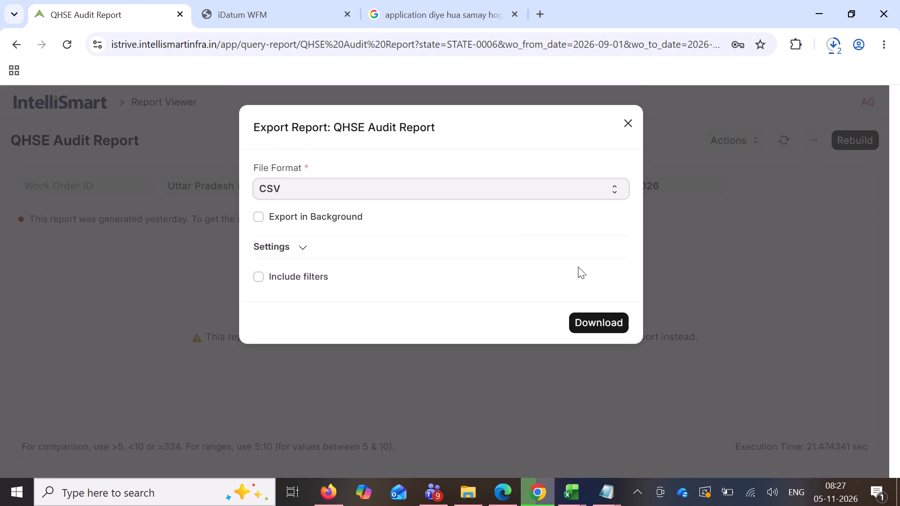
pyautogui.click(610, 324)
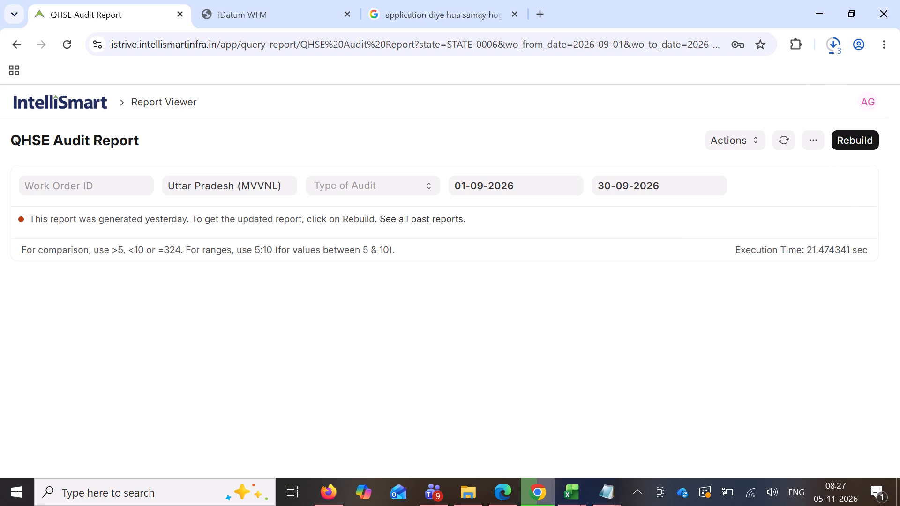
# Check the download progress of the exported audit report files in the recent download history.
pyautogui.click(832, 42)
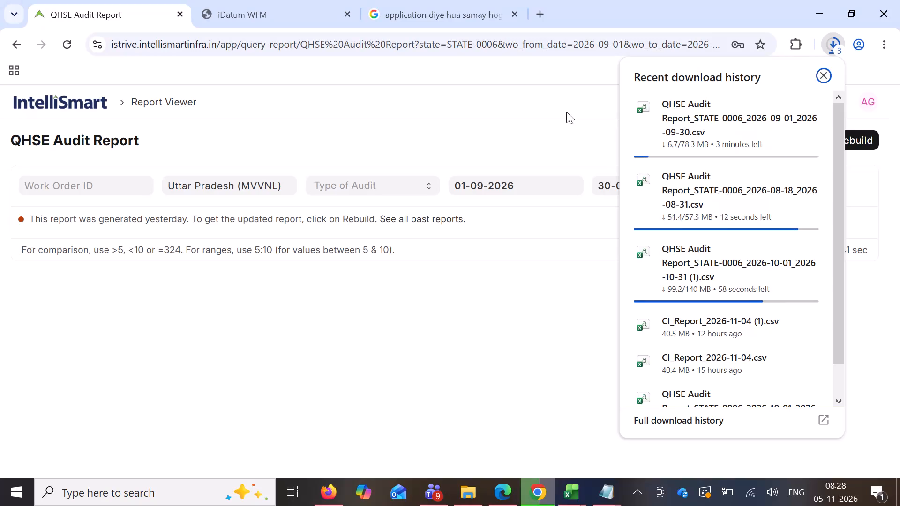
pyautogui.click(566, 118)
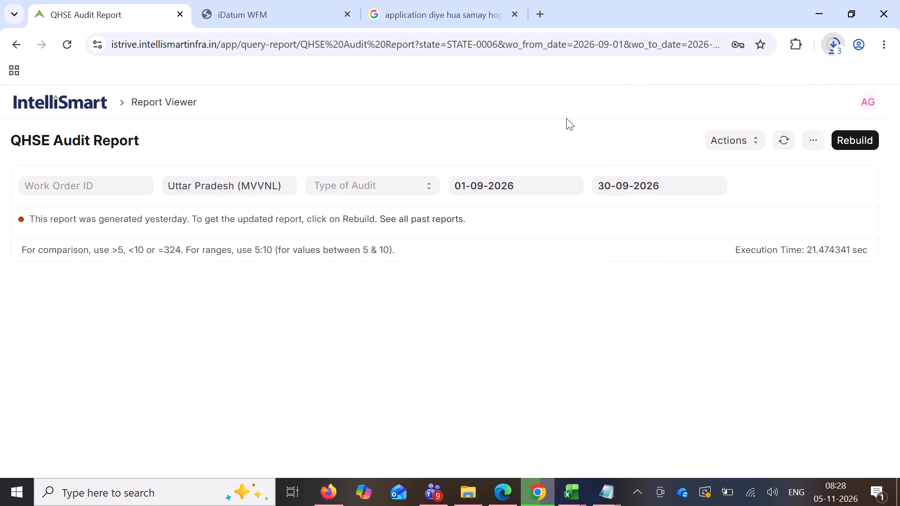
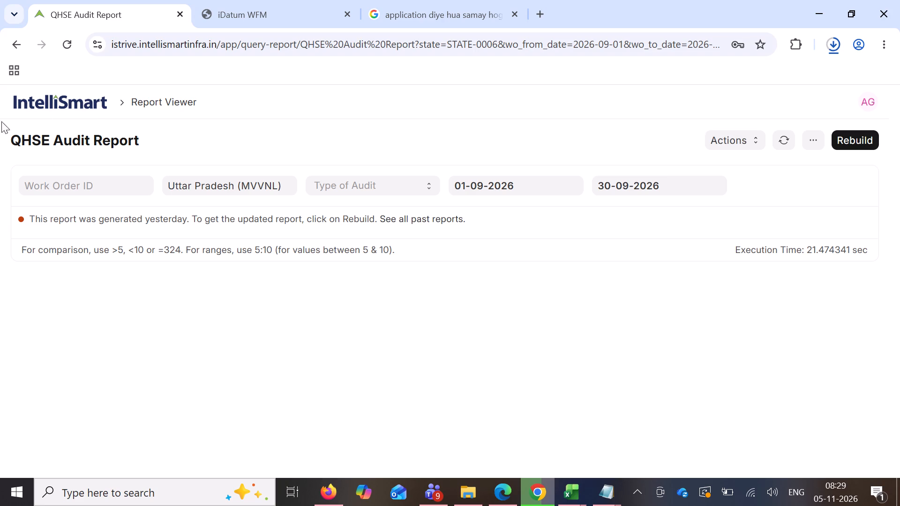
# Open the Incident Reported Report from the Incident Reporting workspace.
pyautogui.click(74, 105)
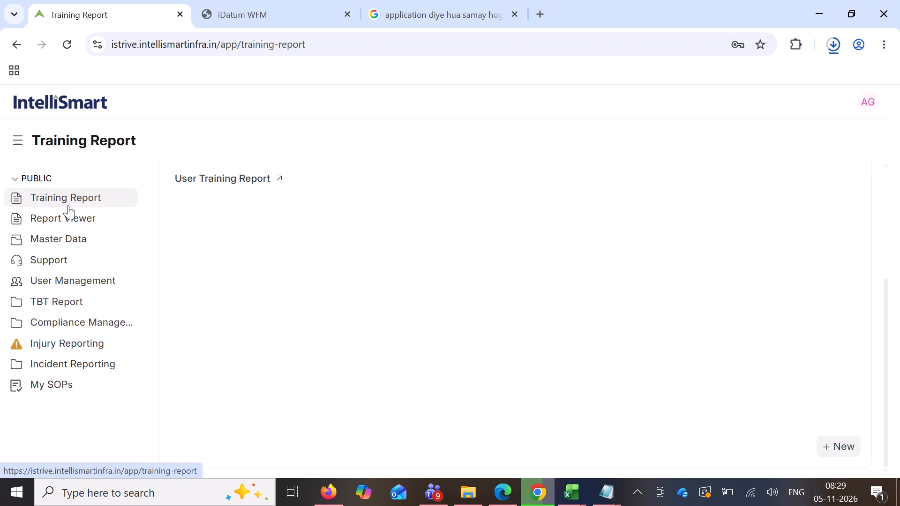
pyautogui.click(74, 216)
pyautogui.scroll(-7, 232, 339)
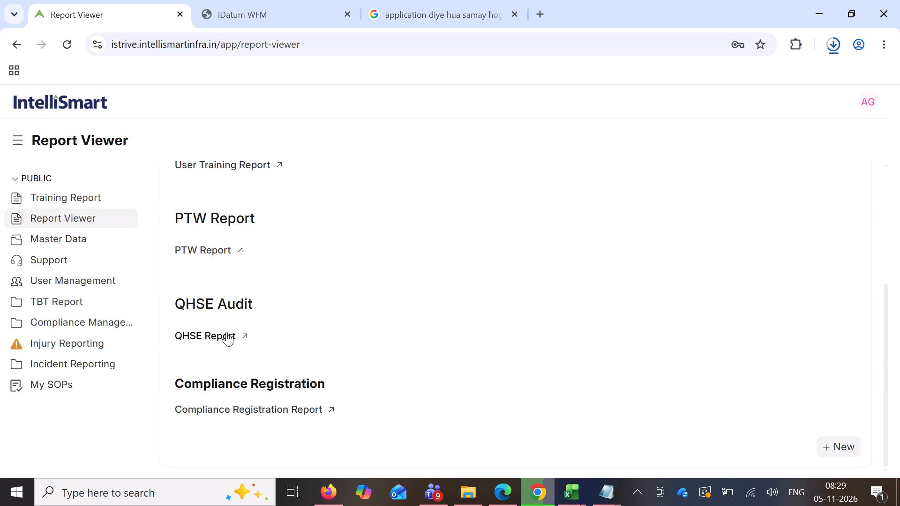
pyautogui.click(94, 363)
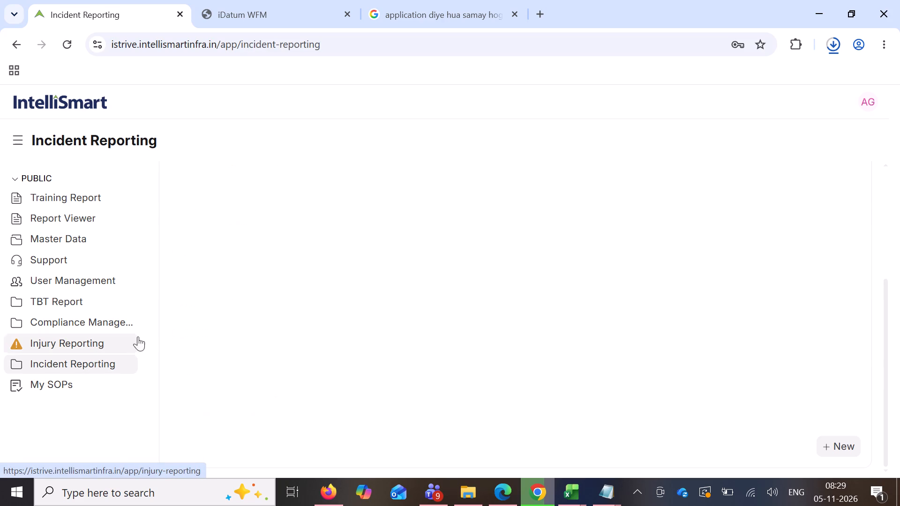
pyautogui.scroll(8, 283, 203)
pyautogui.click(182, 253)
pyautogui.click(197, 268)
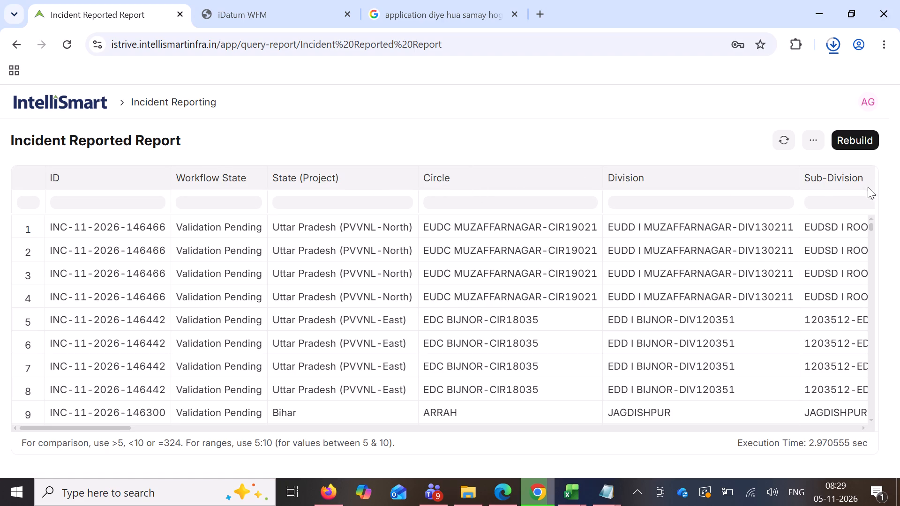
# Filter the Incident Reported Report's State (Project) column by mvvnl.
pyautogui.click(817, 139)
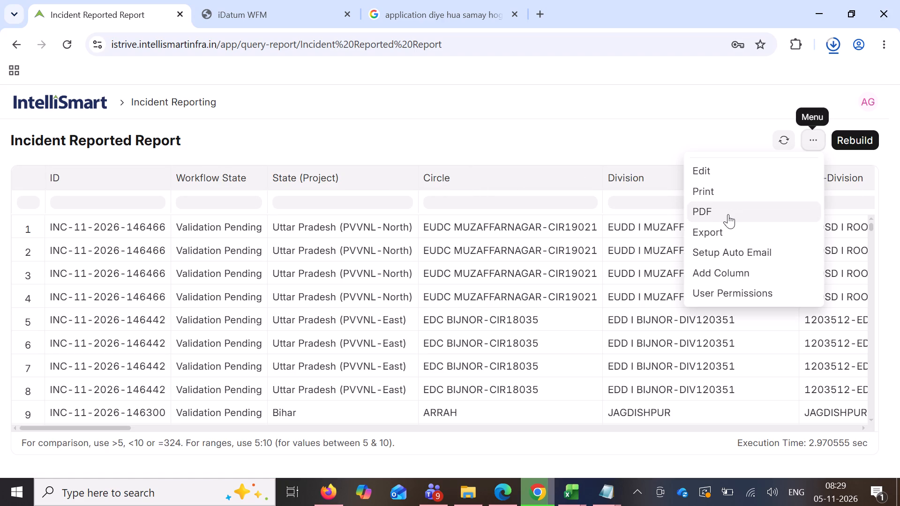
pyautogui.click(568, 161)
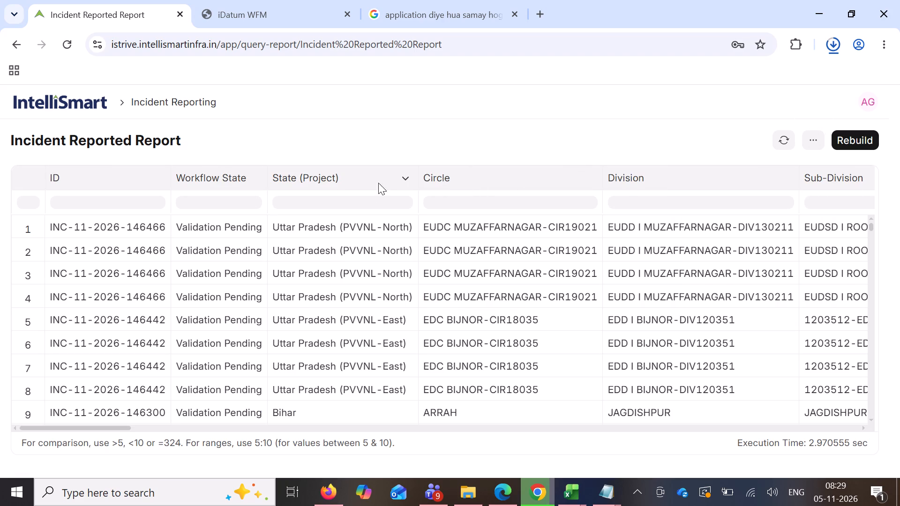
pyautogui.click(304, 205)
pyautogui.write('mvv')
pyautogui.write('nl')
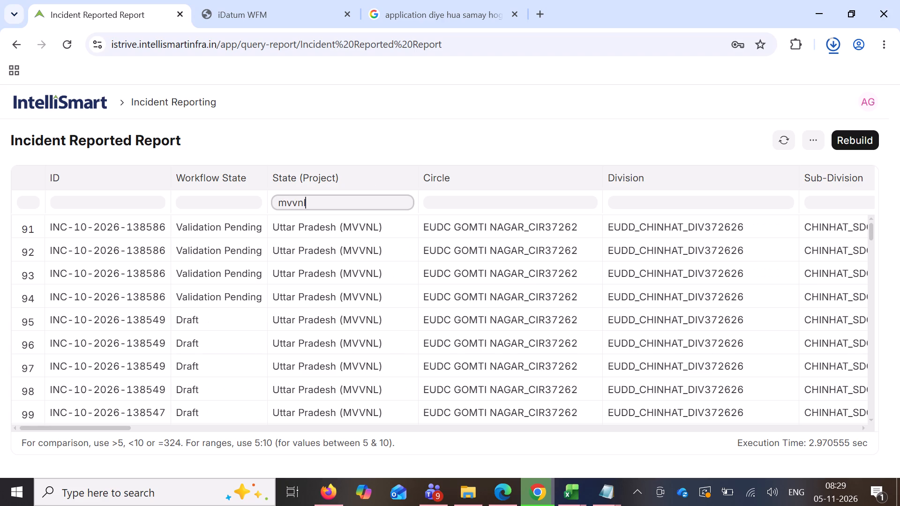
# Examine the filtered MVVNL incident records, checking report and occurrence dates, location, smart meter and incident type through the whole list.
pyautogui.scroll(1, 306, 209)
pyautogui.moveTo(124, 430); pyautogui.dragTo(153, 418)
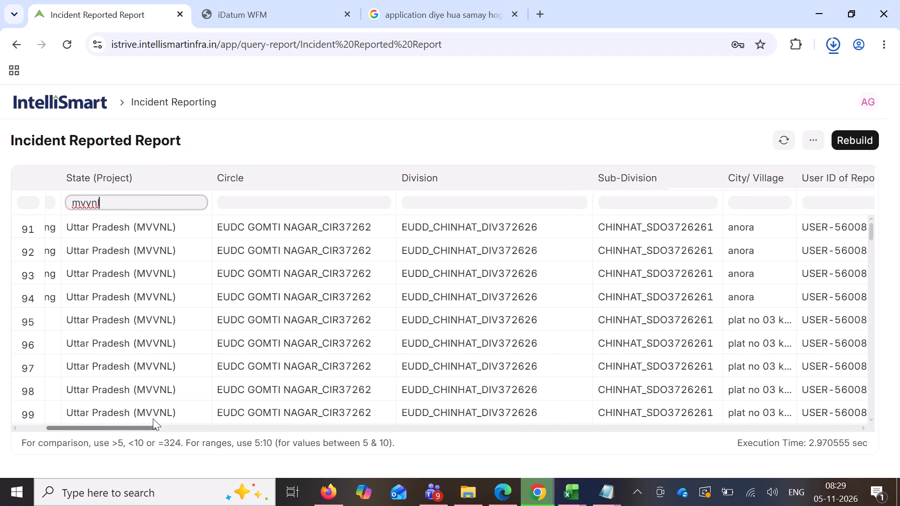
pyautogui.moveTo(153, 418); pyautogui.dragTo(208, 414)
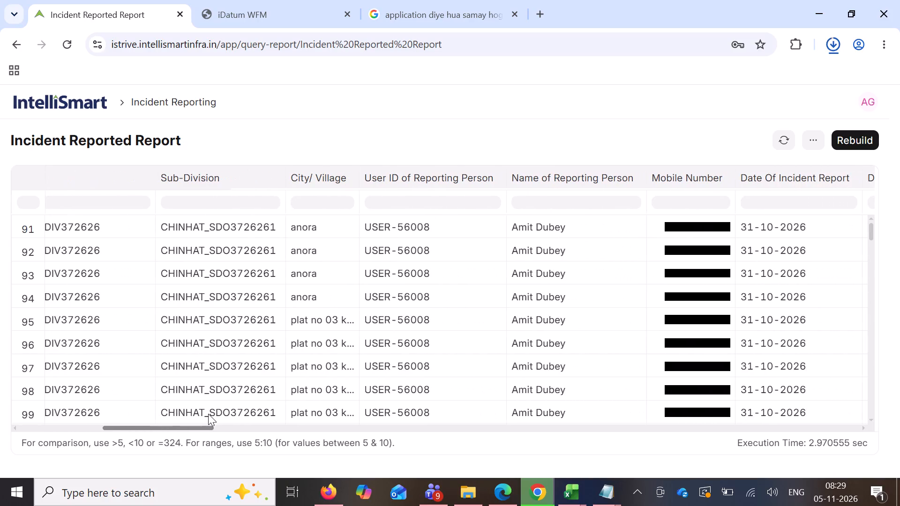
pyautogui.moveTo(208, 414); pyautogui.dragTo(217, 414)
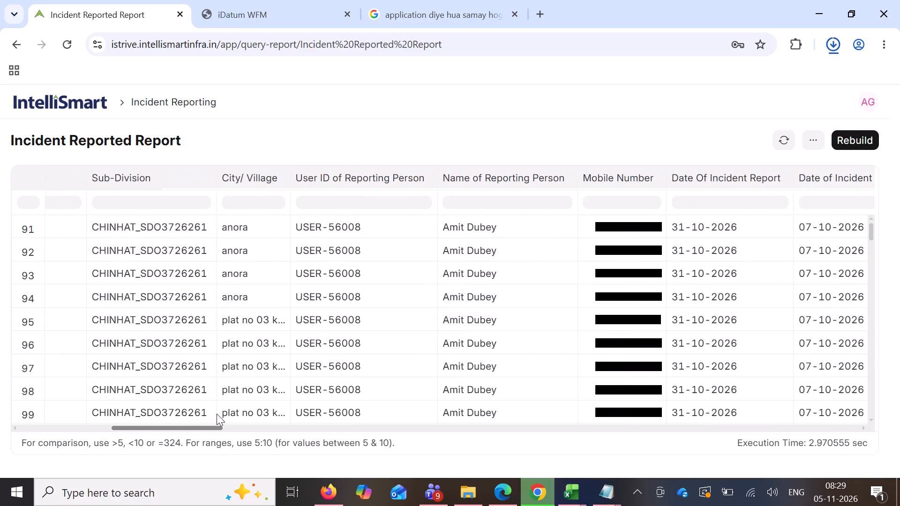
pyautogui.moveTo(217, 414); pyautogui.dragTo(233, 413)
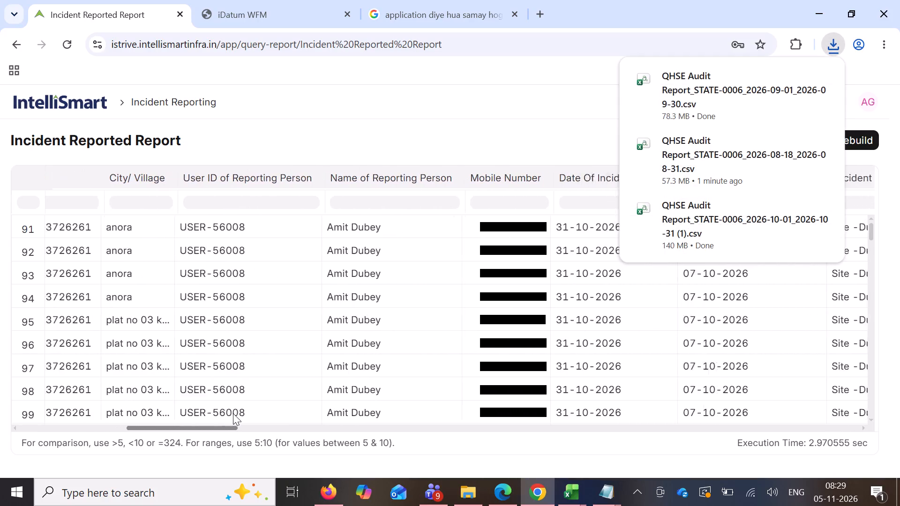
pyautogui.moveTo(233, 413); pyautogui.dragTo(261, 412)
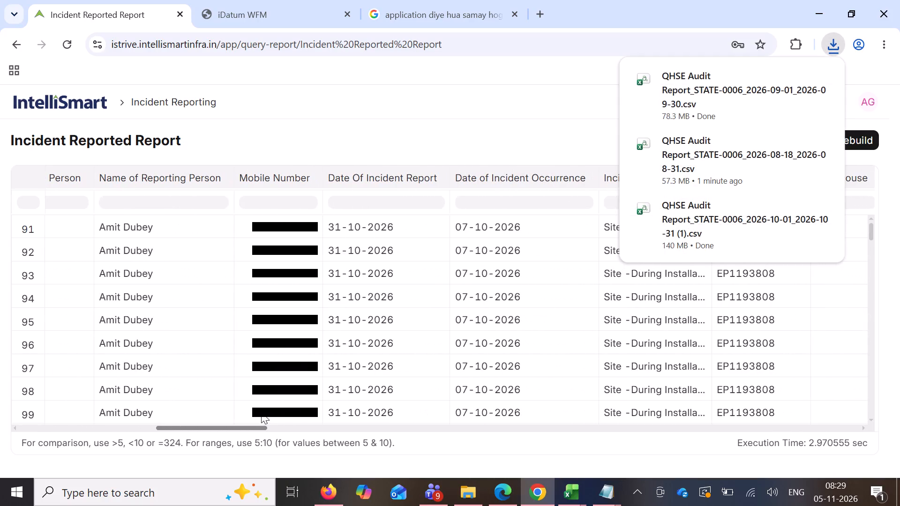
pyautogui.moveTo(261, 412); pyautogui.dragTo(212, 410)
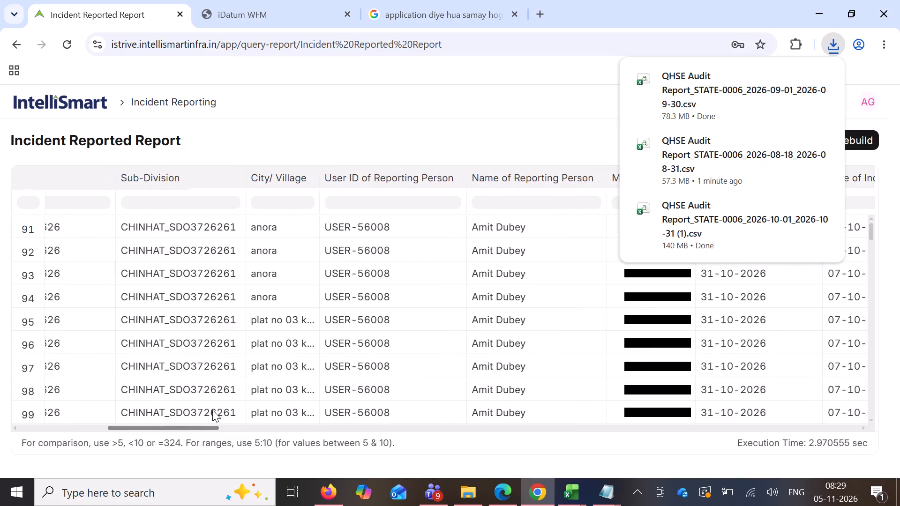
pyautogui.moveTo(212, 410); pyautogui.dragTo(112, 407)
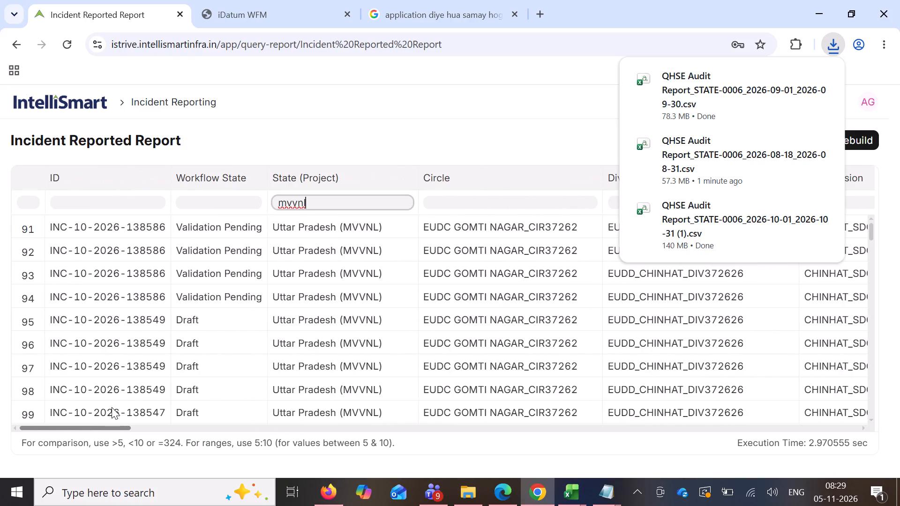
pyautogui.moveTo(112, 407); pyautogui.dragTo(164, 403)
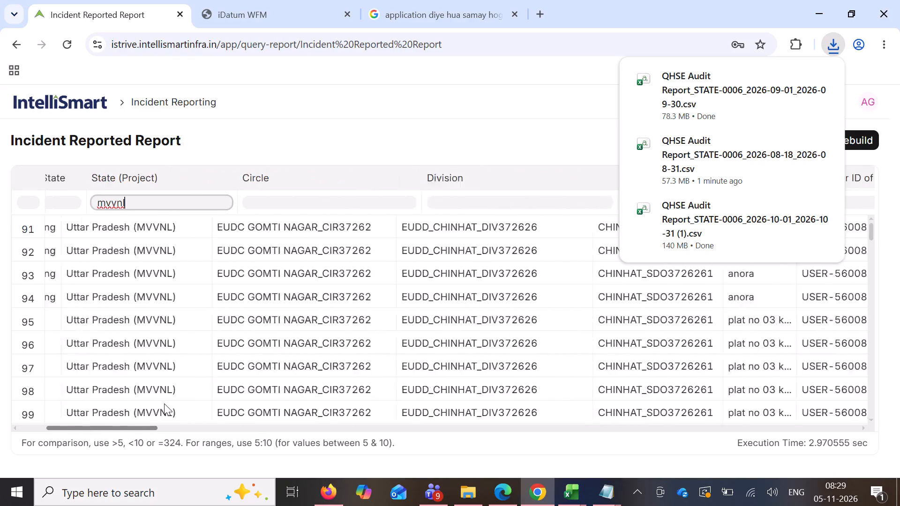
pyautogui.moveTo(164, 403); pyautogui.dragTo(248, 405)
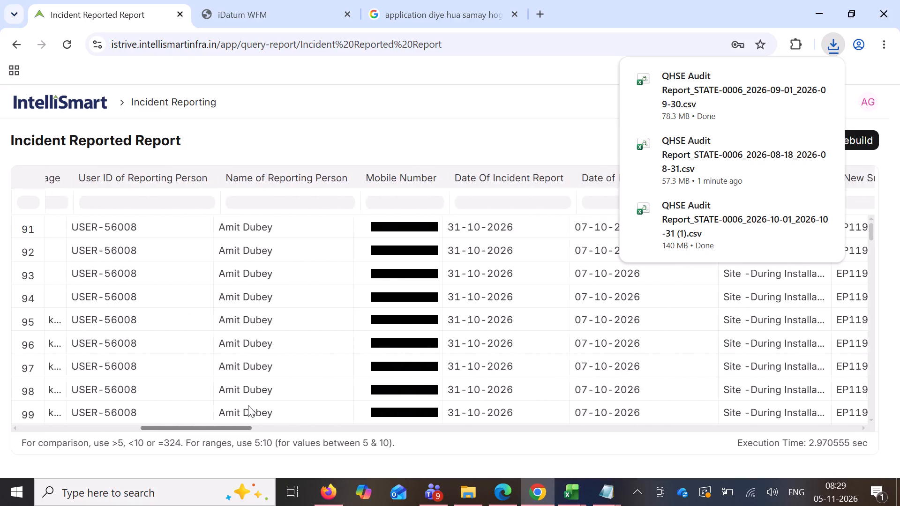
pyautogui.moveTo(248, 405); pyautogui.dragTo(292, 406)
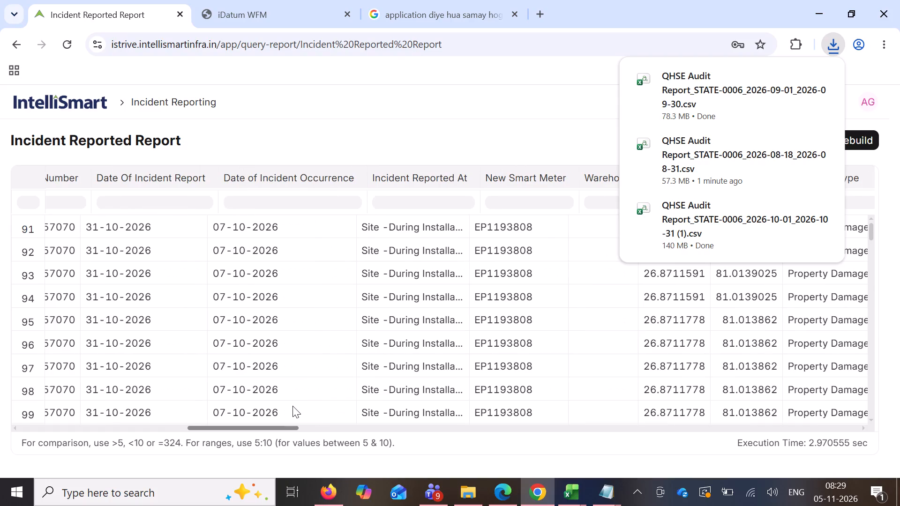
pyautogui.moveTo(292, 406); pyautogui.dragTo(323, 394)
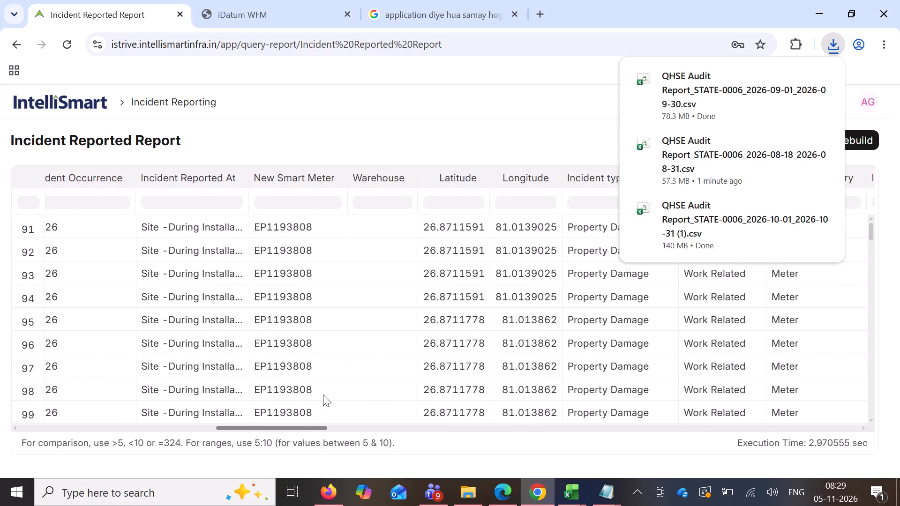
pyautogui.moveTo(323, 394); pyautogui.dragTo(329, 394)
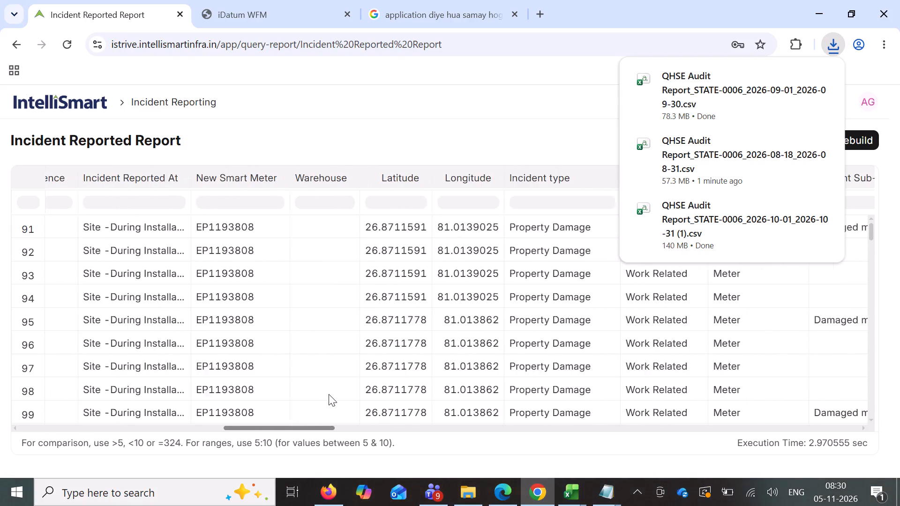
pyautogui.moveTo(329, 394); pyautogui.dragTo(292, 392)
pyautogui.click(405, 112)
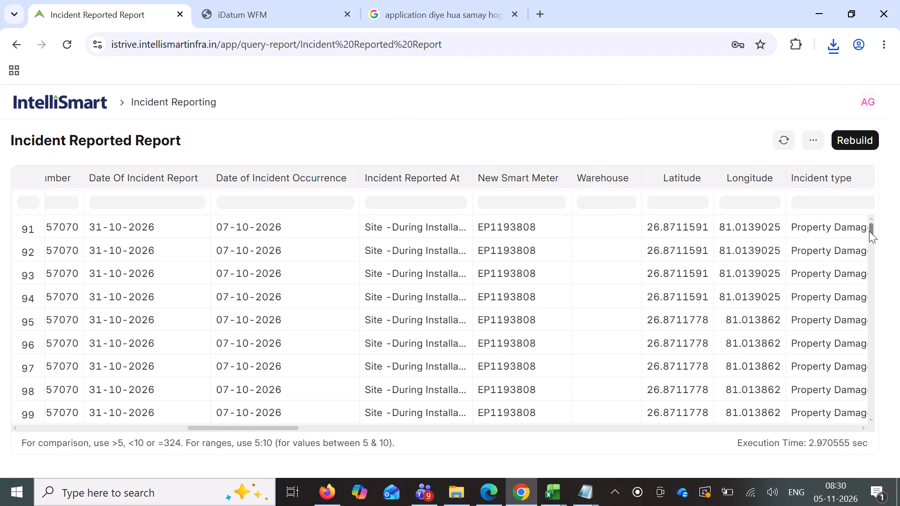
pyautogui.moveTo(869, 231); pyautogui.dragTo(899, 452)
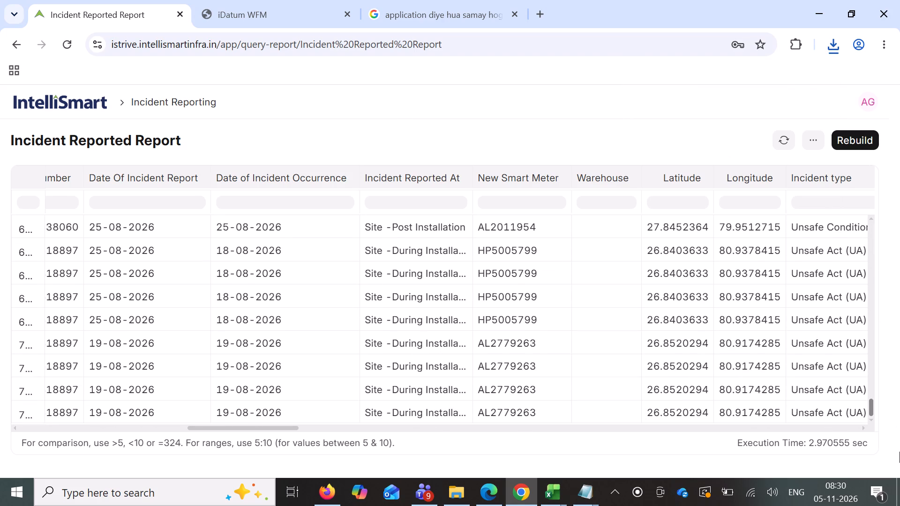
pyautogui.moveTo(899, 452); pyautogui.dragTo(898, 253)
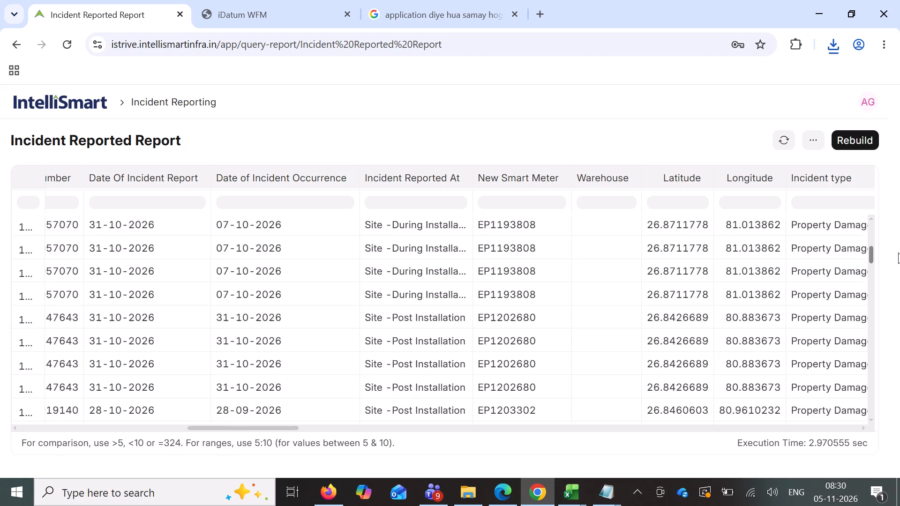
pyautogui.moveTo(898, 253); pyautogui.dragTo(899, 263)
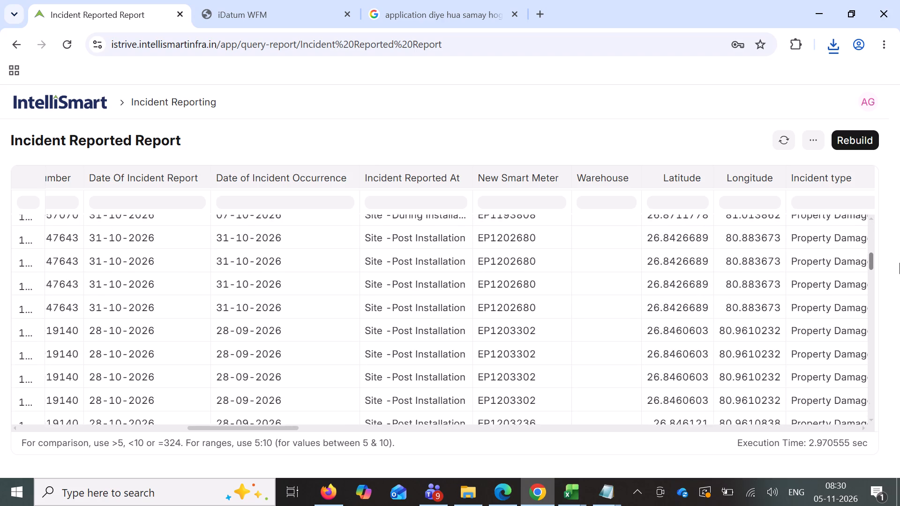
pyautogui.moveTo(899, 263); pyautogui.dragTo(899, 199)
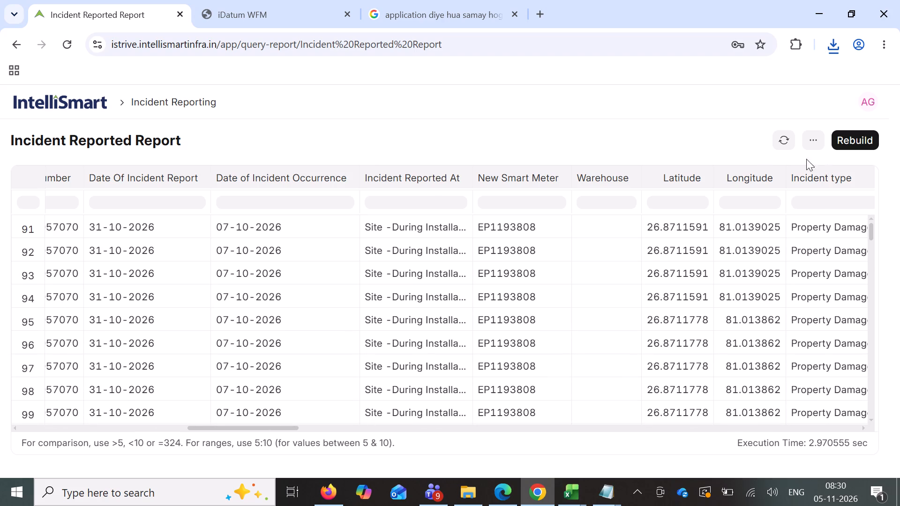
# Open the Injury Report from the Injury Reporting workspace.
pyautogui.click(75, 102)
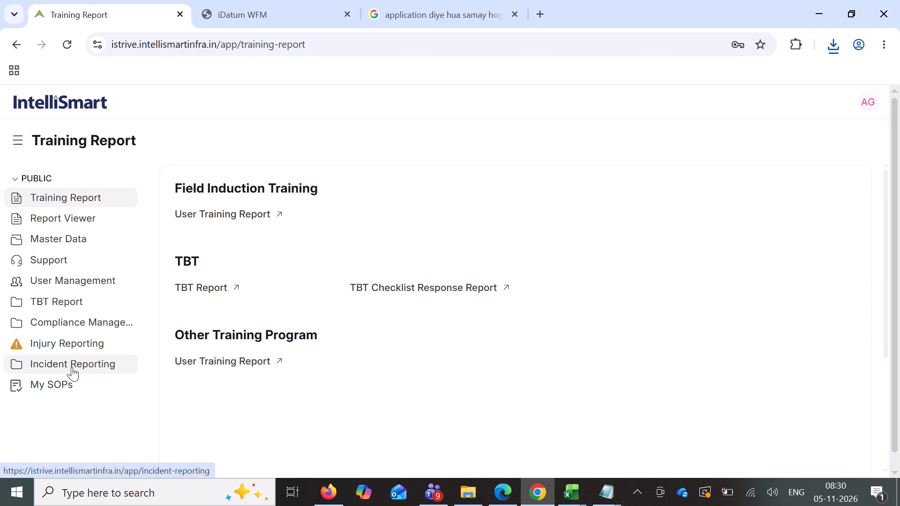
pyautogui.click(64, 345)
pyautogui.click(209, 260)
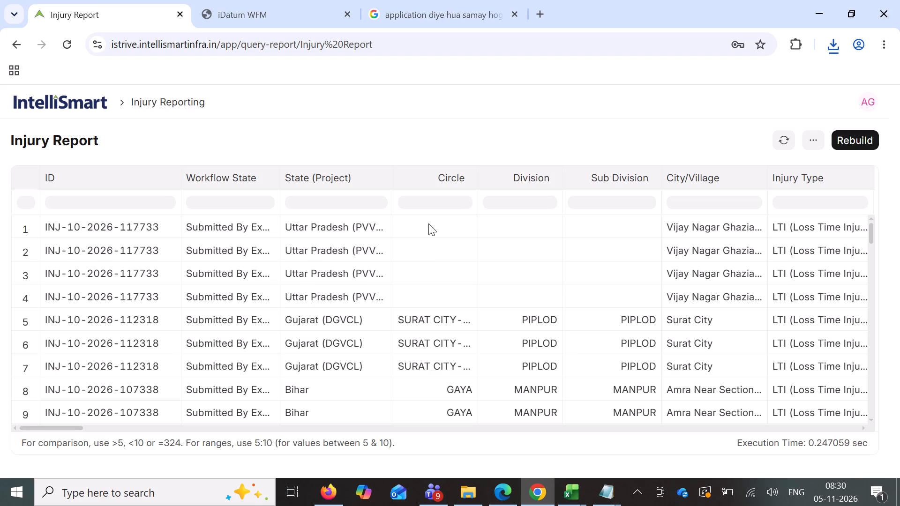
# Filter the Injury Report's State (Project) column by mvvnl and review the injury types, incident categories and occurrence dates.
pyautogui.click(272, 205)
pyautogui.click(316, 201)
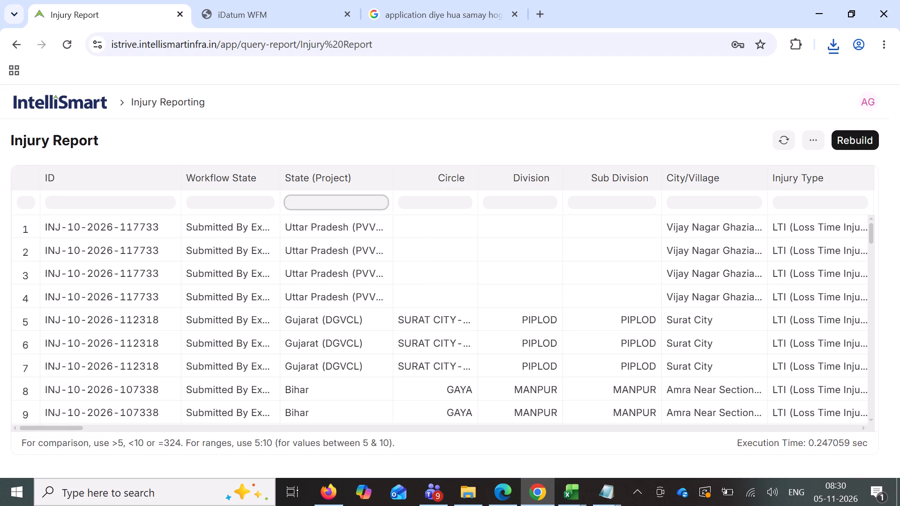
pyautogui.write('mvvnl')
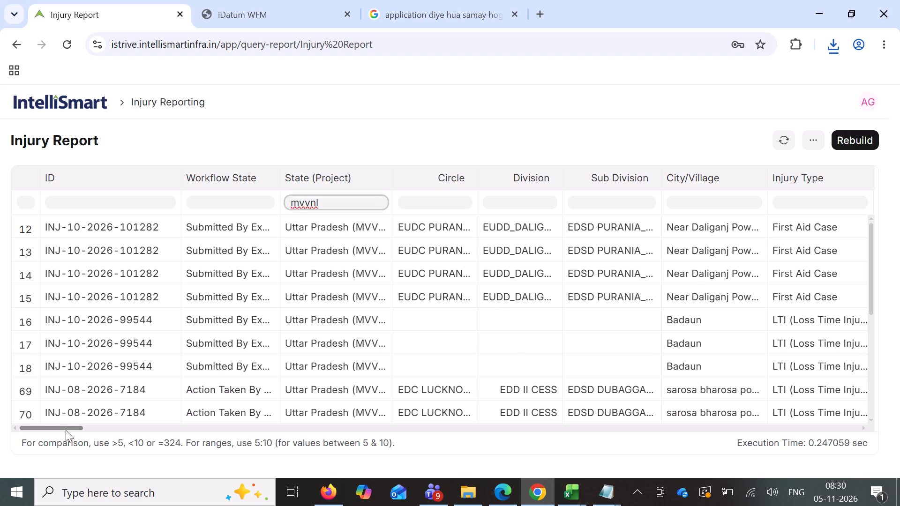
pyautogui.moveTo(66, 430); pyautogui.dragTo(106, 422)
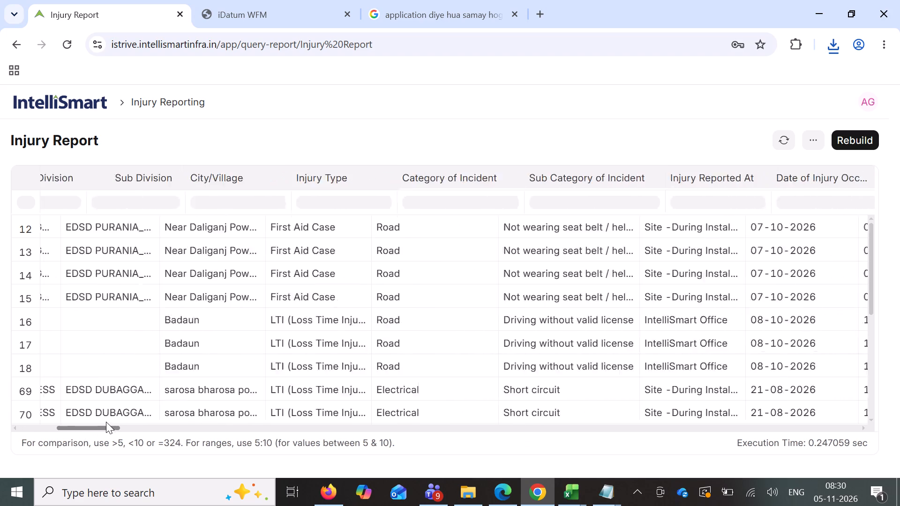
pyautogui.moveTo(106, 422); pyautogui.dragTo(124, 419)
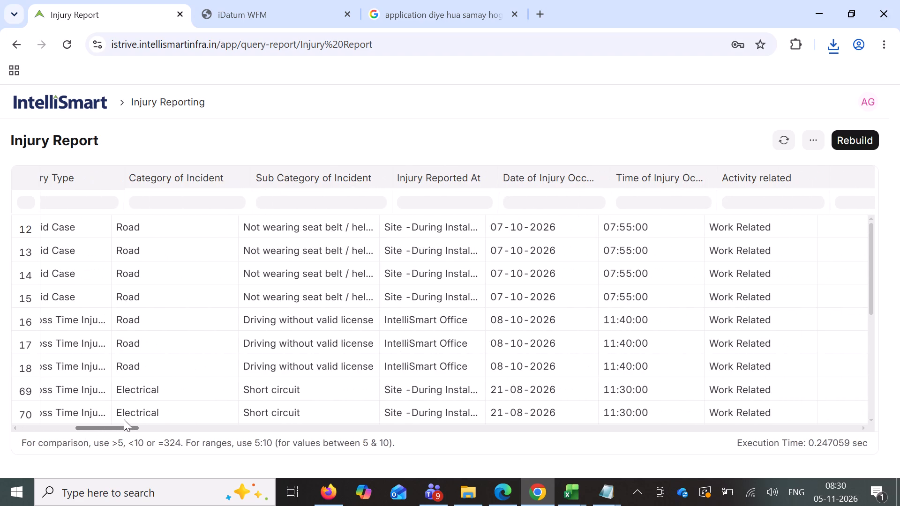
pyautogui.moveTo(124, 419); pyautogui.dragTo(126, 420)
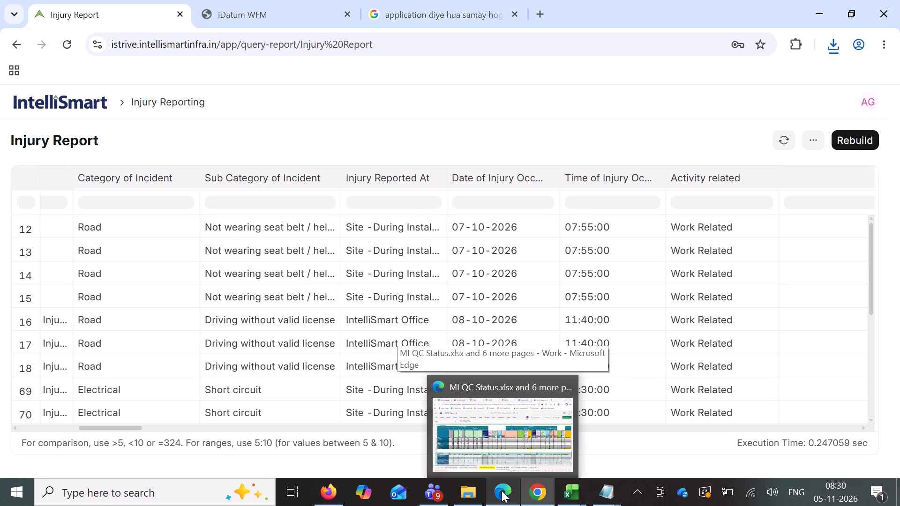
pyautogui.click(546, 125)
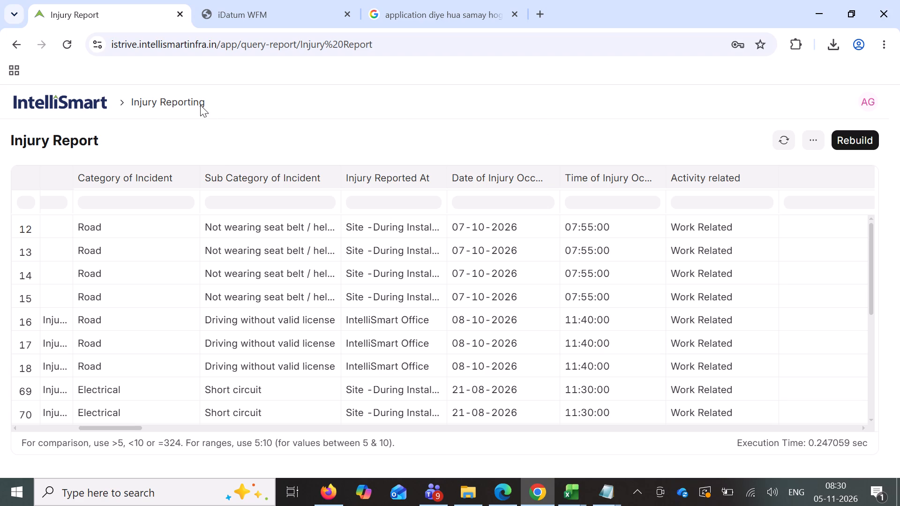
# Return from the Injury Report to the portal's Training Report home workspace.
pyautogui.click(73, 104)
pyautogui.click(89, 108)
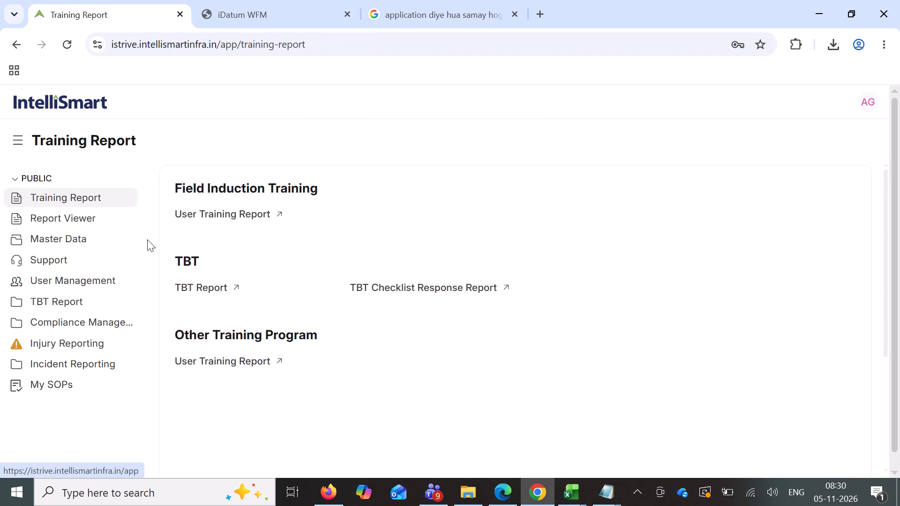
pyautogui.scroll(5, 244, 220)
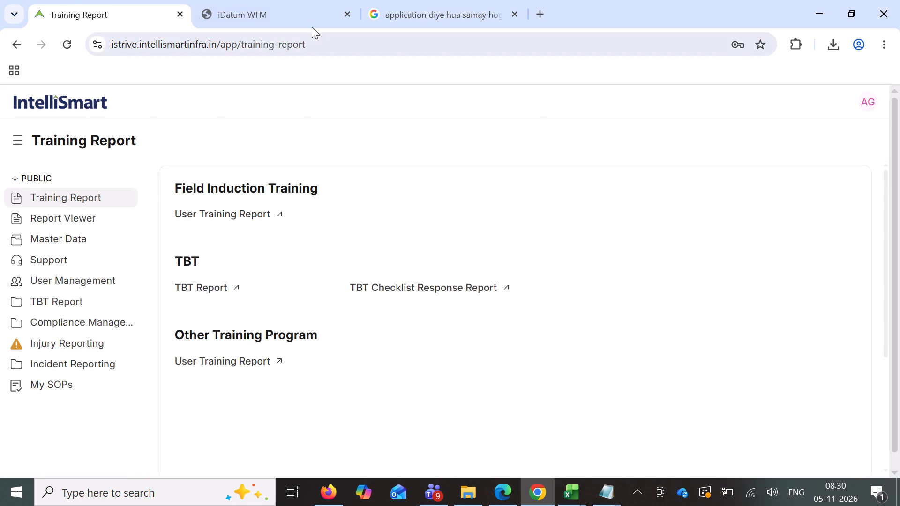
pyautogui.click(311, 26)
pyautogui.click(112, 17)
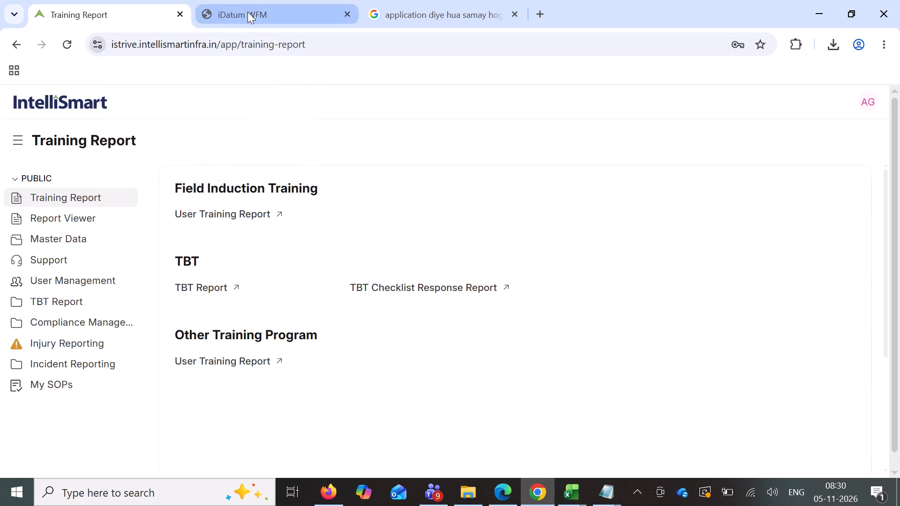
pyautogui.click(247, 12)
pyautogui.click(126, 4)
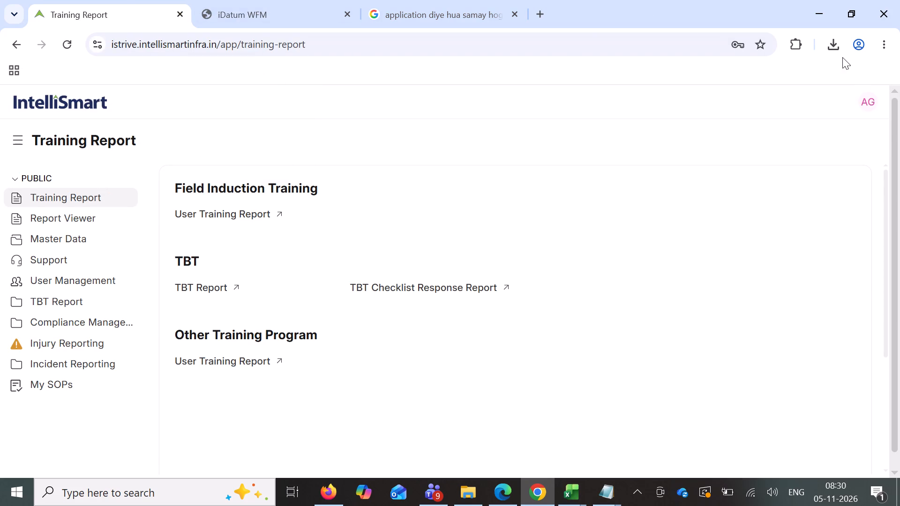
# Open the downloaded QHSE Audit Report CSV files for 18–31 August, 1–30 September and 1–31 October 2026 in Excel.
pyautogui.click(836, 41)
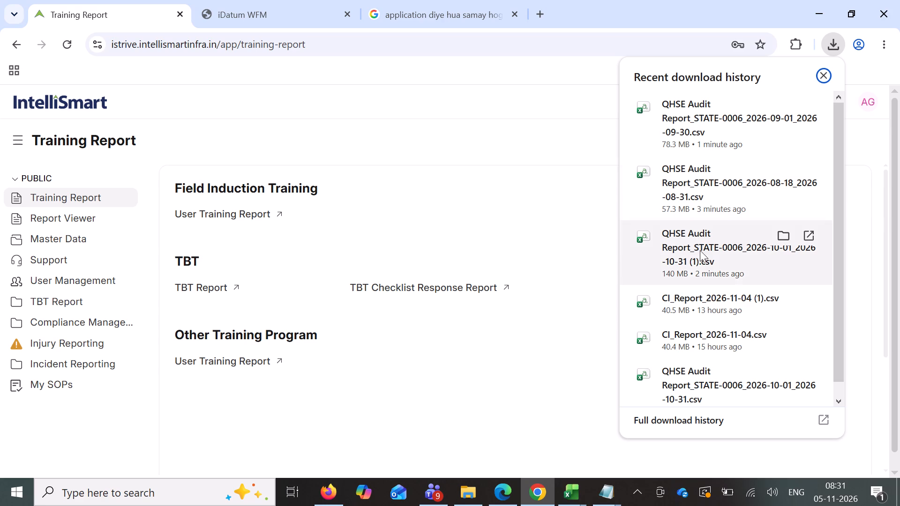
pyautogui.click(712, 196)
pyautogui.click(702, 127)
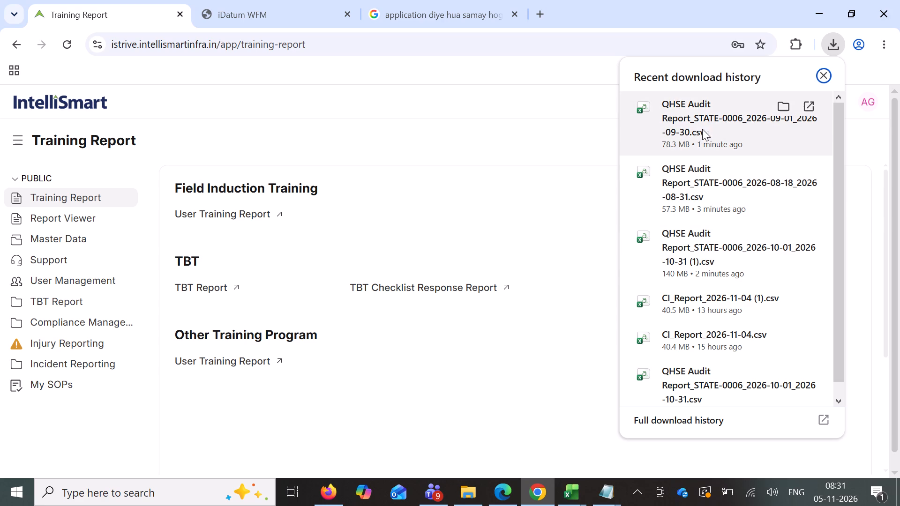
pyautogui.click(704, 269)
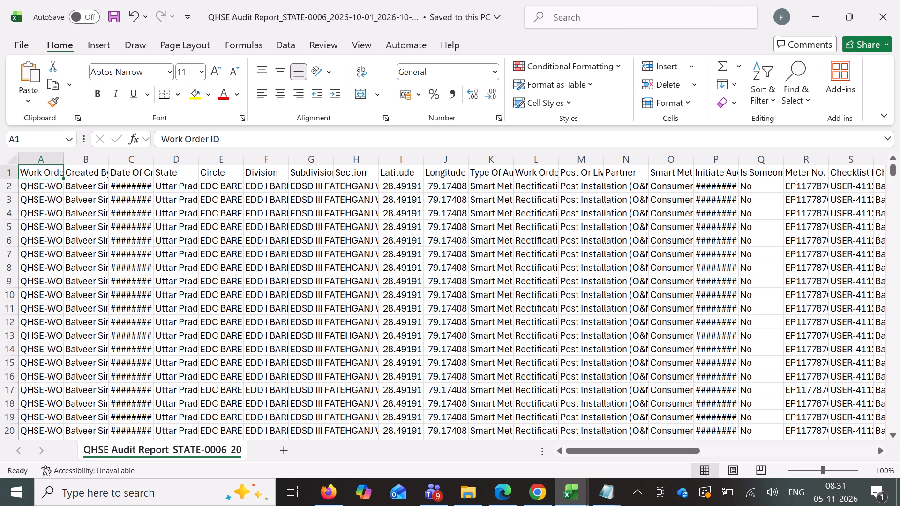
# Bring up the QHSE Data for Meeting workbook among the open Excel files and save it.
pyautogui.click(578, 484)
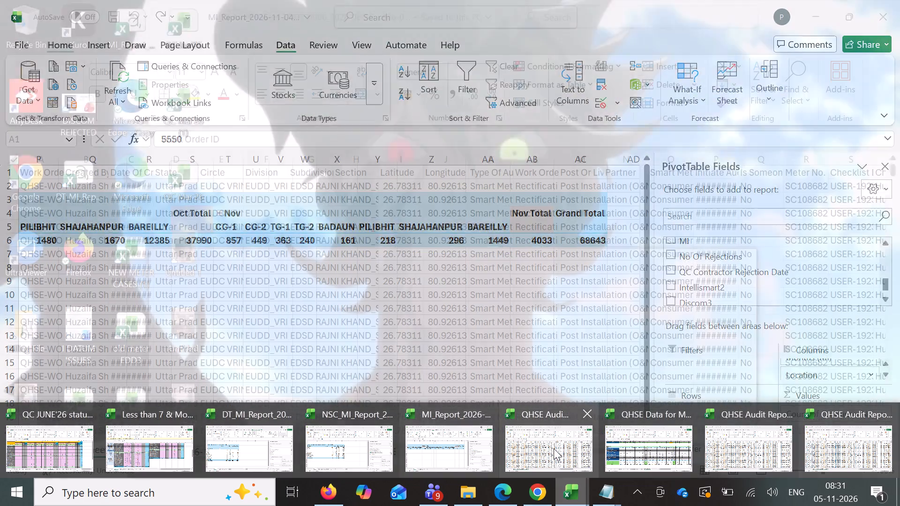
pyautogui.click(556, 448)
pyautogui.click(562, 495)
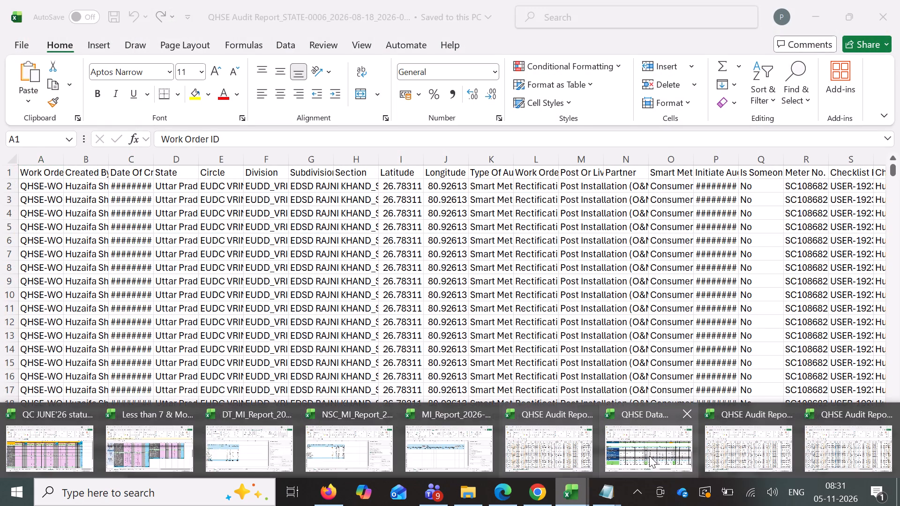
pyautogui.click(648, 455)
pyautogui.click(568, 418)
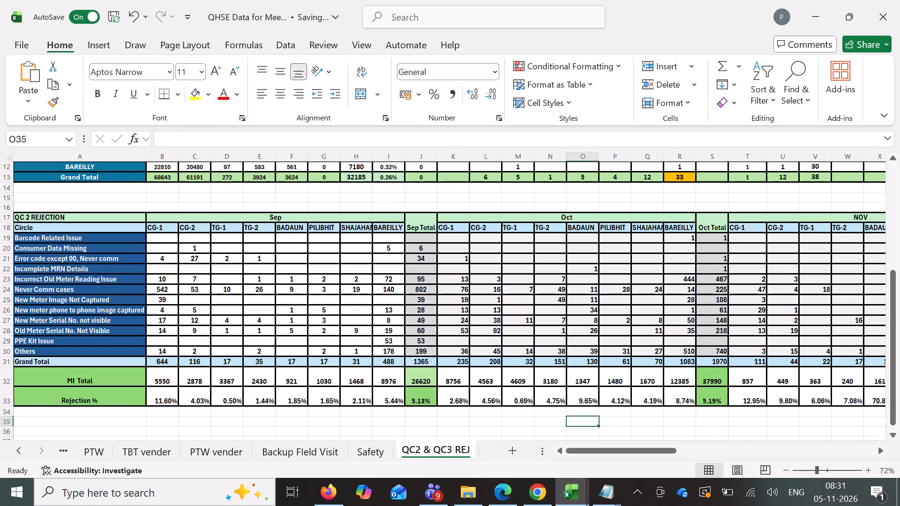
pyautogui.hotkey('ctrl', 's')
# Close the MI_Report, NSC_MI_Report and DT_MI_Report workbooks.
pyautogui.click(572, 500)
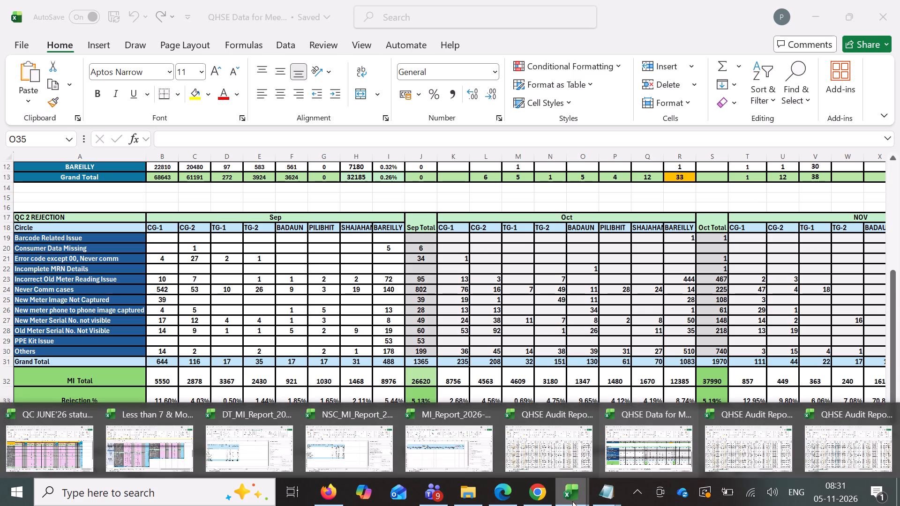
pyautogui.click(487, 417)
pyautogui.click(461, 438)
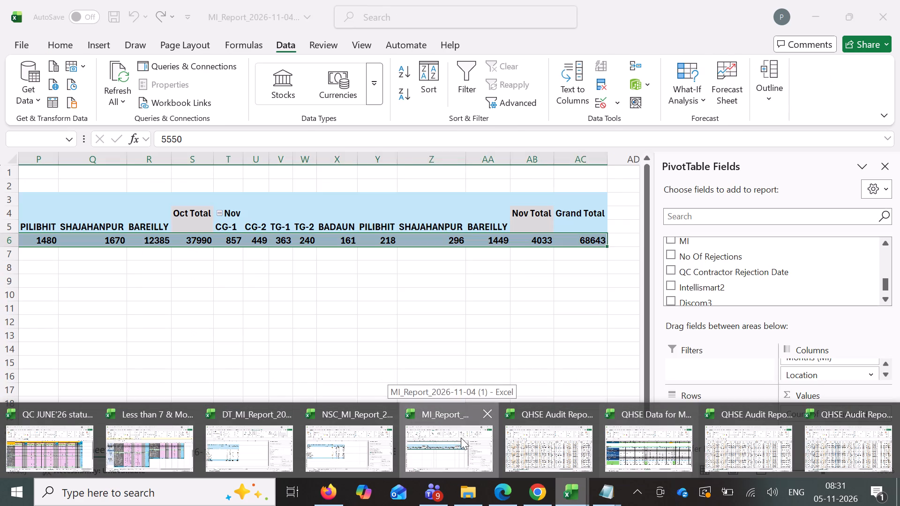
pyautogui.click(527, 350)
pyautogui.click(575, 496)
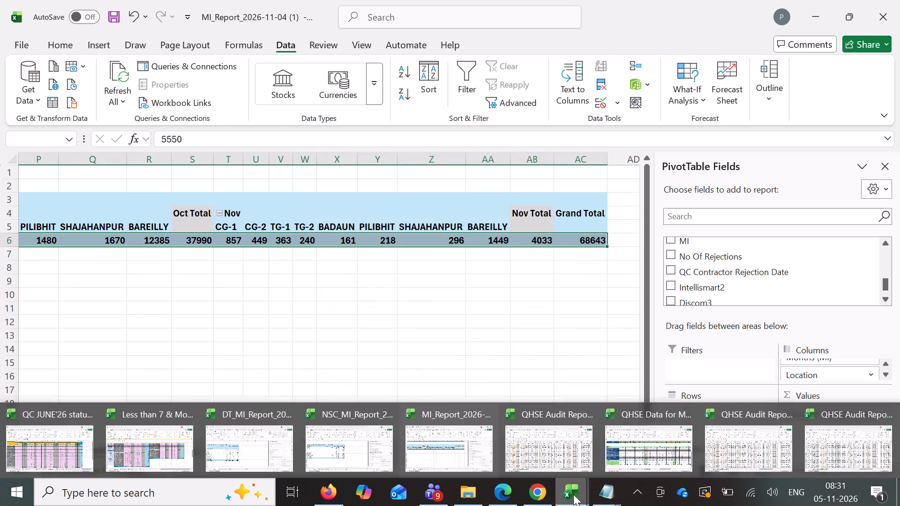
pyautogui.click(439, 402)
pyautogui.click(430, 435)
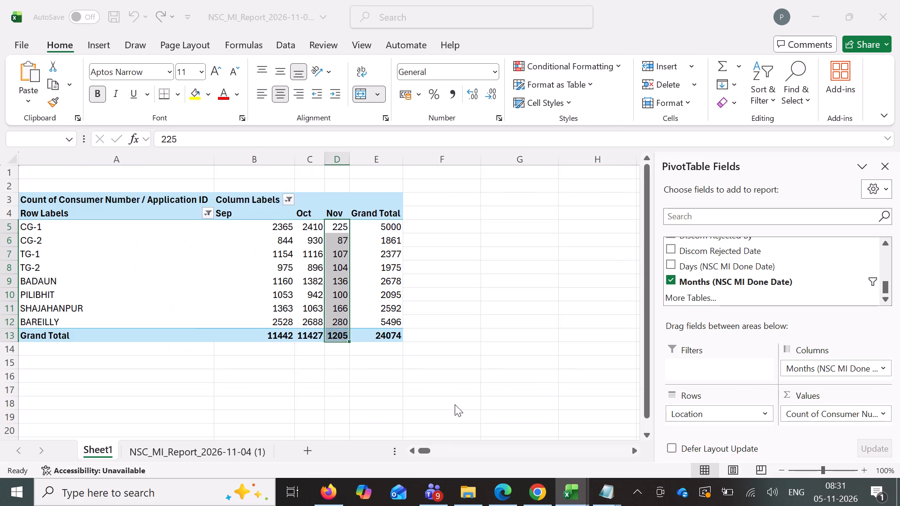
pyautogui.click(532, 350)
pyautogui.click(574, 488)
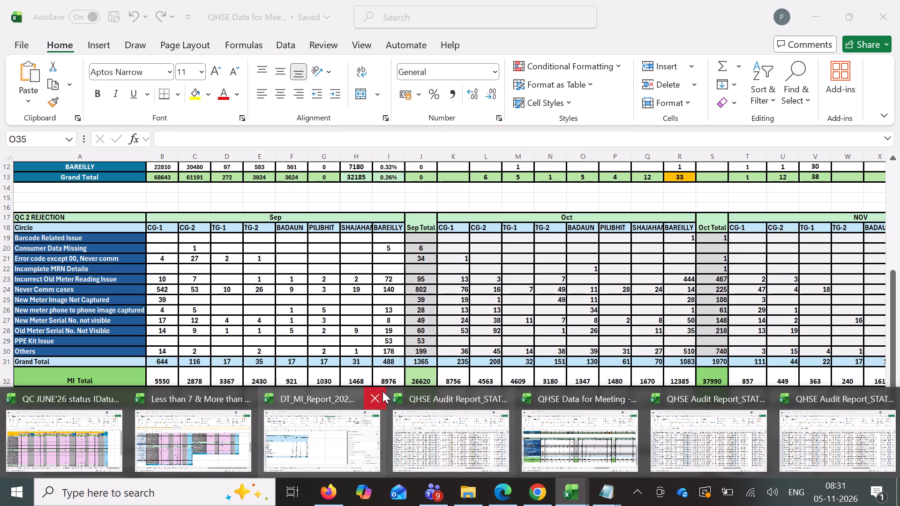
pyautogui.click(383, 392)
pyautogui.click(340, 418)
pyautogui.click(499, 345)
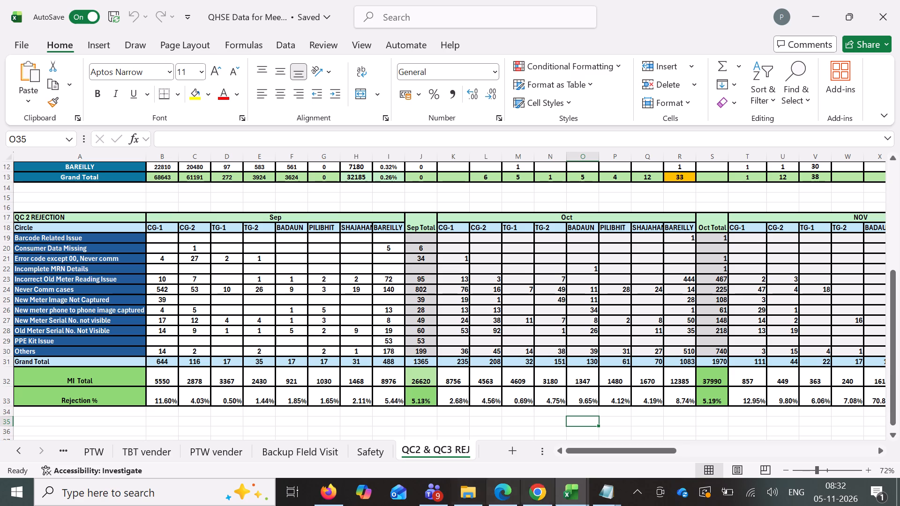
# In the August audit report, select cell A117634, the first empty cell below the last record.
pyautogui.click(567, 498)
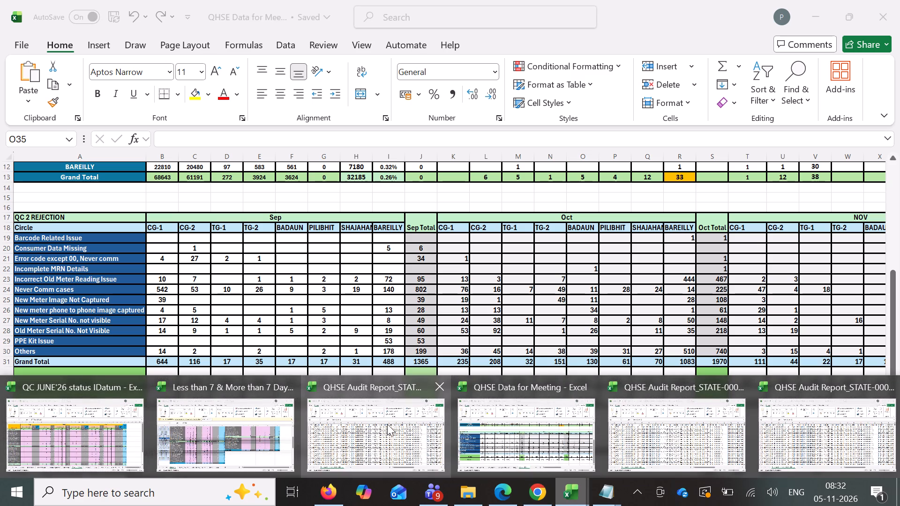
pyautogui.click(376, 427)
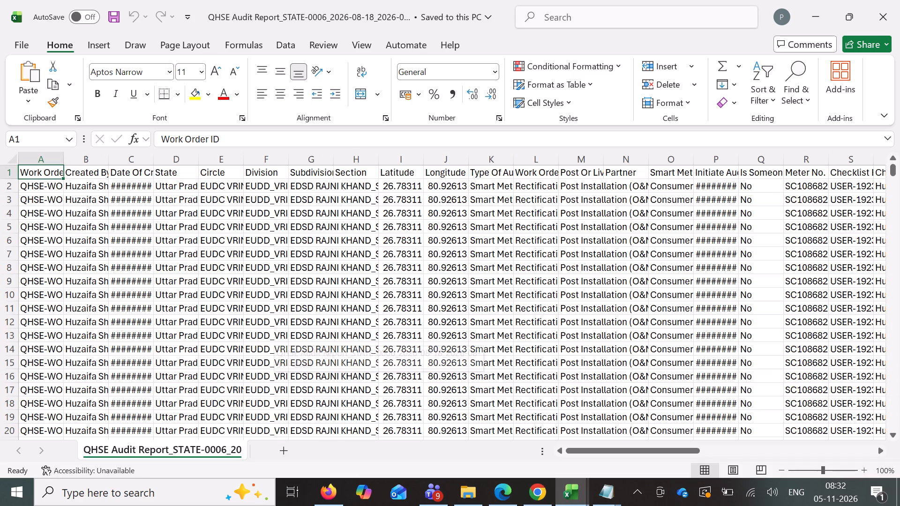
pyautogui.click(142, 187)
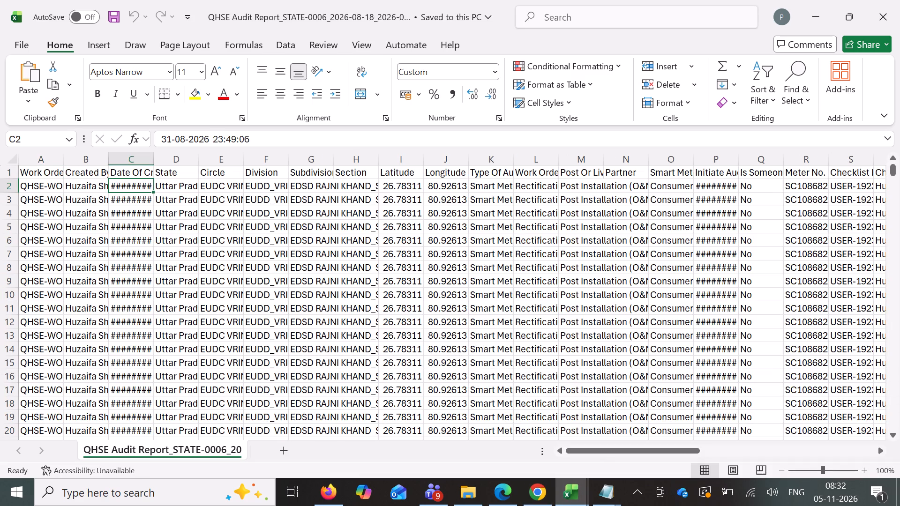
pyautogui.hotkey('ctrl', 'Down')
pyautogui.press('Left')
pyautogui.press('Left')
pyautogui.press('Down')
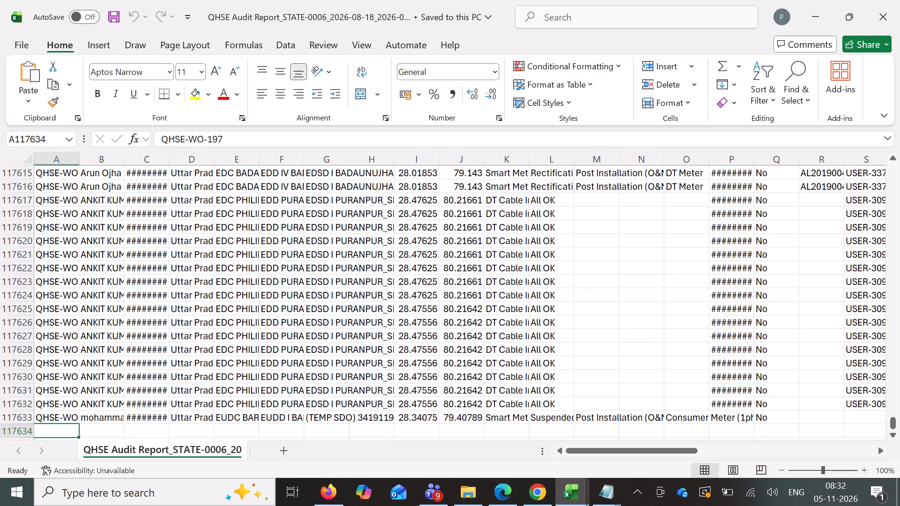
# Copy all records of the September audit report from row 2 to the last row, columns A to AP, without the header.
pyautogui.click(569, 491)
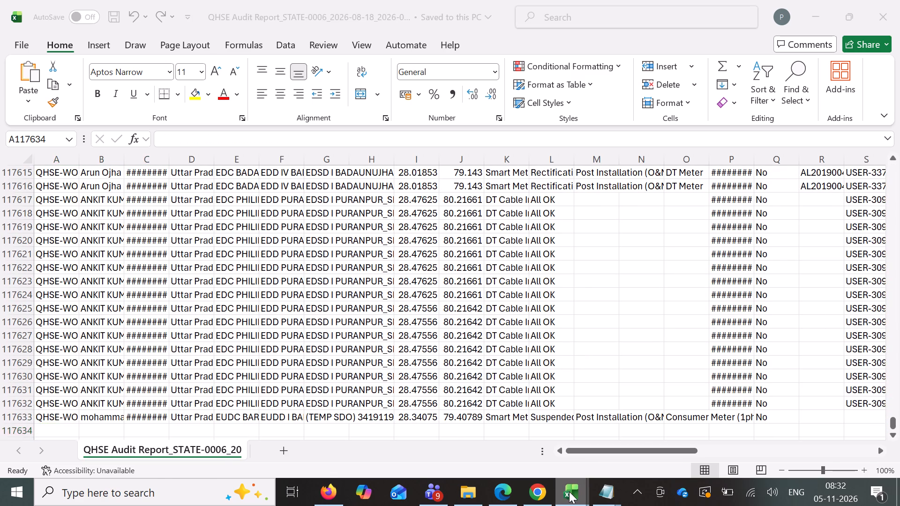
pyautogui.click(649, 423)
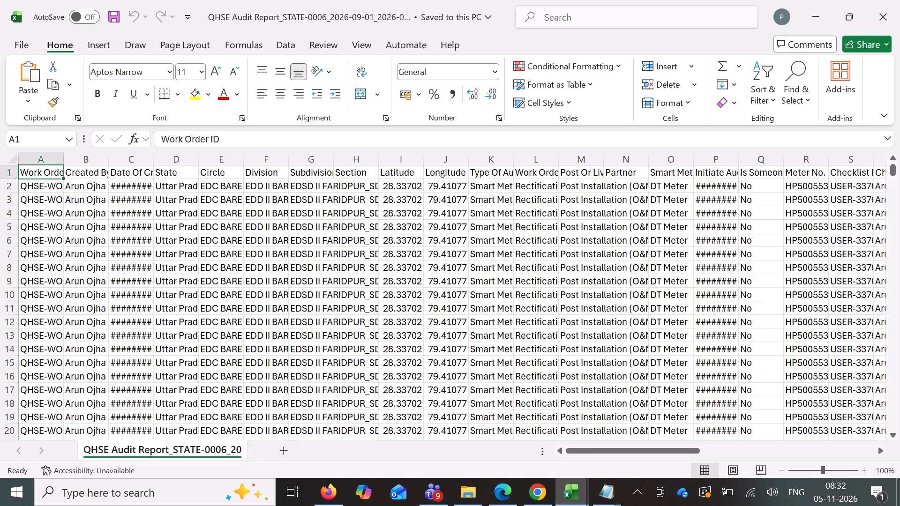
pyautogui.click(130, 186)
pyautogui.click(28, 178)
pyautogui.press('Down')
pyautogui.hotkey('ctrl', 'shift', 'Right')
pyautogui.hotkey('ctrl', 'shift', 'Right')
pyautogui.hotkey('ctrl', 'shift', 'Right')
pyautogui.hotkey('ctrl', 'shift', 'Right')
pyautogui.hotkey('ctrl', 'shift', 'Right')
pyautogui.hotkey('ctrl', 'shift', 'Right')
pyautogui.hotkey('ctrl', 'shift', 'Right')
pyautogui.hotkey('ctrl', 'shift', 'Right')
pyautogui.hotkey('ctrl', 'shift', 'Right')
pyautogui.hotkey('ctrl', 'shift', 'Right')
pyautogui.hotkey('ctrl', 'shift', 'Right')
pyautogui.hotkey('ctrl', 'shift', 'Right')
pyautogui.hotkey('ctrl', 'shift', 'Right')
pyautogui.hotkey('ctrl', 'shift', 'Right')
pyautogui.hotkey('ctrl', 'shift', 'Right')
pyautogui.hotkey('ctrl', 'shift', 'Right')
pyautogui.hotkey('ctrl', 'shift', 'Right')
pyautogui.hotkey('ctrl', 'shift', 'Right')
pyautogui.hotkey('ctrl', 'shift', 'Right')
pyautogui.hotkey('ctrl', 'shift', 'Right')
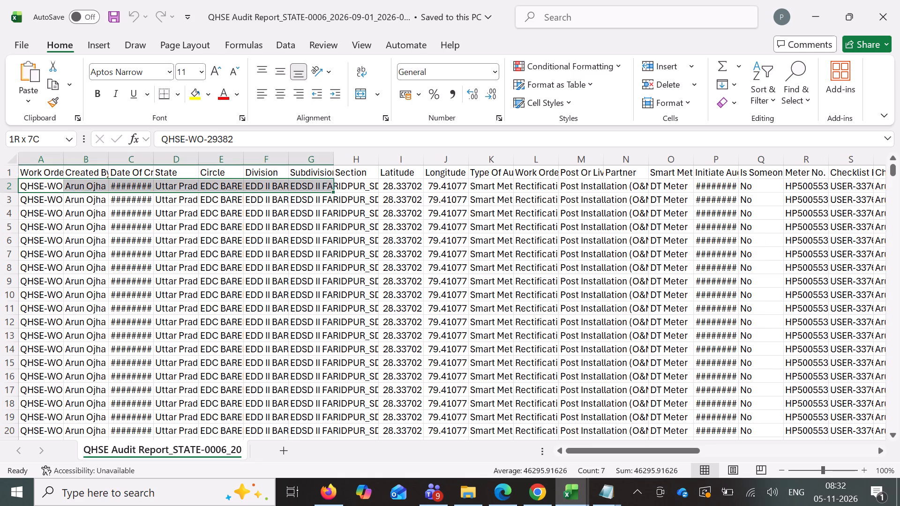
pyautogui.hotkey('ctrl', 'shift', 'Left')
pyautogui.hotkey('ctrl', 'shift', 'Down')
pyautogui.hotkey('ctrl', 'shift', 'Down')
pyautogui.hotkey('ctrl', 'shift', 'Down')
pyautogui.hotkey('ctrl', 'shift', 'Down')
pyautogui.hotkey('ctrl', 'shift', 'Down')
pyautogui.hotkey('ctrl', 'shift', 'Down')
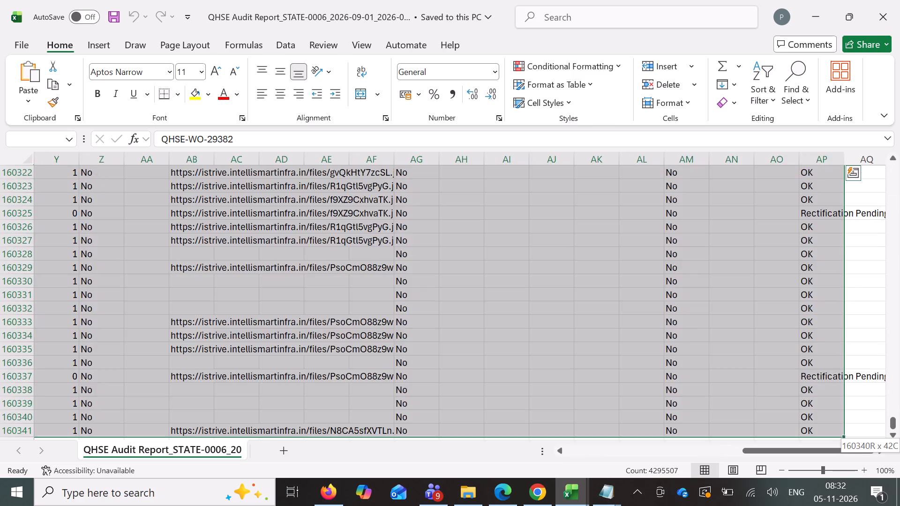
pyautogui.hotkey('ctrl', 'shift', 'Up')
pyautogui.hotkey('ctrl', 'c')
pyautogui.hotkey('ctrl', 'c')
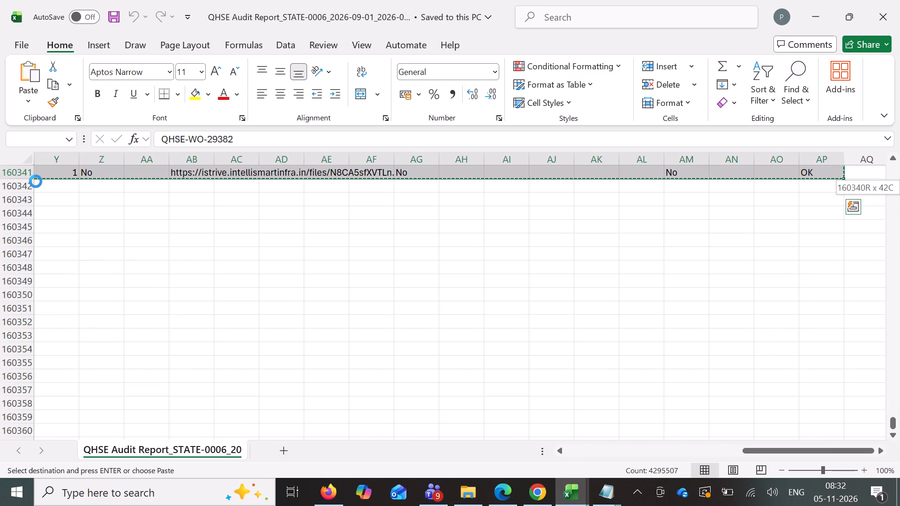
# Paste the copied September records into the August audit report at cell A117634, directly below its last record.
pyautogui.click(566, 486)
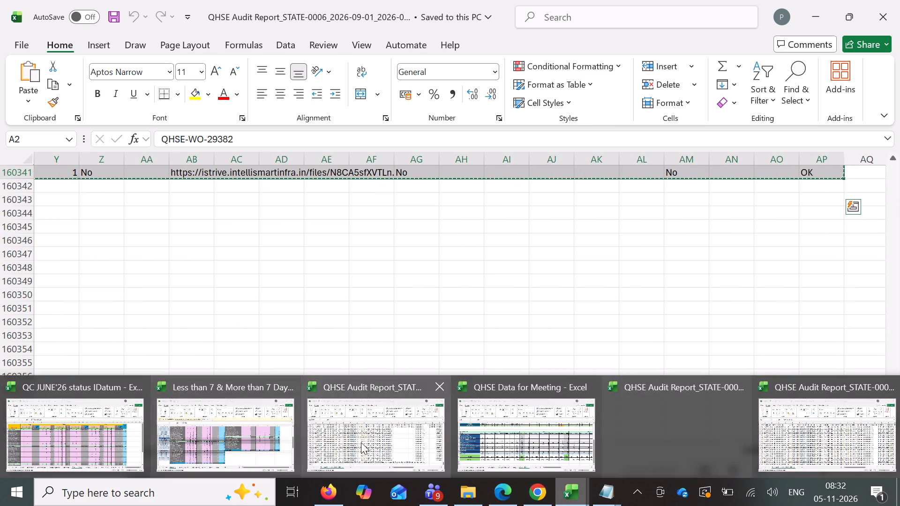
pyautogui.click(361, 442)
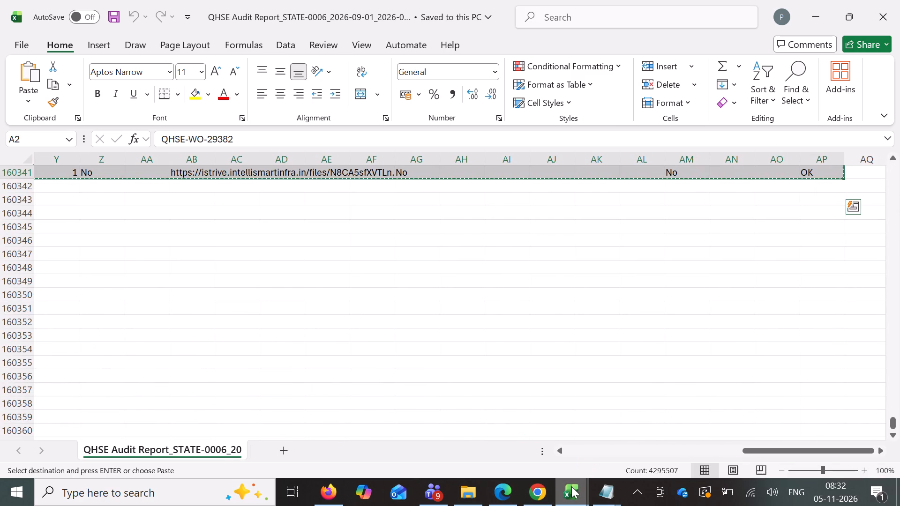
pyautogui.click(571, 486)
pyautogui.click(400, 423)
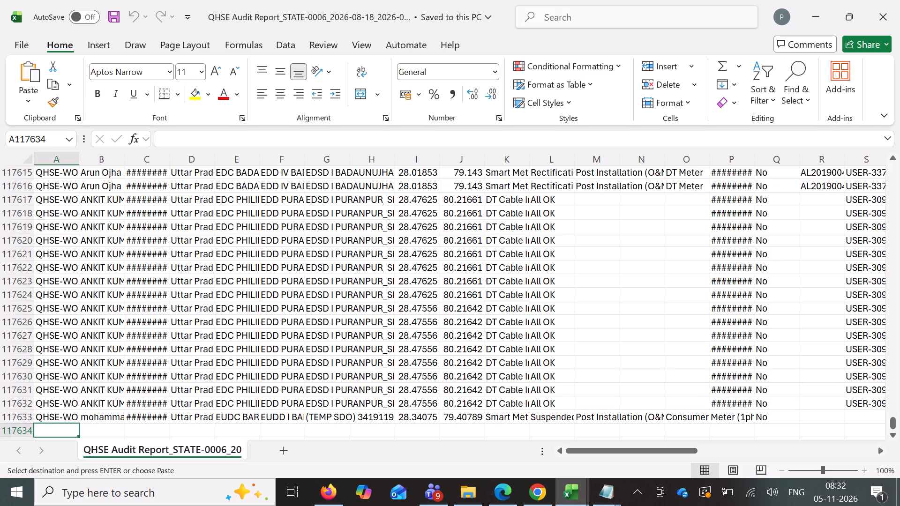
pyautogui.hotkey('ctrl', 'v')
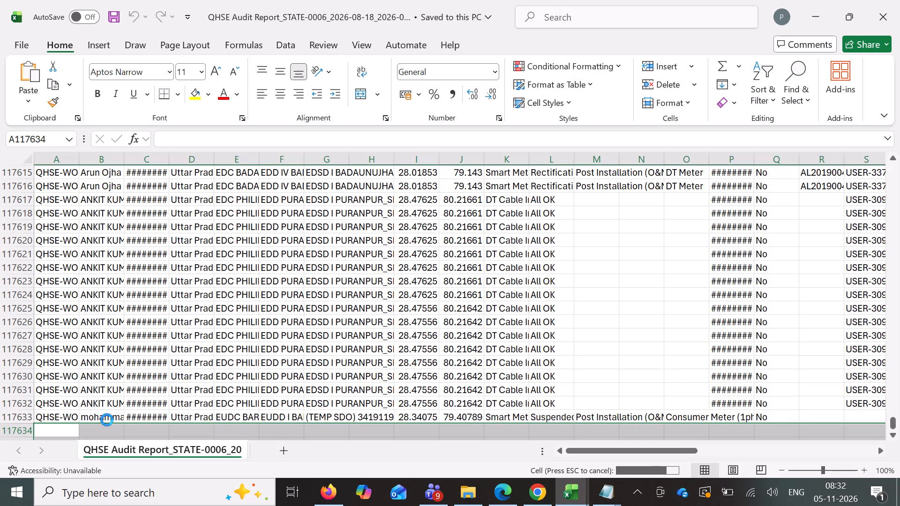
# In the August audit report, select cell A277974, the first empty cell below the pasted September records.
pyautogui.hotkey('ctrl', 'Down')
pyautogui.hotkey('ctrl', 'Down')
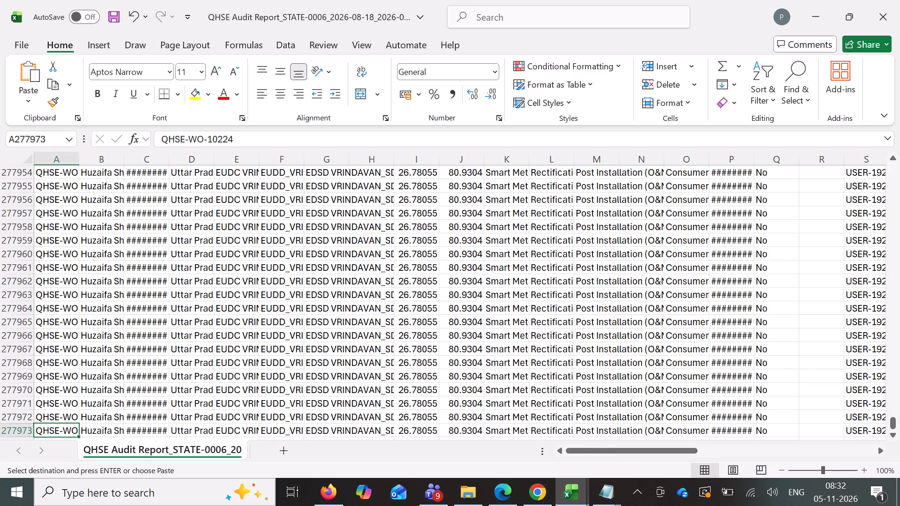
pyautogui.hotkey('ctrl', 'Up')
pyautogui.press('Down')
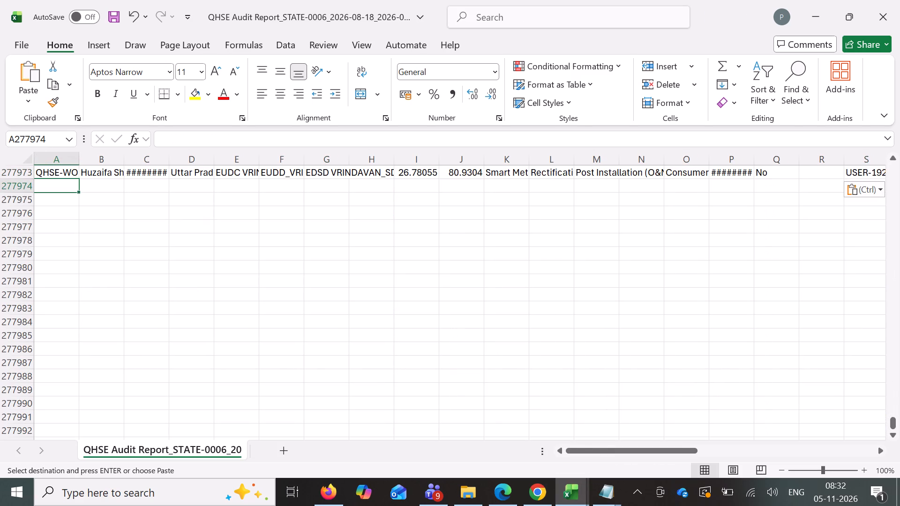
# Copy all records of the October audit report from row 2 to the last row, columns A to AP, without the header.
pyautogui.click(572, 496)
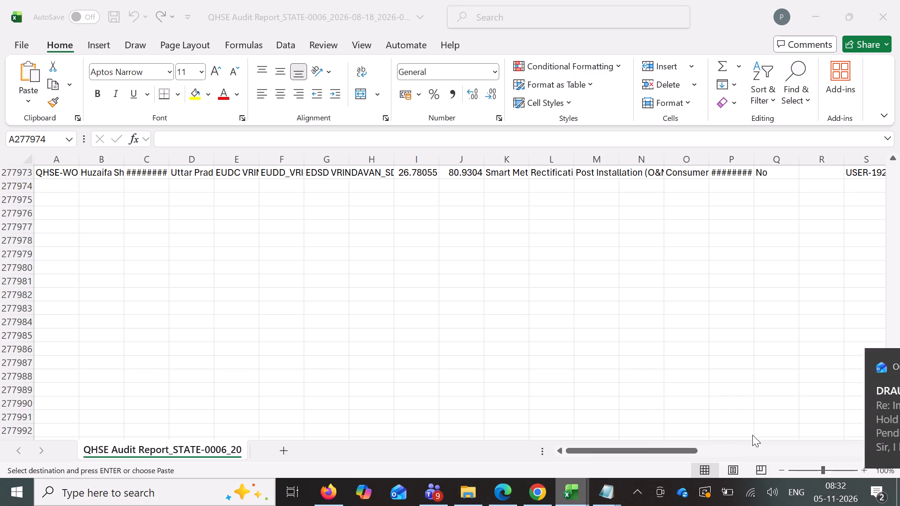
pyautogui.click(574, 495)
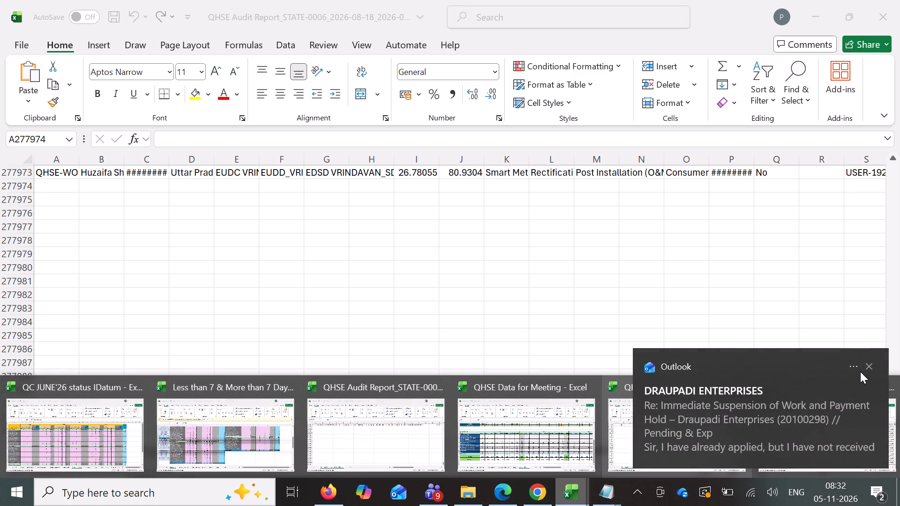
pyautogui.click(868, 366)
pyautogui.click(587, 491)
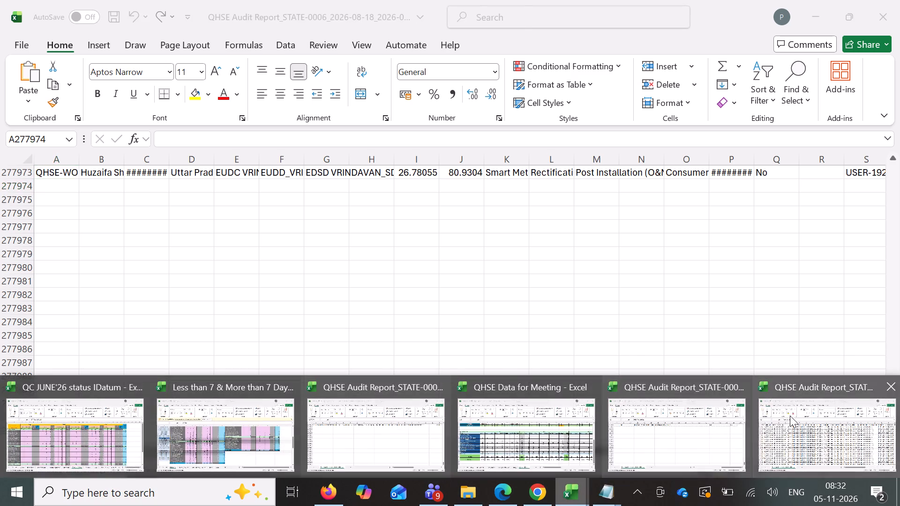
pyautogui.click(805, 416)
pyautogui.click(51, 183)
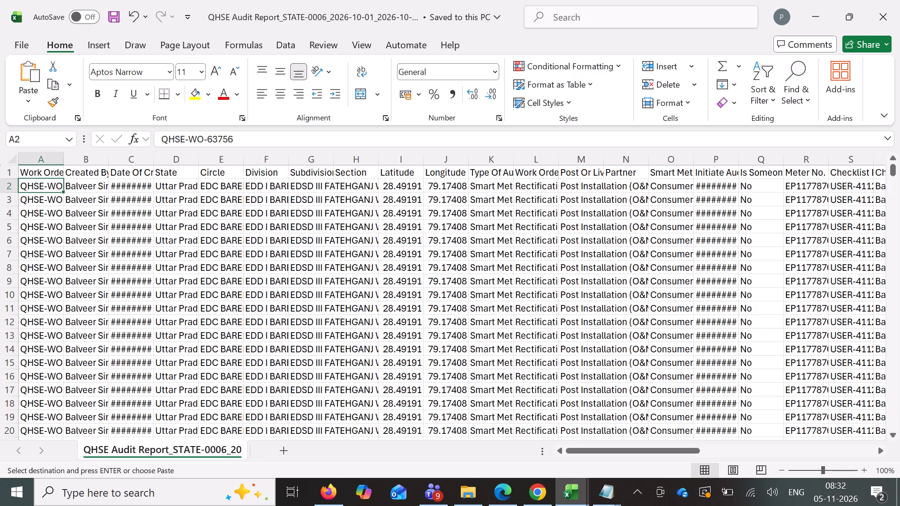
pyautogui.hotkey('ctrl', 'shift', 'Right')
pyautogui.hotkey('ctrl', 'shift', 'Right')
pyautogui.hotkey('ctrl', 'shift', 'Right')
pyautogui.hotkey('ctrl', 'shift', 'Right')
pyautogui.hotkey('ctrl', 'shift', 'Right')
pyautogui.hotkey('ctrl', 'shift', 'Right')
pyautogui.hotkey('ctrl', 'shift', 'Right')
pyautogui.hotkey('ctrl', 'shift', 'Right')
pyautogui.hotkey('ctrl', 'shift', 'Right')
pyautogui.hotkey('ctrl', 'shift', 'Right')
pyautogui.hotkey('ctrl', 'shift', 'Right')
pyautogui.hotkey('ctrl', 'shift', 'Right')
pyautogui.hotkey('ctrl', 'shift', 'Right')
pyautogui.hotkey('ctrl', 'shift', 'Right')
pyautogui.hotkey('ctrl', 'shift', 'Right')
pyautogui.hotkey('ctrl', 'shift', 'Right')
pyautogui.hotkey('ctrl', 'shift', 'Right')
pyautogui.hotkey('ctrl', 'shift', 'Right')
pyautogui.hotkey('ctrl', 'shift', 'Right')
pyautogui.hotkey('ctrl', 'shift', 'Right')
pyautogui.hotkey('ctrl', 'shift', 'Left')
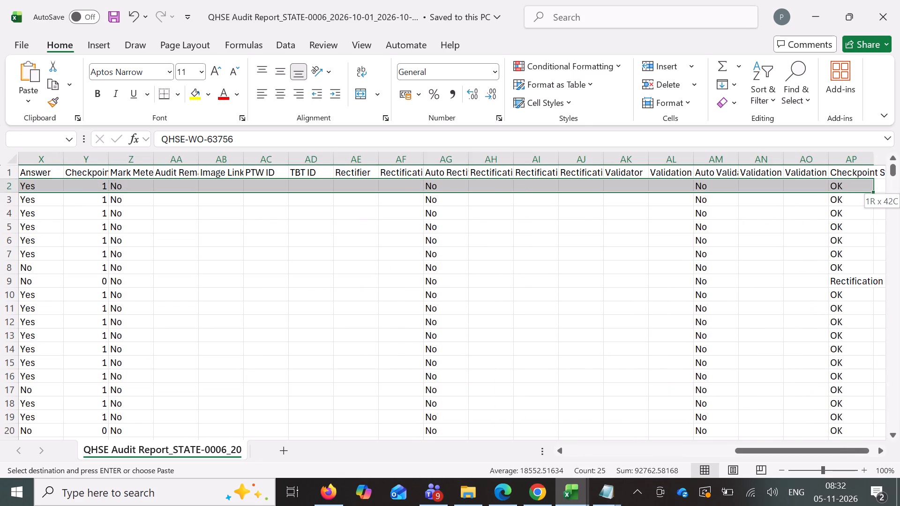
pyautogui.hotkey('ctrl', 'shift', 'Down')
pyautogui.hotkey('ctrl', 'c')
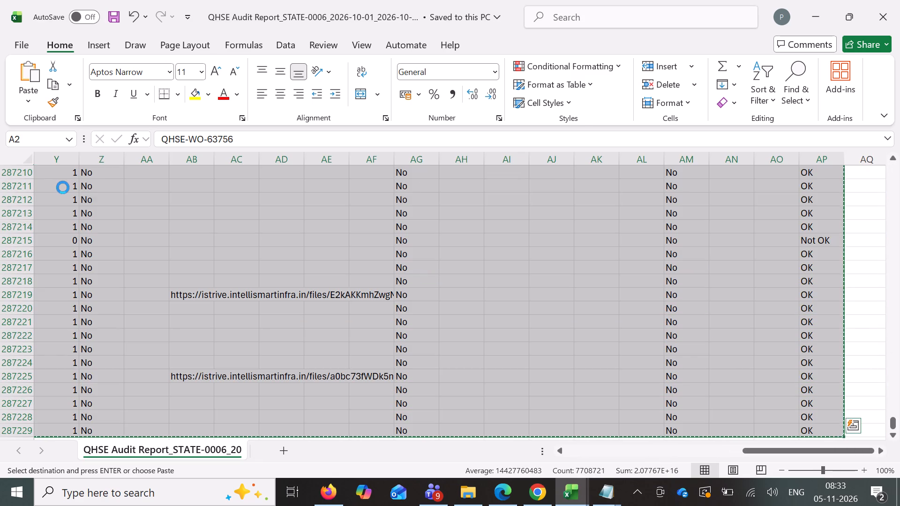
pyautogui.scroll(-2, 63, 188)
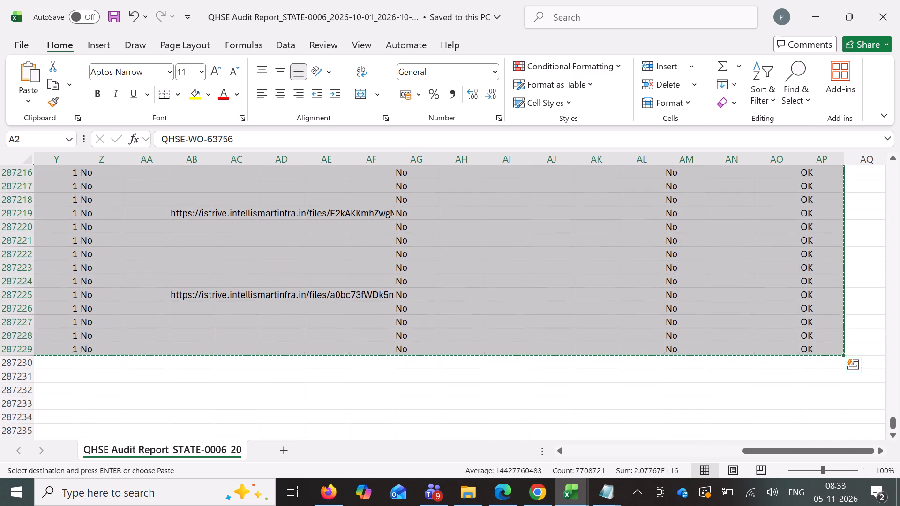
# Paste the copied October records into the August audit report at cell A277974, below the September records.
pyautogui.click(581, 494)
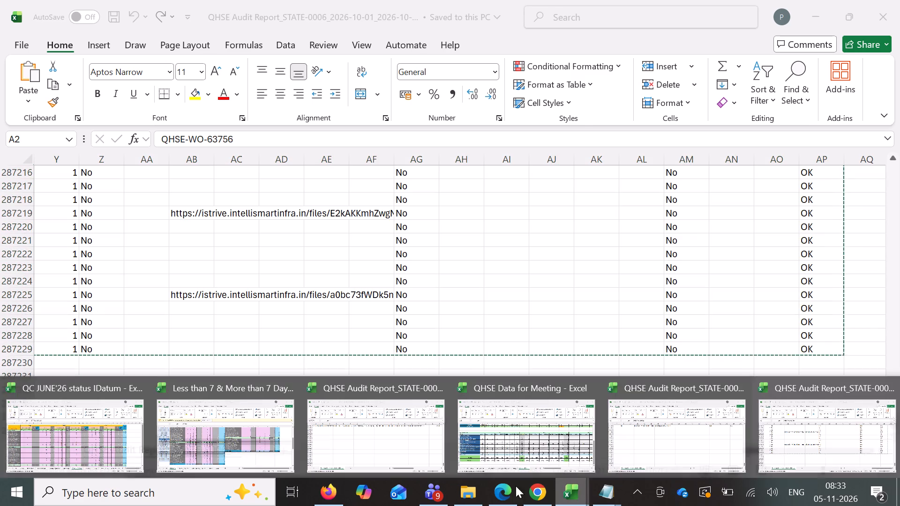
pyautogui.click(351, 426)
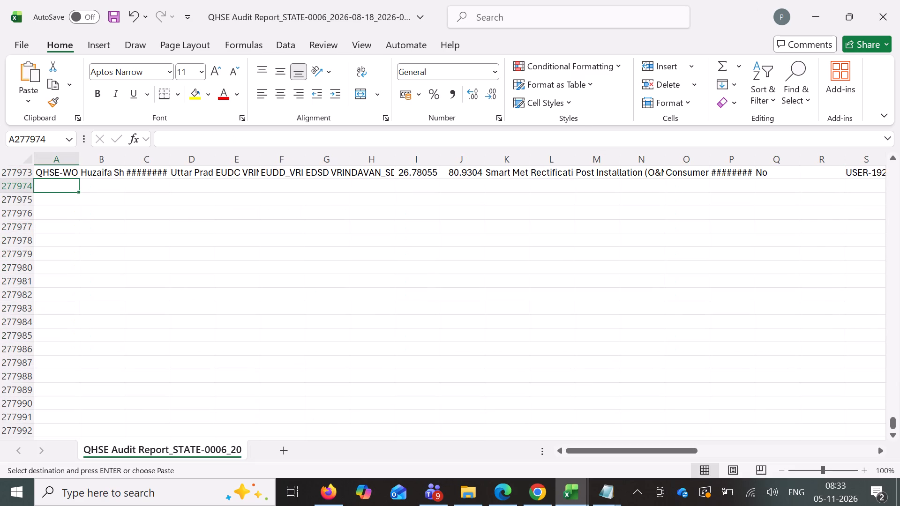
pyautogui.hotkey('ctrl', 'v')
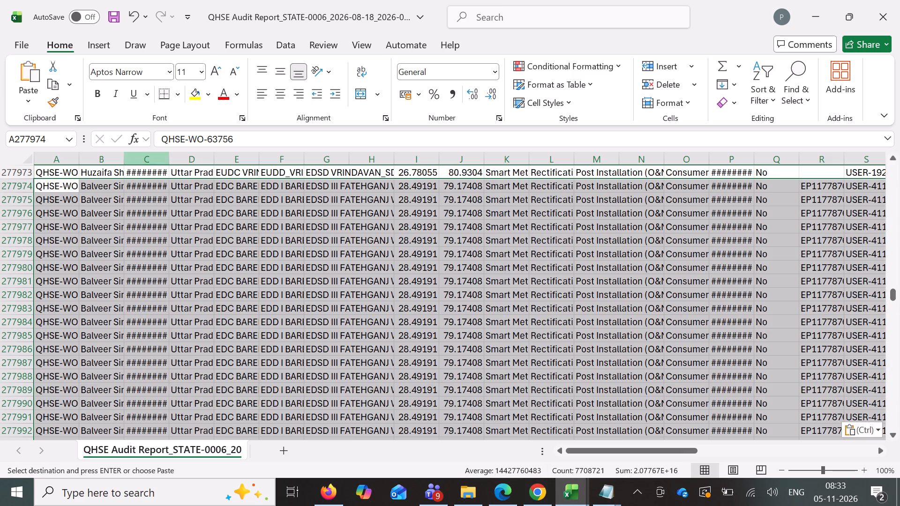
# Strip the time part from the Initiate Audit date column P by replacing every " *" with nothing.
pyautogui.moveTo(892, 295); pyautogui.dragTo(892, 97)
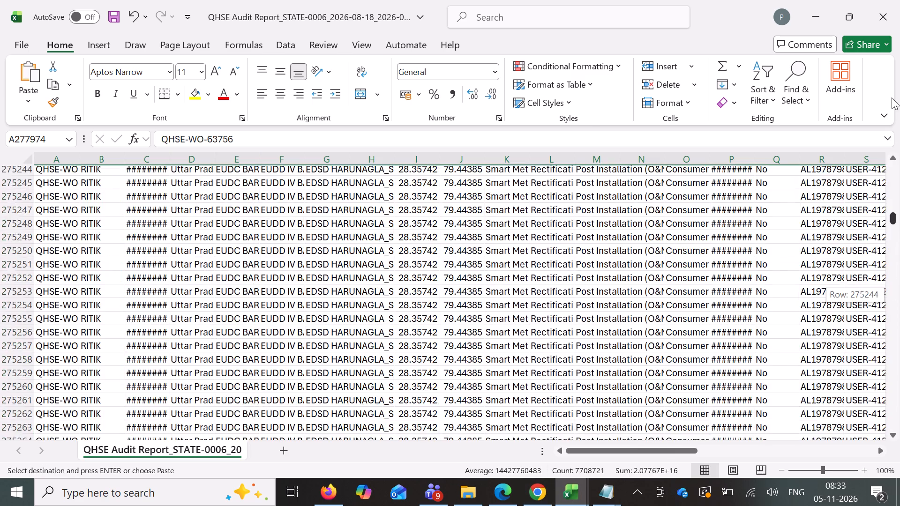
pyautogui.moveTo(892, 97); pyautogui.dragTo(899, 42)
pyautogui.click(714, 151)
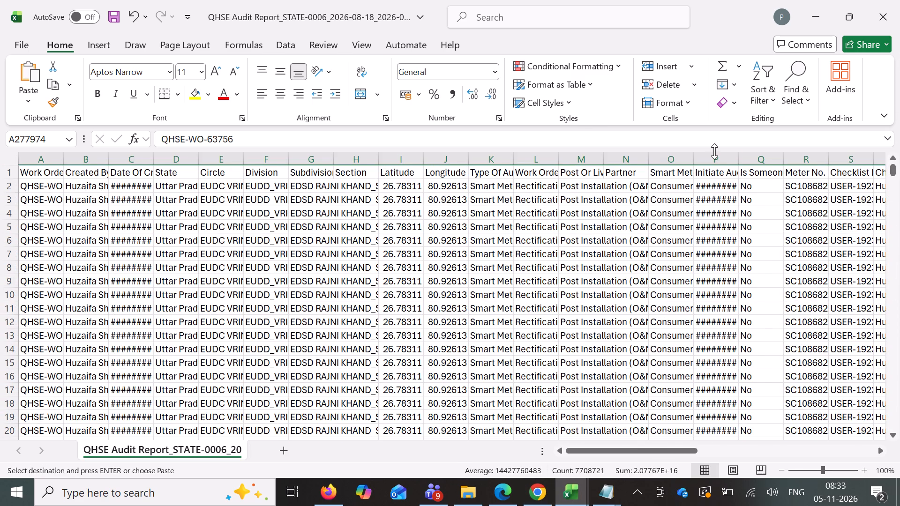
pyautogui.click(714, 159)
pyautogui.hotkey('ctrl', 'h')
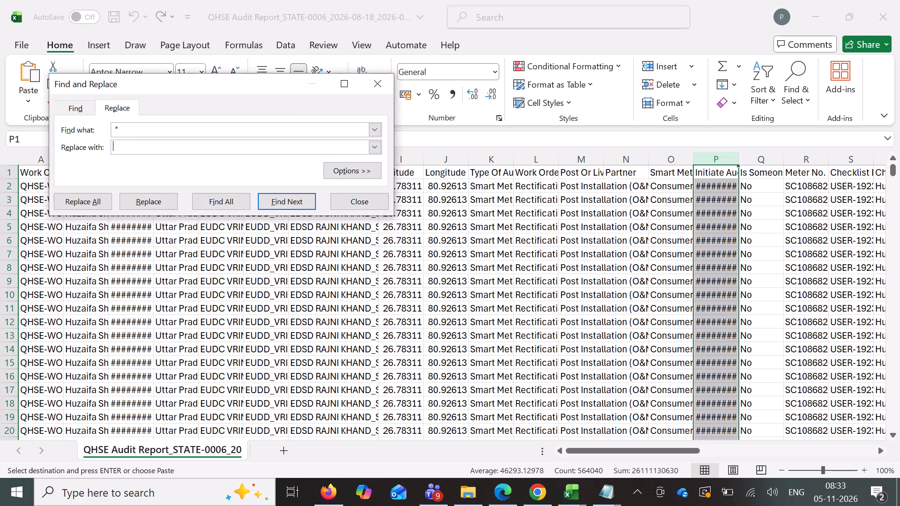
pyautogui.click(88, 201)
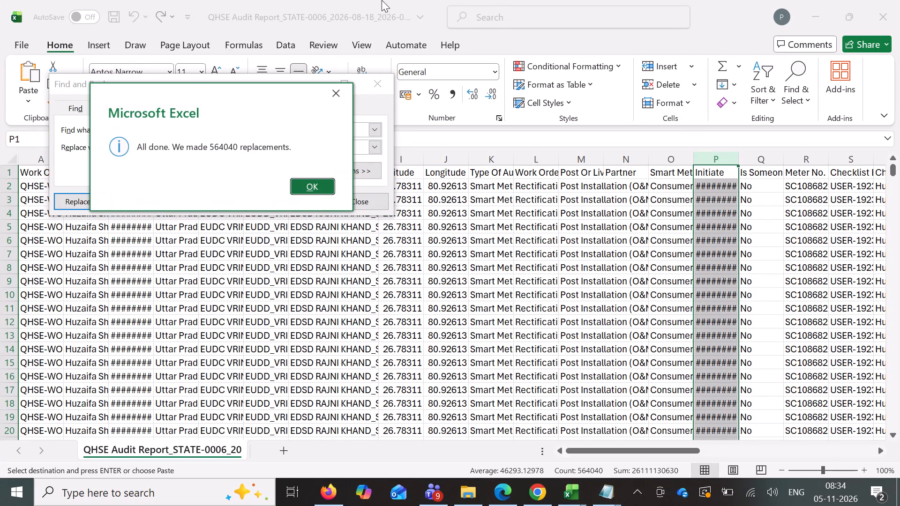
pyautogui.click(321, 184)
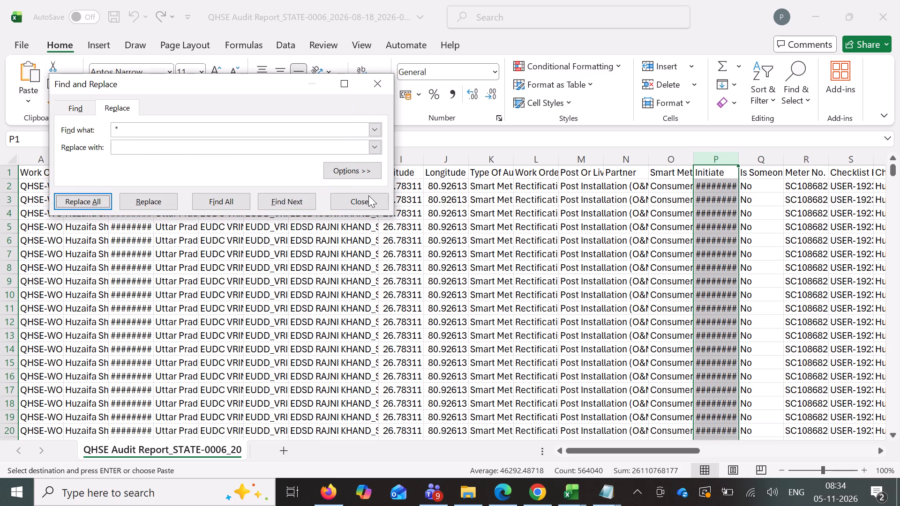
pyautogui.click(370, 196)
# Format date column P as Short Date.
pyautogui.click(496, 67)
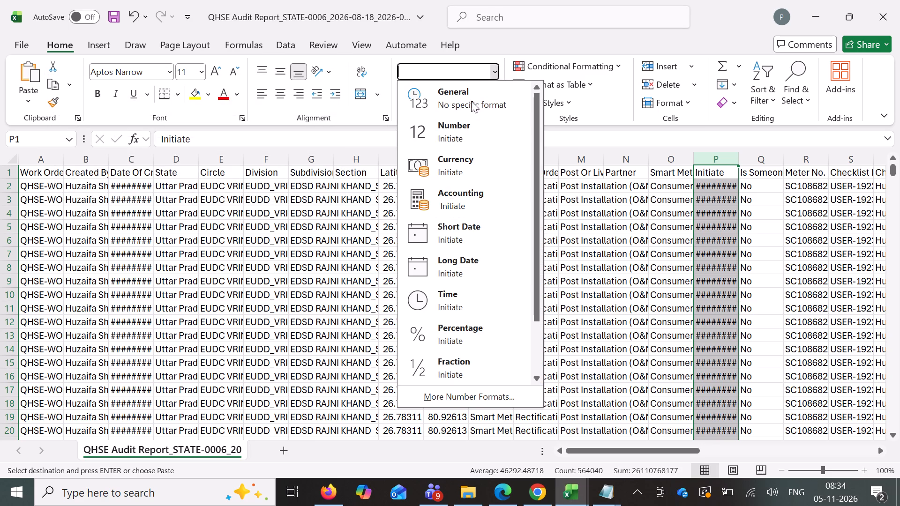
pyautogui.click(440, 225)
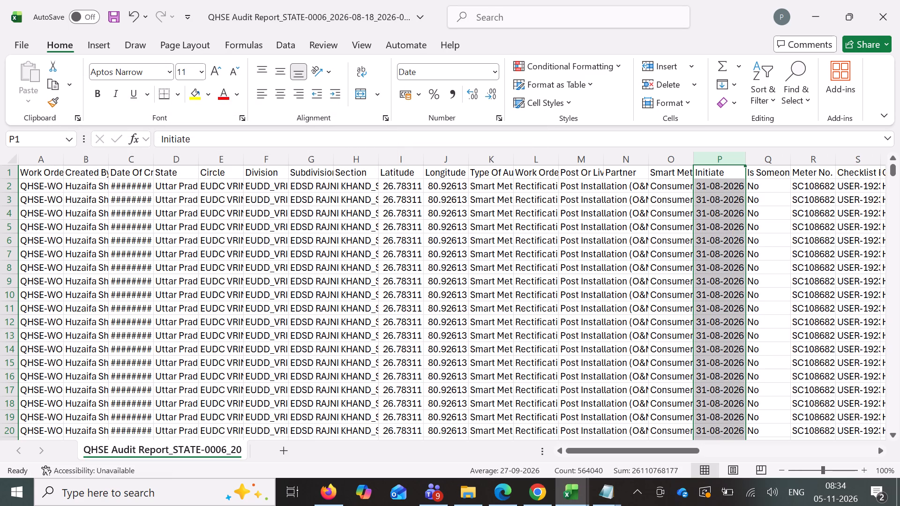
# Insert a blank column F between the Circle and Division columns.
pyautogui.click(270, 163)
pyautogui.rightClick(270, 161)
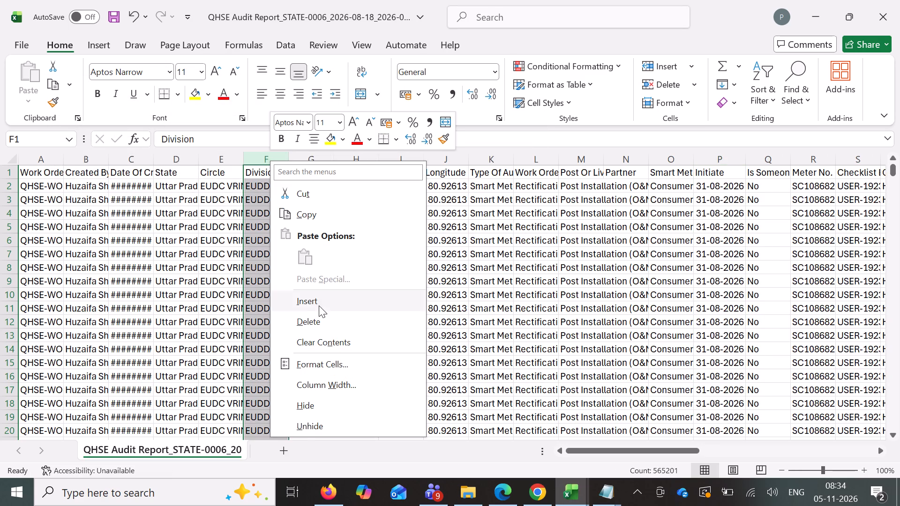
pyautogui.click(319, 305)
# Copy the IFS location formula from the LOCATION FORMULA Notepad file and enter it in cell F2 of the audit workbook.
pyautogui.click(598, 505)
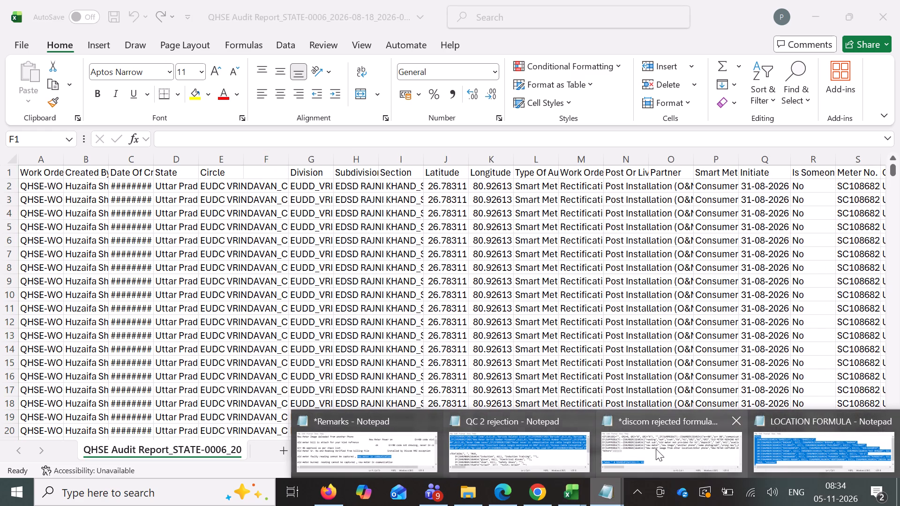
pyautogui.click(815, 445)
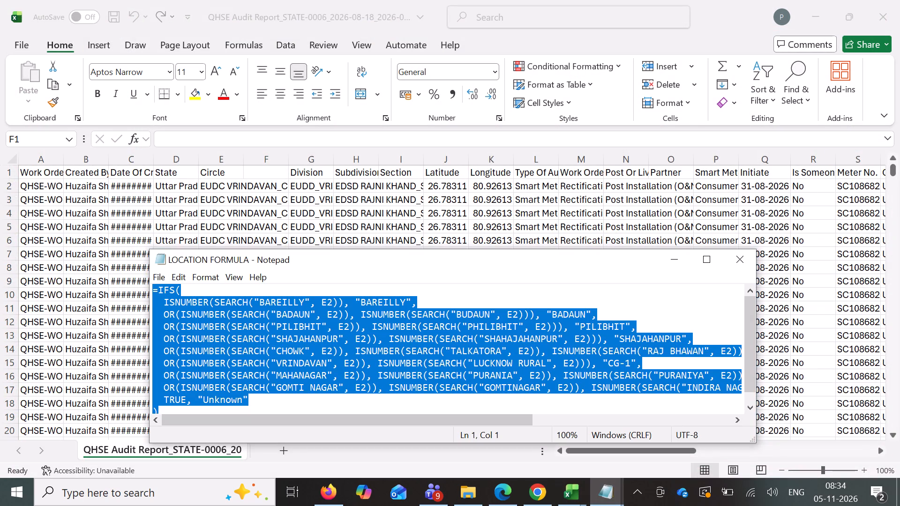
pyautogui.hotkey('ctrl', 'c')
pyautogui.click(221, 190)
pyautogui.click(272, 191)
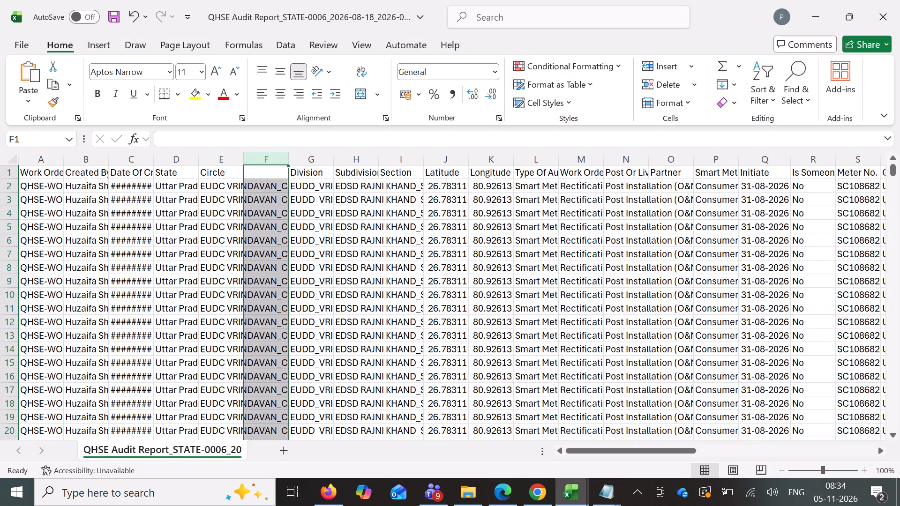
pyautogui.doubleClick(271, 186)
pyautogui.hotkey('ctrl', 'v')
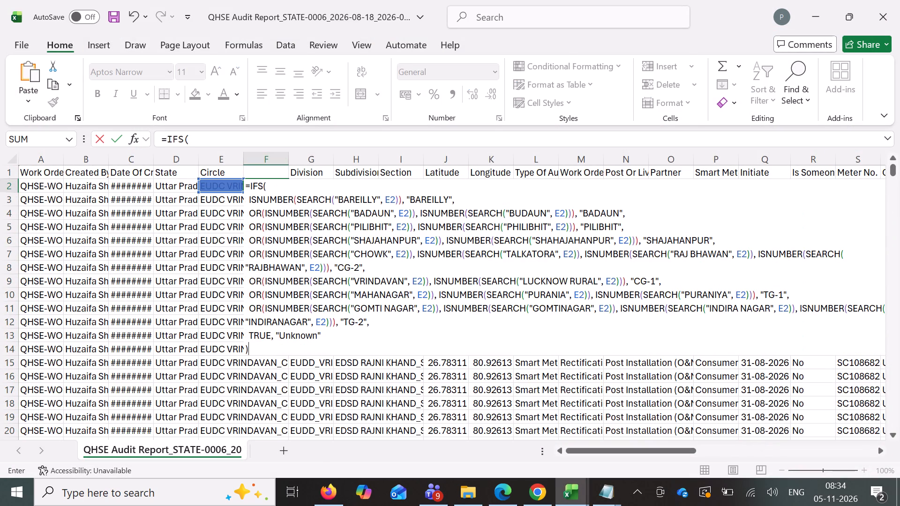
pyautogui.press('Return')
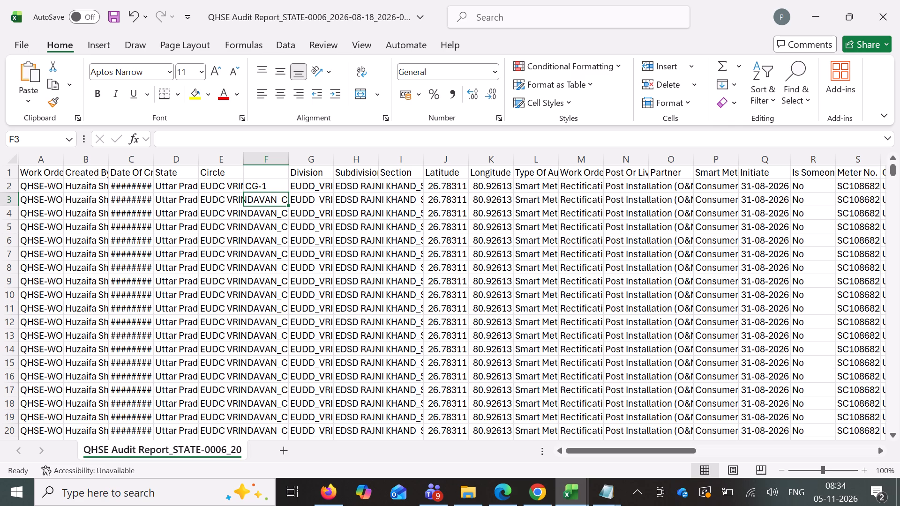
# Enter the header Location in cell F1.
pyautogui.press('Up')
pyautogui.press('Up')
pyautogui.write('Lo')
pyautogui.write('cation')
pyautogui.press('Down')
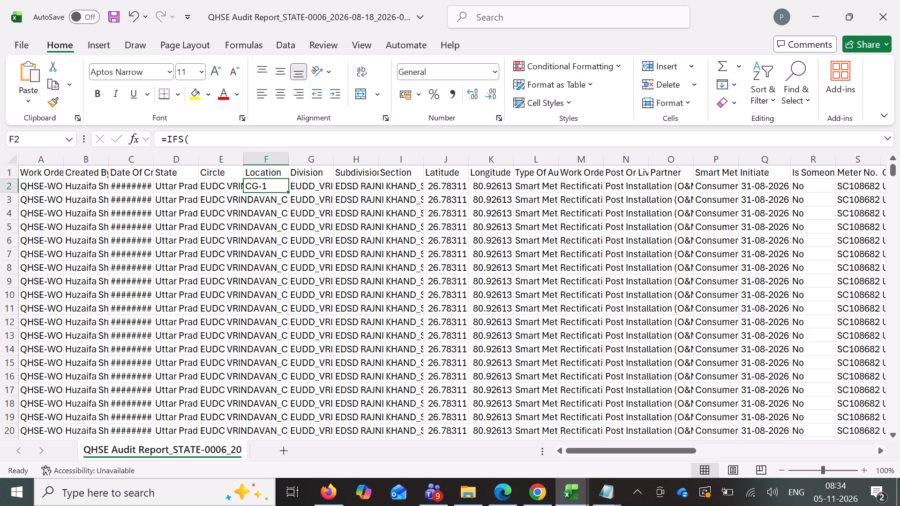
# Fill the location formula from F2 down column F to the last record, accepting the large operation.
pyautogui.doubleClick(288, 191)
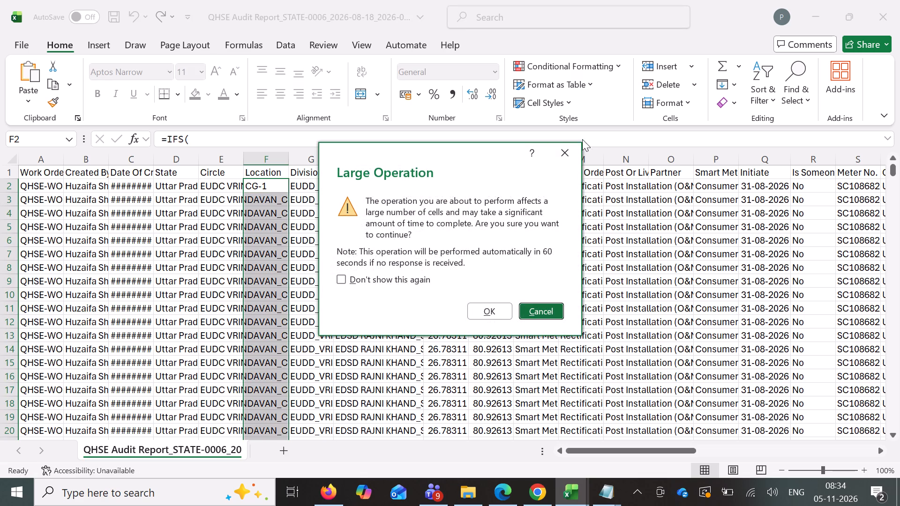
pyautogui.click(564, 156)
pyautogui.click(274, 187)
pyautogui.doubleClick(286, 191)
pyautogui.click(489, 315)
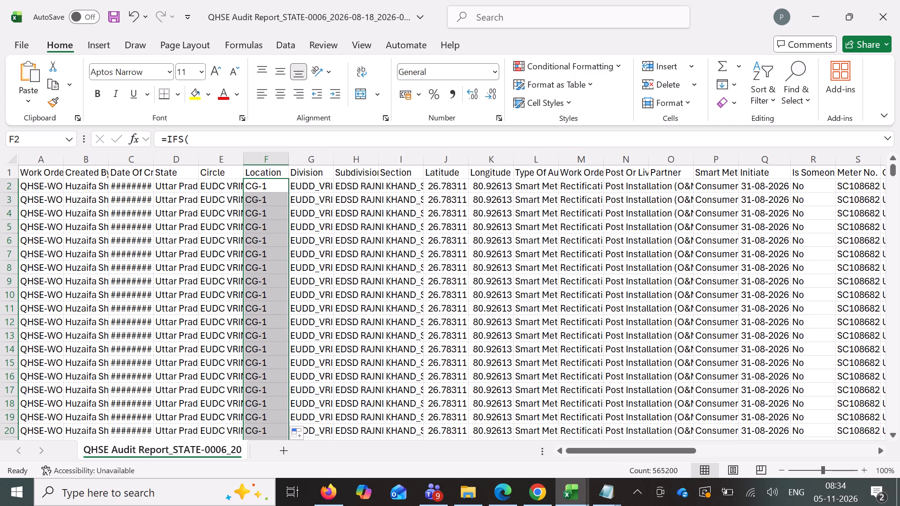
# Insert two blank columns, Z and AA, between the Answer and Checkpoint Score columns.
pyautogui.moveTo(633, 454); pyautogui.dragTo(647, 448)
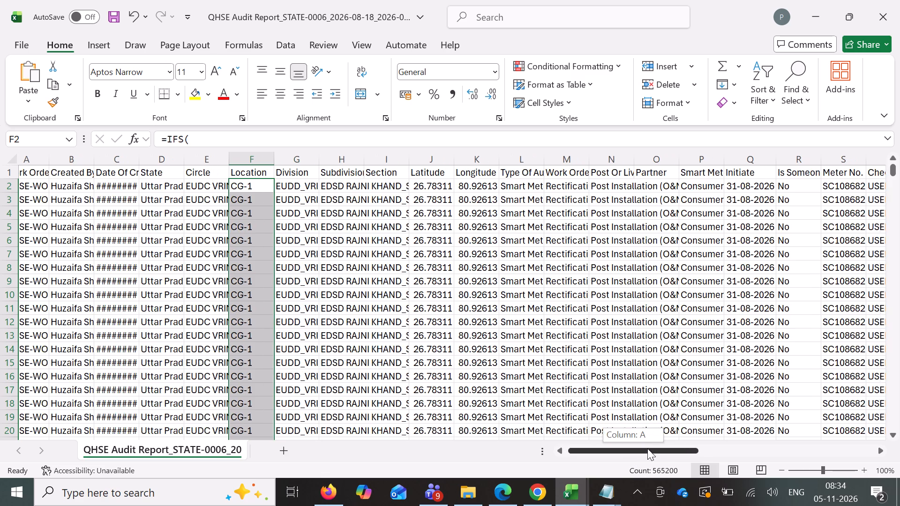
pyautogui.moveTo(647, 448); pyautogui.dragTo(719, 432)
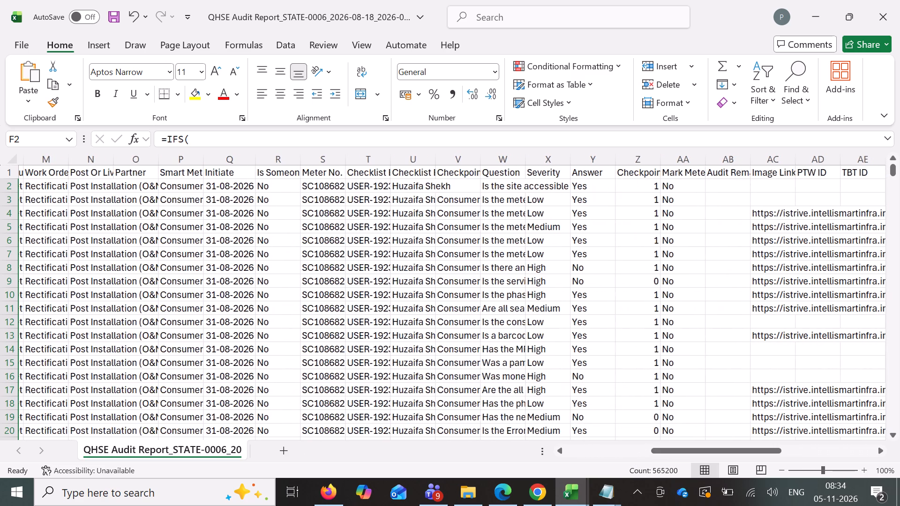
pyautogui.click(648, 160)
pyautogui.rightClick(648, 160)
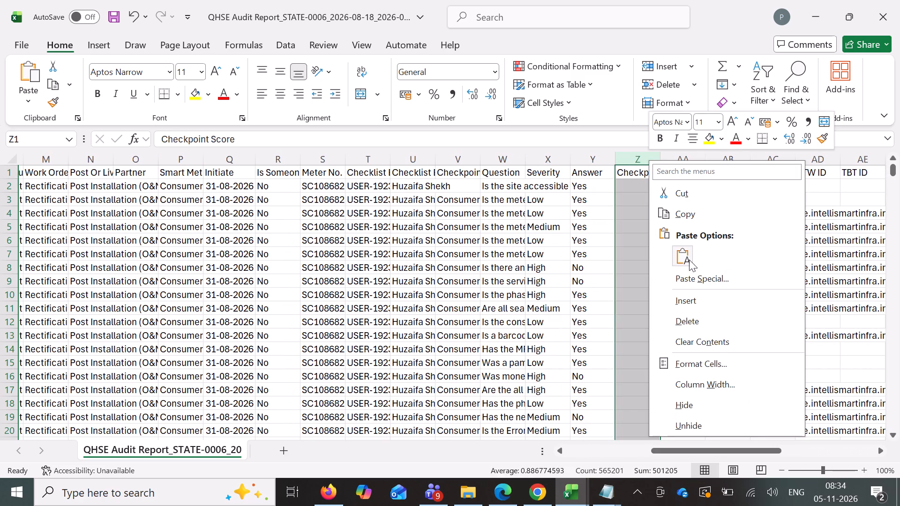
pyautogui.click(697, 294)
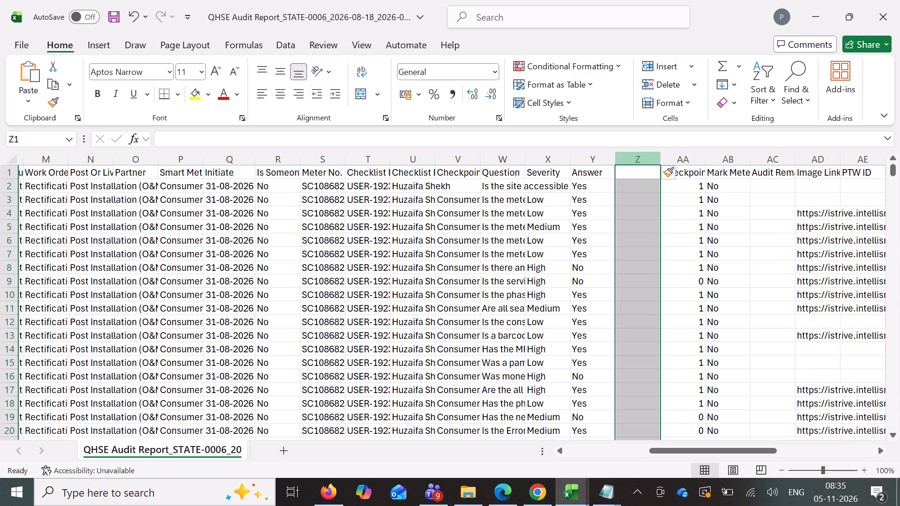
pyautogui.write('hi')
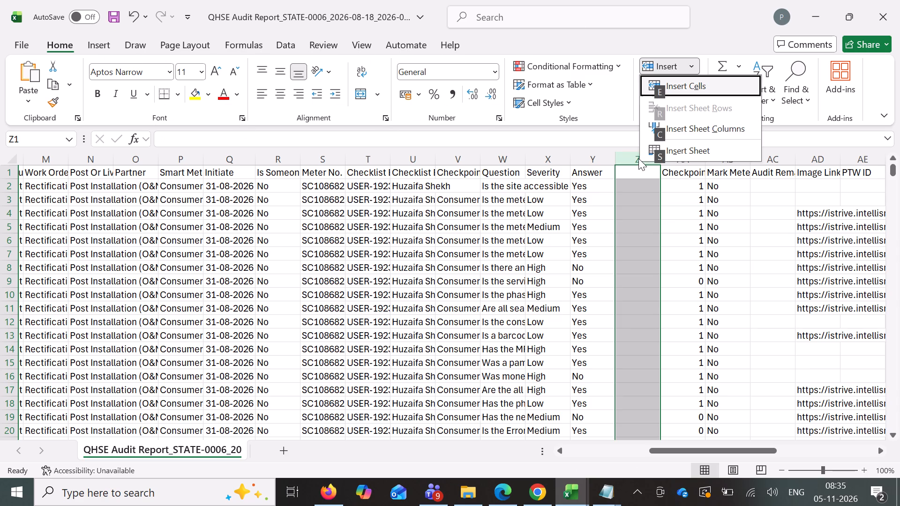
pyautogui.press('c')
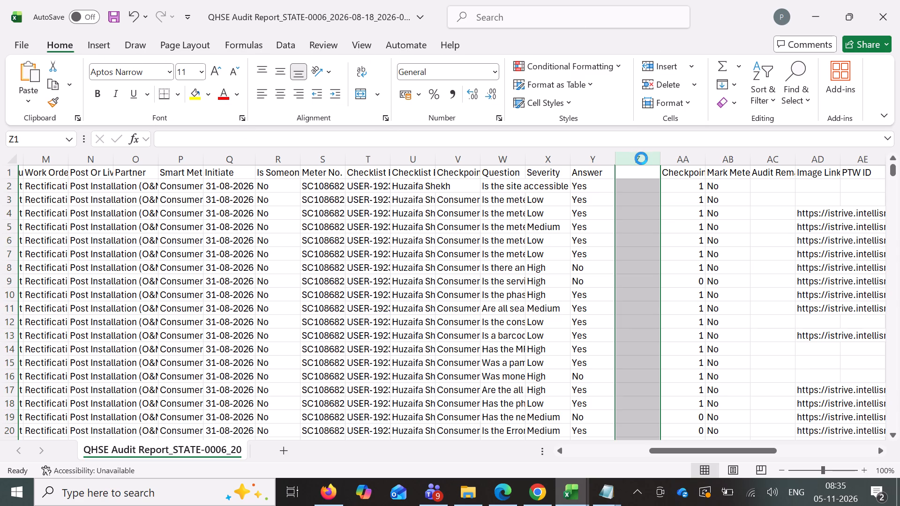
# Enter the header Right Answer in cell Z1 and try to auto-fit the column width.
pyautogui.click(641, 171)
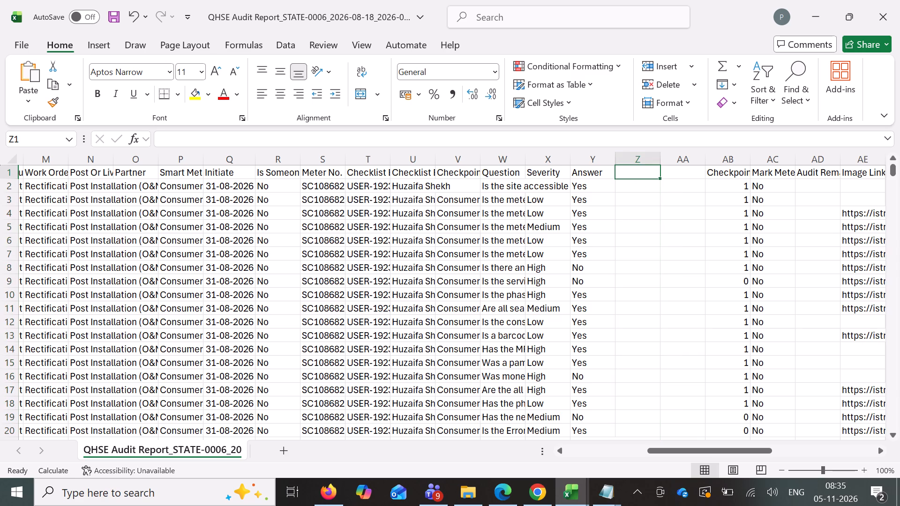
pyautogui.write('Right')
pyautogui.press('space')
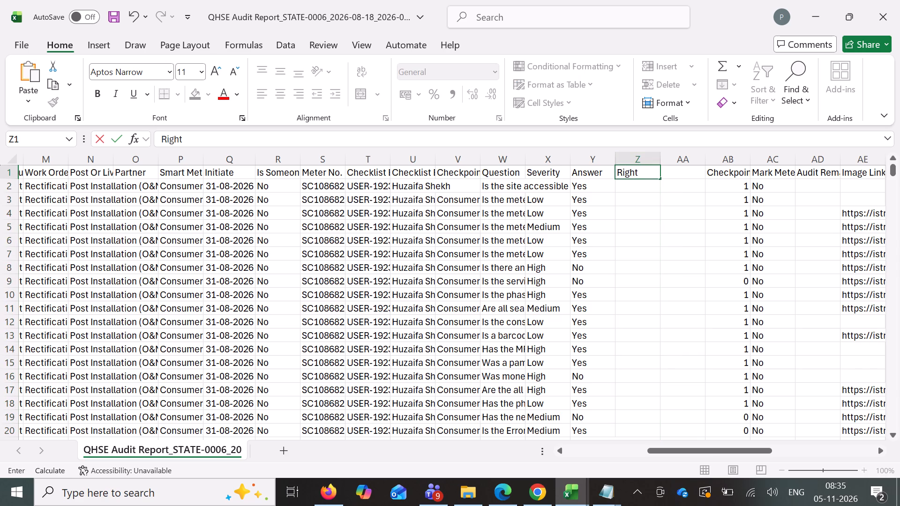
pyautogui.write('Anser')
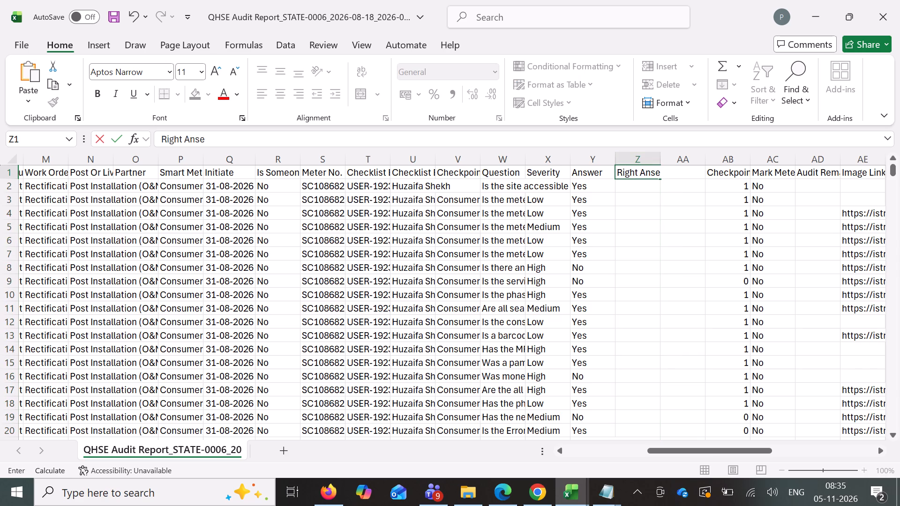
pyautogui.click(652, 169)
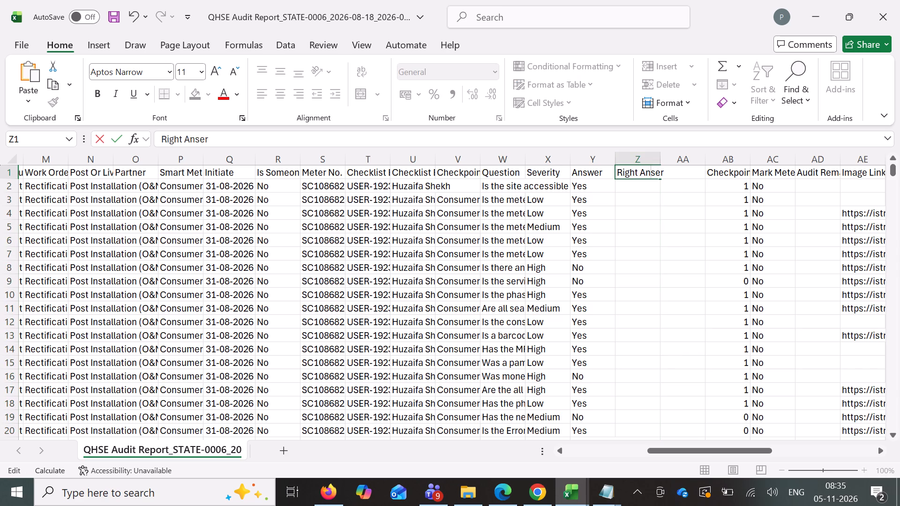
pyautogui.click(658, 170)
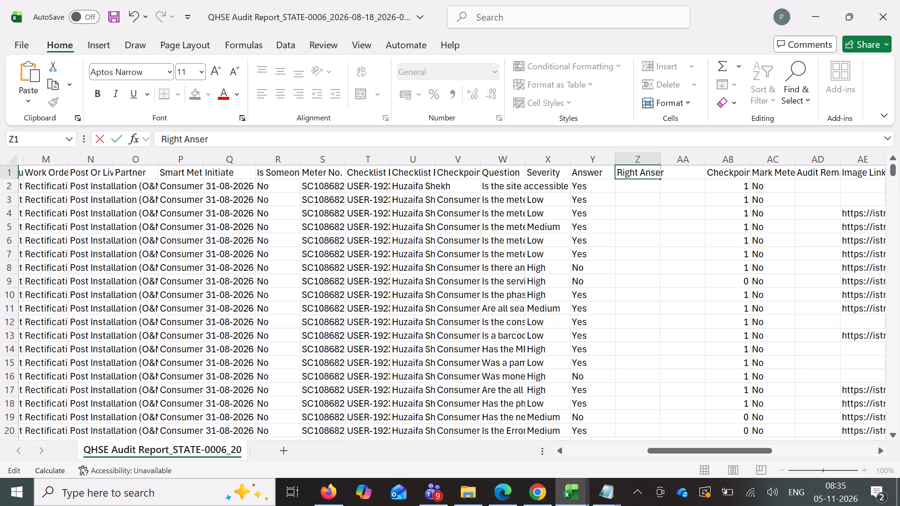
pyautogui.click(652, 168)
pyautogui.click(656, 171)
pyautogui.hotkey('shift', 'w')
pyautogui.press('BackSpace')
pyautogui.press('w')
pyautogui.click(682, 175)
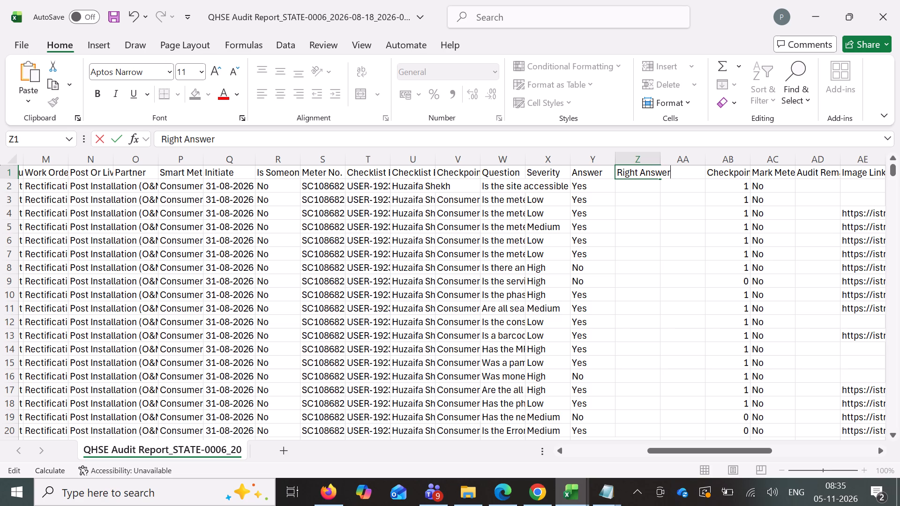
pyautogui.click(683, 162)
pyautogui.doubleClick(660, 157)
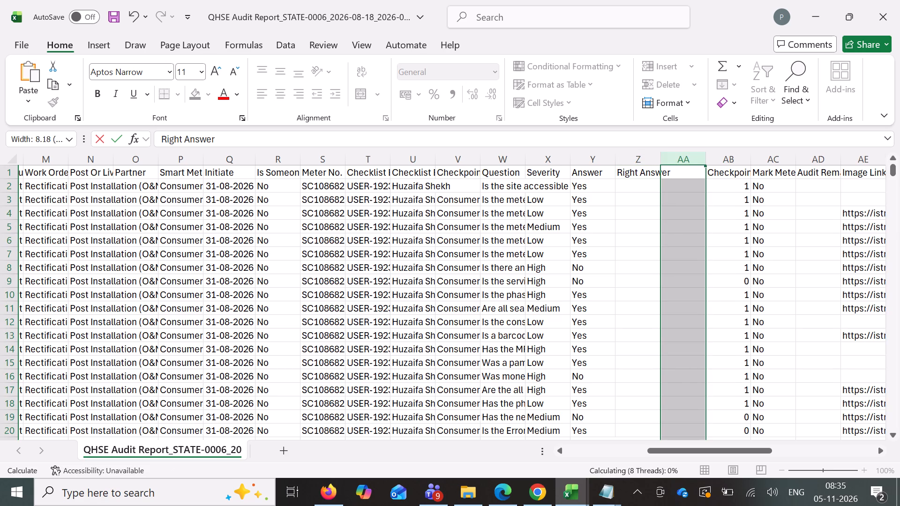
pyautogui.doubleClick(663, 158)
# Enter the header Remarks in cell AT1, in the first empty column after Checkpoint Status.
pyautogui.hscroll(-7, 778, 235)
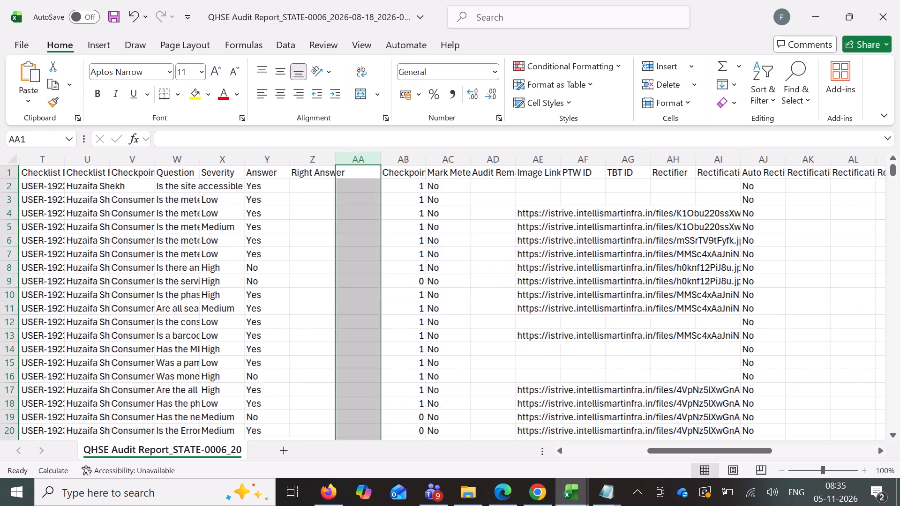
pyautogui.hscroll(-5, 771, 223)
pyautogui.hscroll(12, 765, 223)
pyautogui.hscroll(-2, 762, 222)
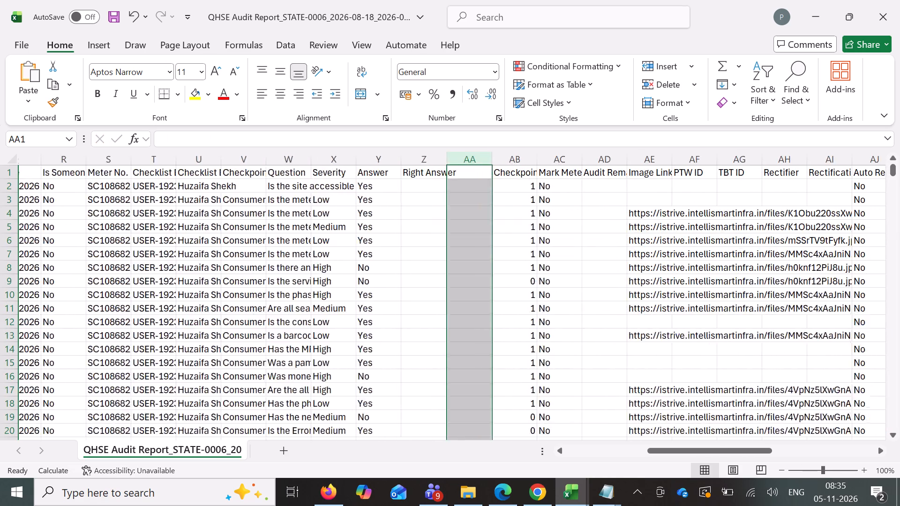
pyautogui.hscroll(-3, 762, 222)
pyautogui.click(617, 153)
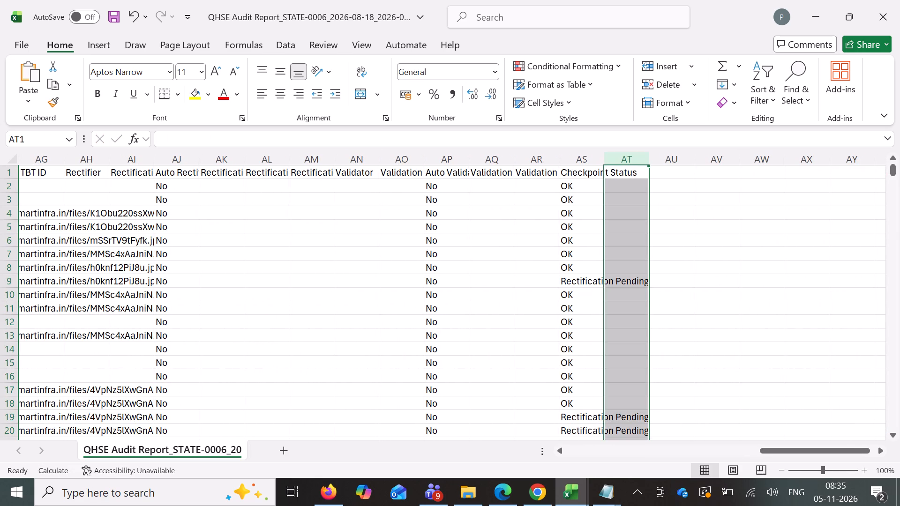
pyautogui.click(632, 173)
pyautogui.write('Re')
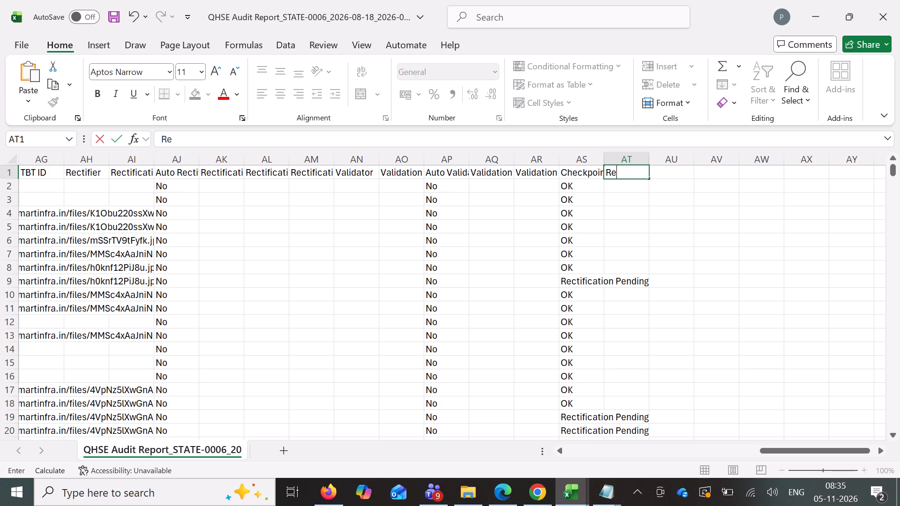
pyautogui.write('marks')
pyautogui.hscroll(4, 636, 174)
pyautogui.hscroll(3, 527, 220)
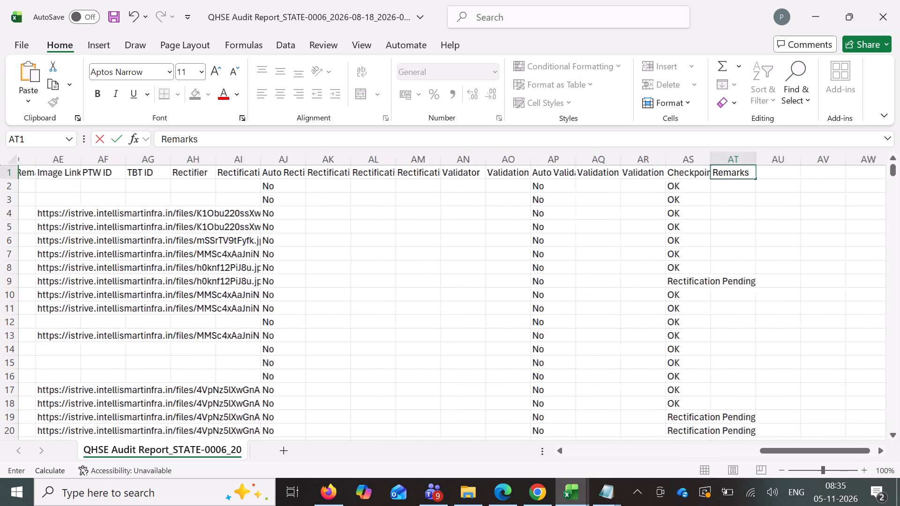
pyautogui.hscroll(6, 461, 207)
pyautogui.click(474, 170)
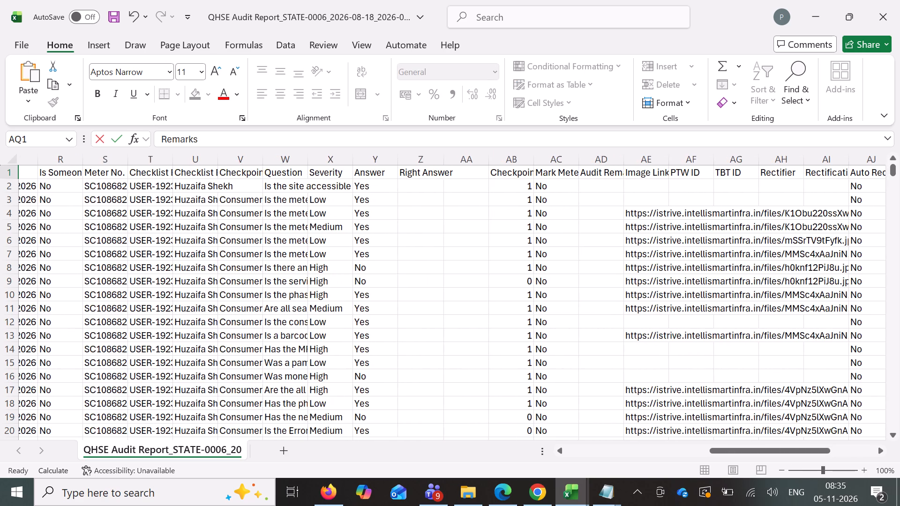
# Insert another blank column AB before Checkpoint Score and select its header cell AB1.
pyautogui.click(512, 160)
pyautogui.click(126, 161)
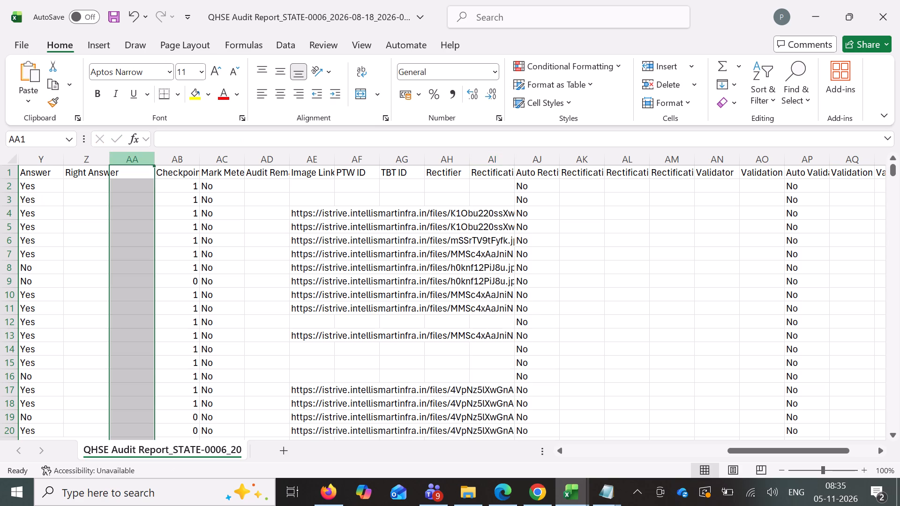
pyautogui.click(177, 156)
pyautogui.rightClick(177, 158)
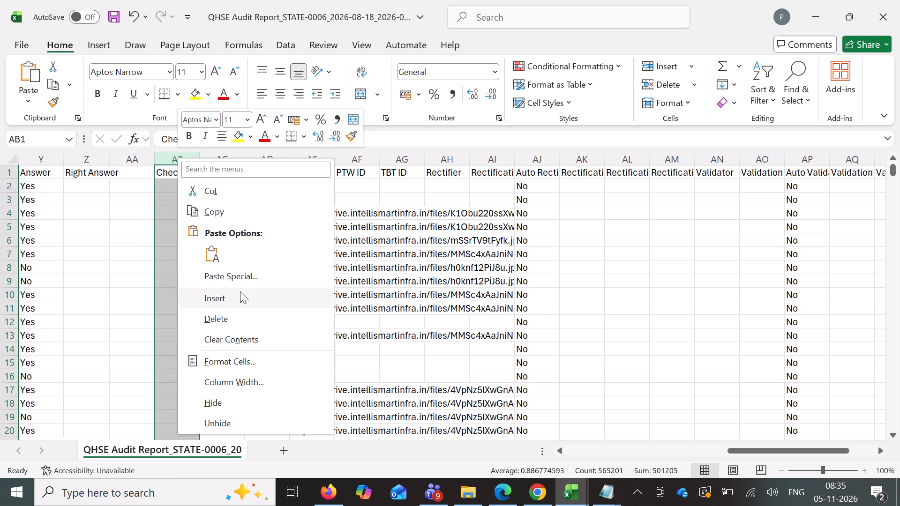
pyautogui.click(240, 295)
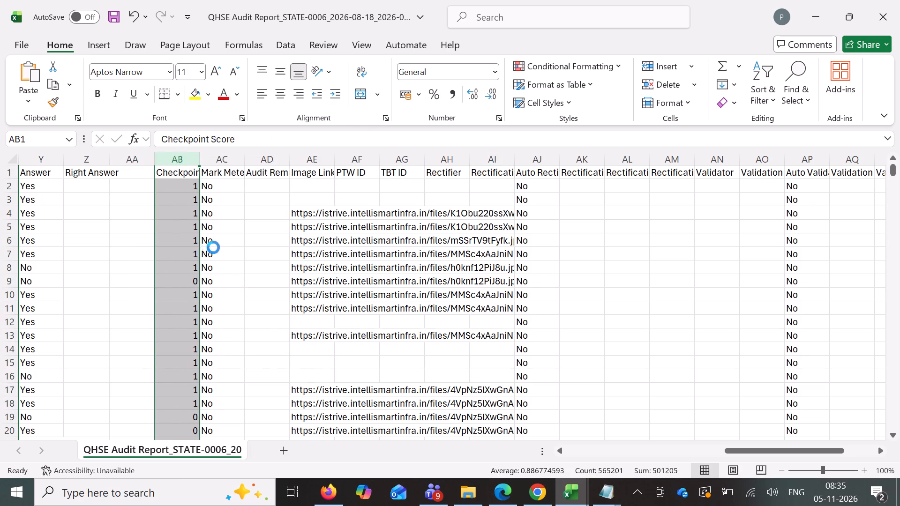
pyautogui.click(174, 172)
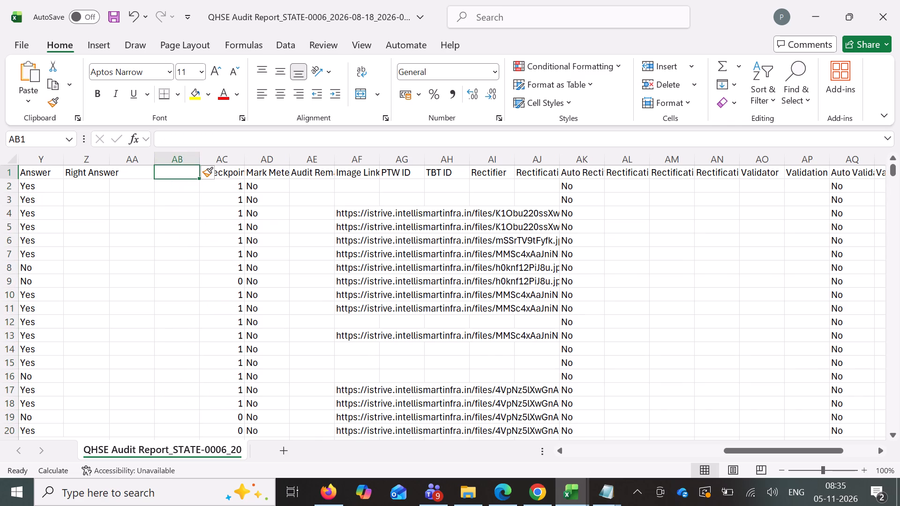
# Enter the header PPE's in cell AB1, just before the Checkpoint Score column.
pyautogui.hotkey('shift', 'p')
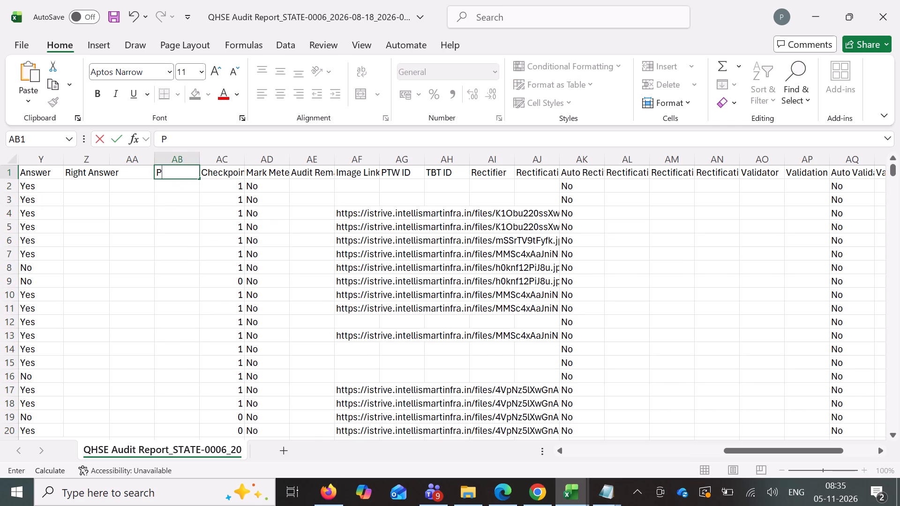
pyautogui.write('PE')
pyautogui.press(';')
pyautogui.press('BackSpace')
pyautogui.press("'")
pyautogui.press('s')
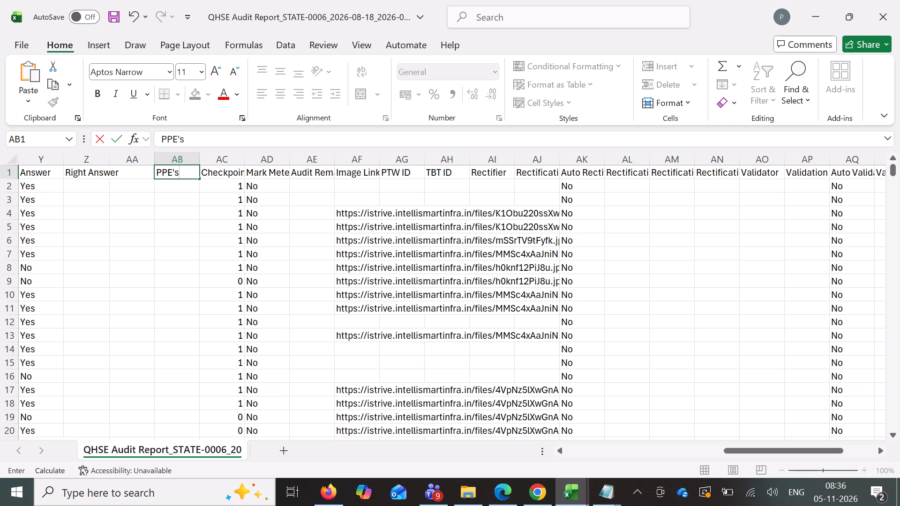
pyautogui.click(85, 180)
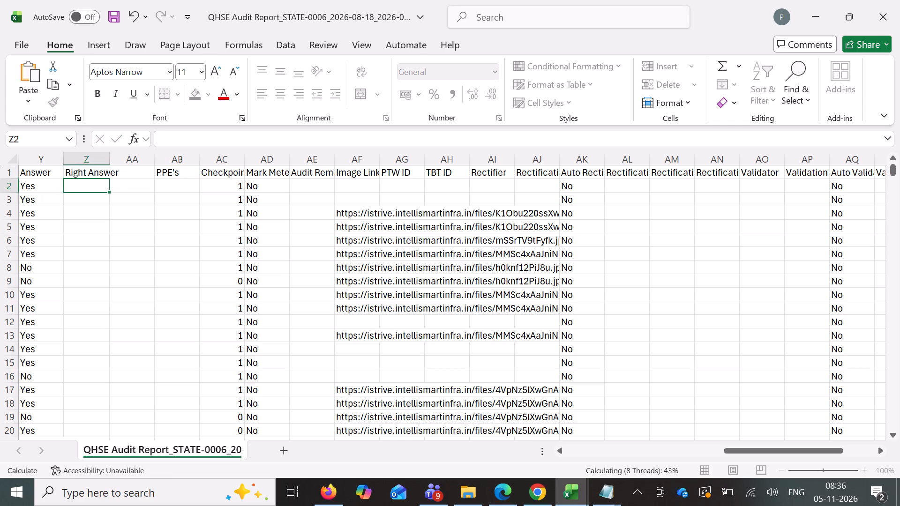
# Auto-fit the width of column Z to its Right Answer header.
pyautogui.doubleClick(110, 160)
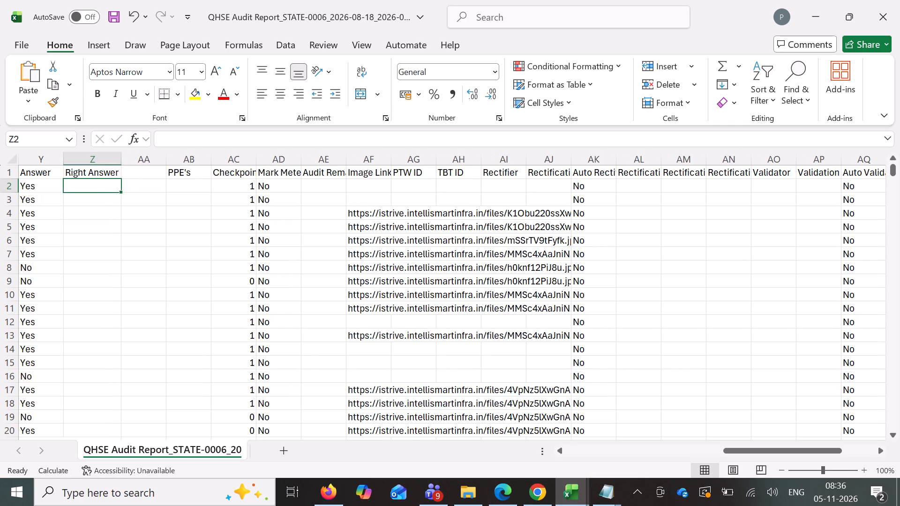
# Close the open discom rejected formula, LOCATION FORMULA and Remarks text files, saving the changes where unsaved.
pyautogui.click(619, 500)
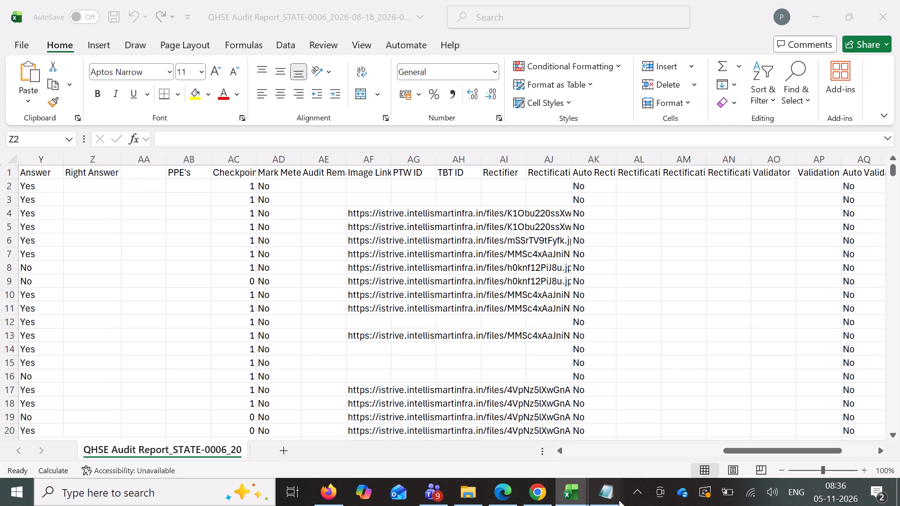
pyautogui.click(582, 422)
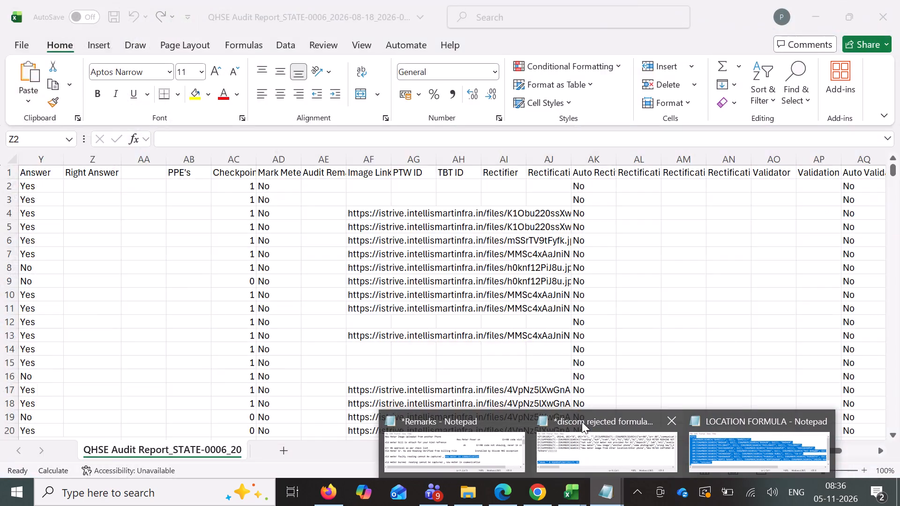
pyautogui.click(663, 422)
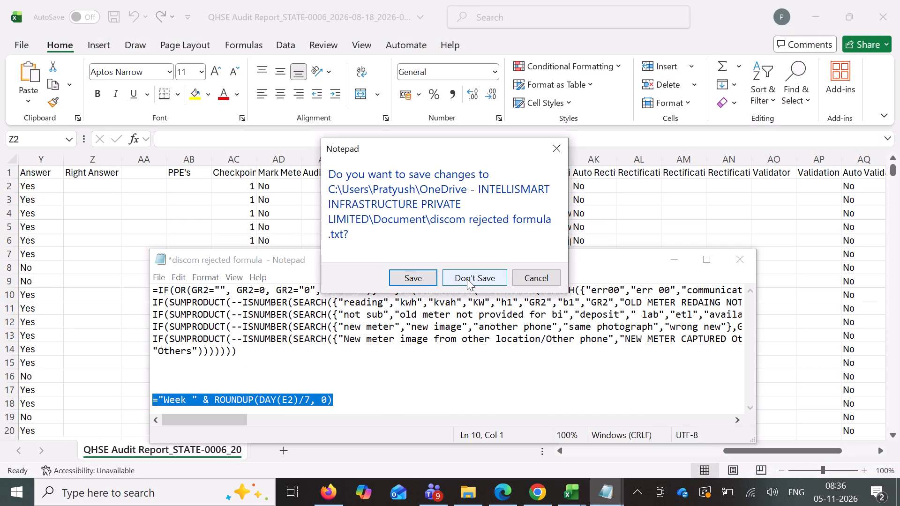
pyautogui.click(417, 274)
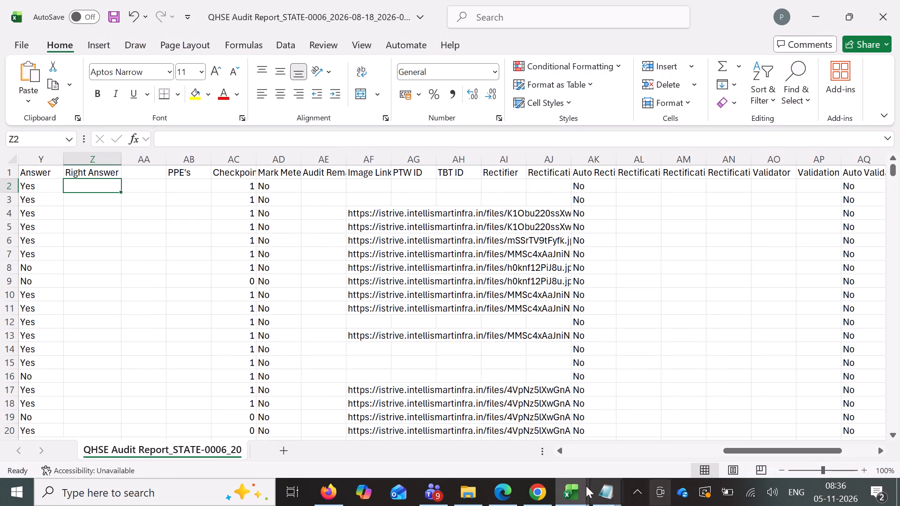
pyautogui.click(576, 488)
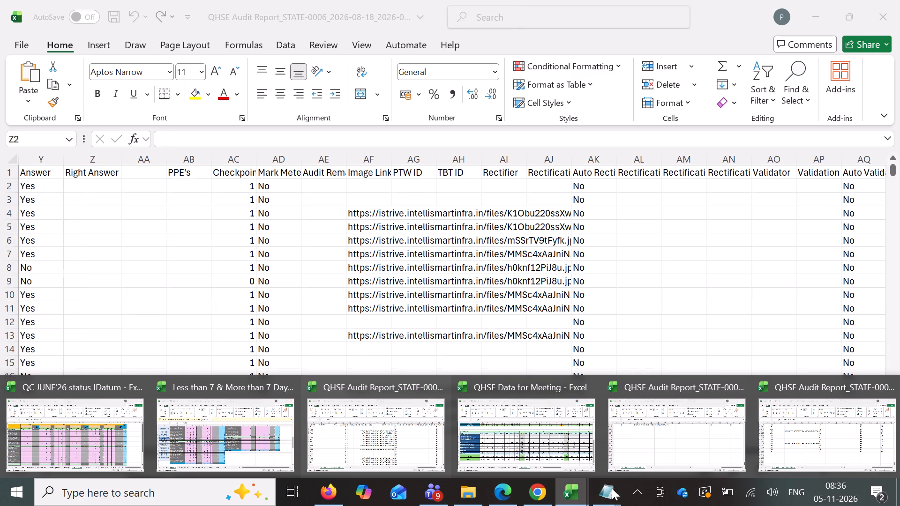
pyautogui.click(607, 494)
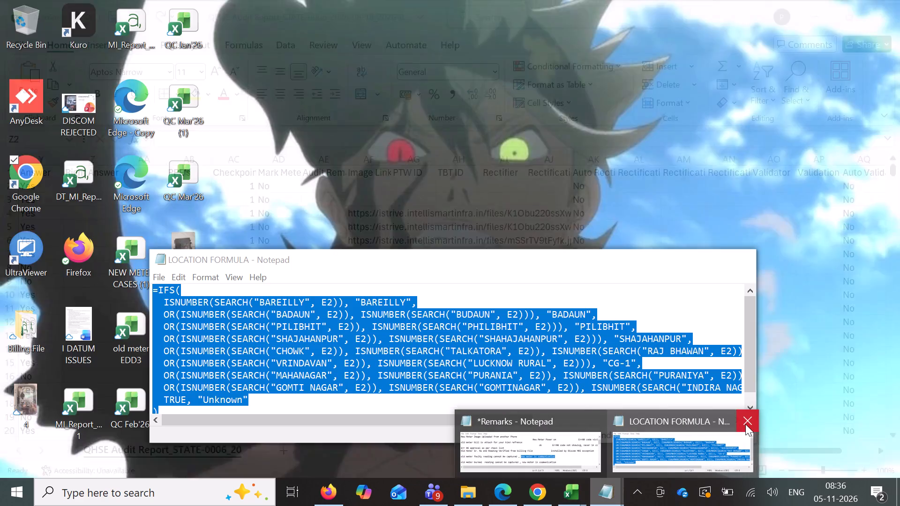
pyautogui.click(745, 424)
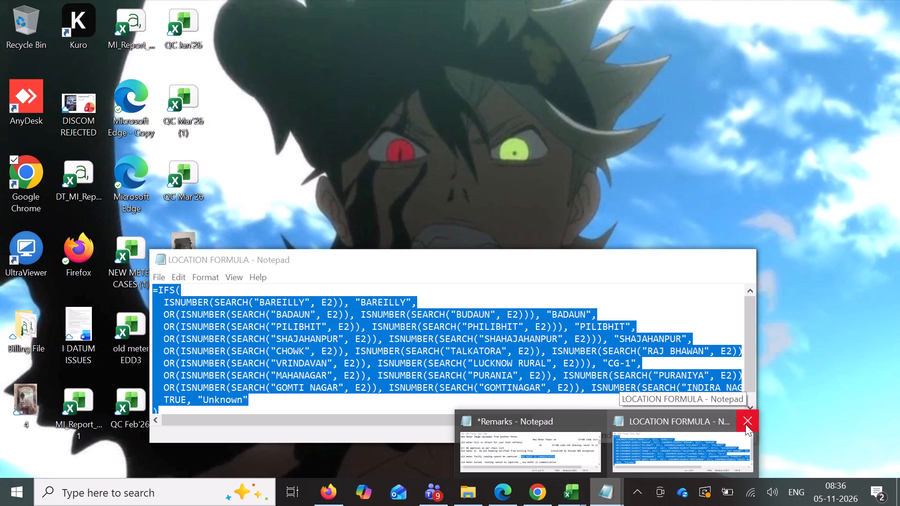
pyautogui.click(670, 419)
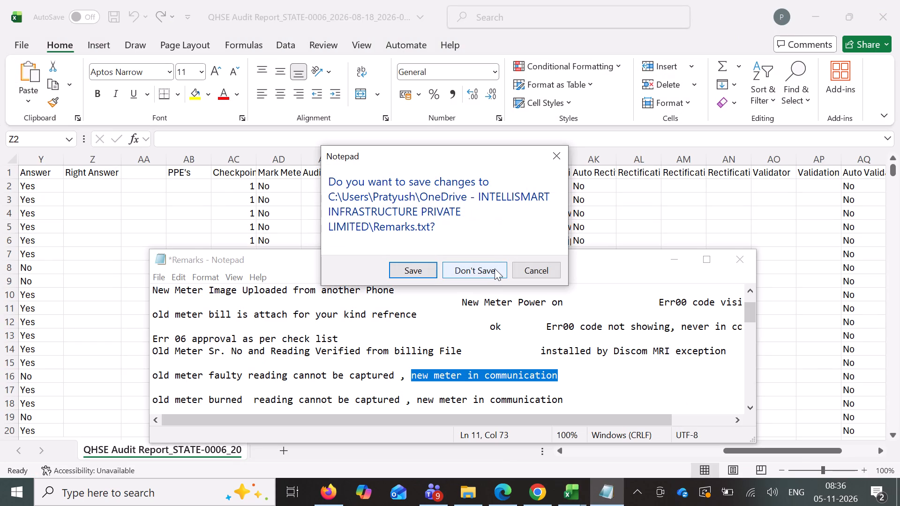
pyautogui.click(415, 267)
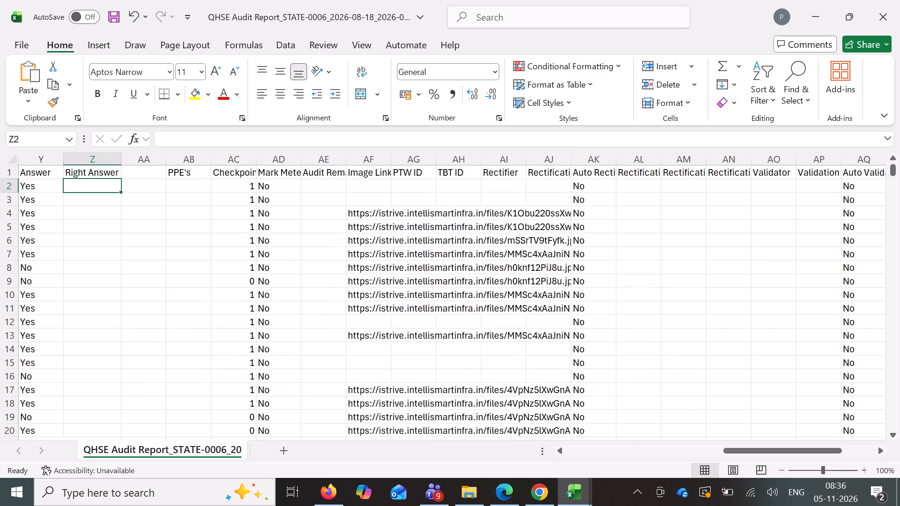
# Open the PPe's Formula text file from the Document folder in the company OneDrive.
pyautogui.click(463, 491)
pyautogui.scroll(-1, 403, 223)
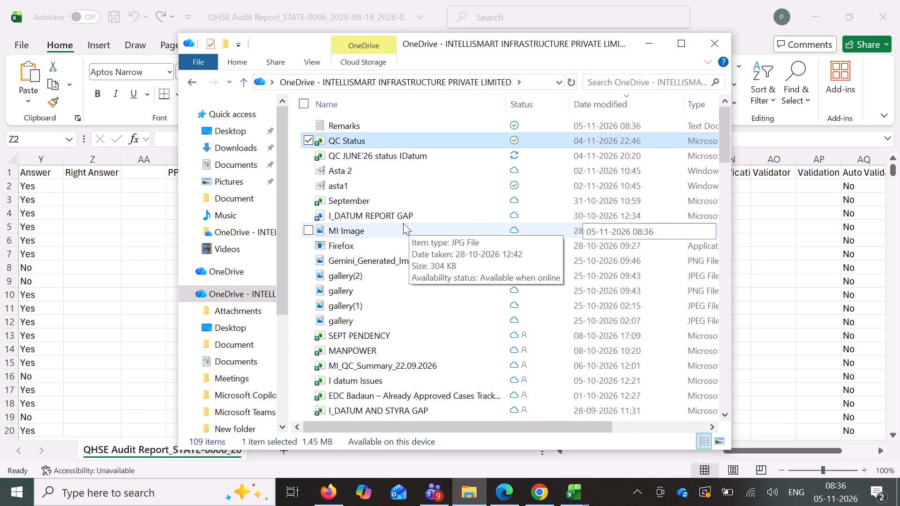
pyautogui.scroll(-1, 403, 223)
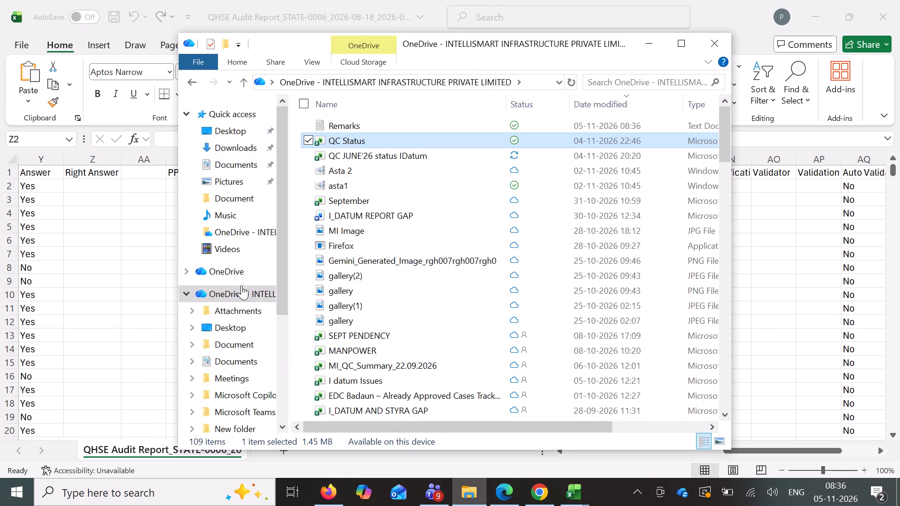
pyautogui.click(246, 340)
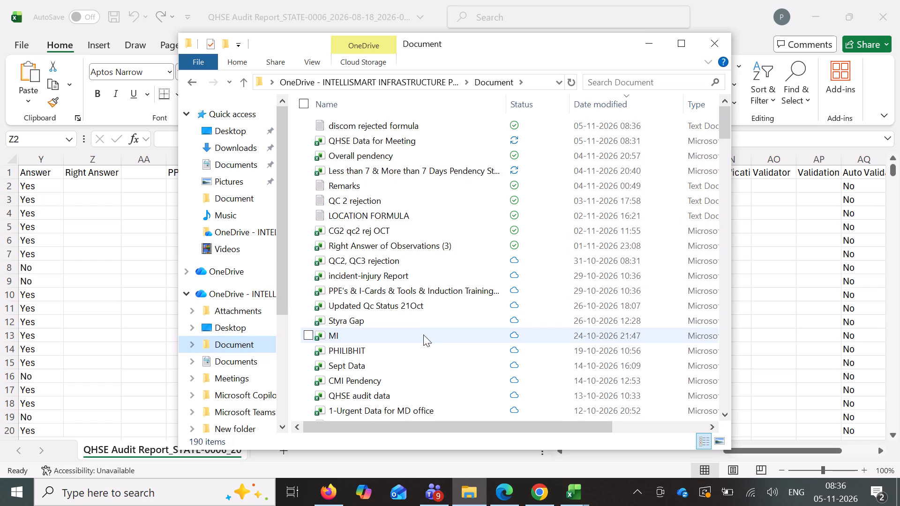
pyautogui.scroll(-4, 423, 341)
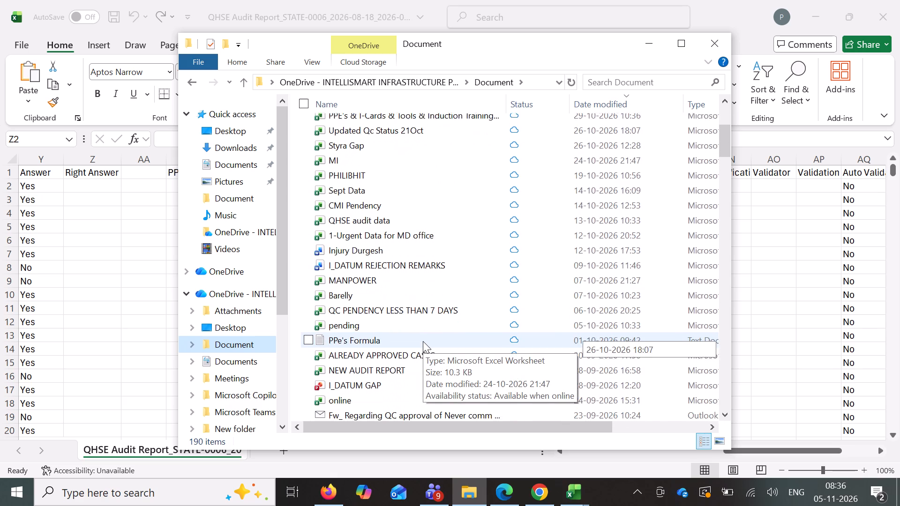
pyautogui.scroll(-1, 423, 341)
pyautogui.doubleClick(412, 340)
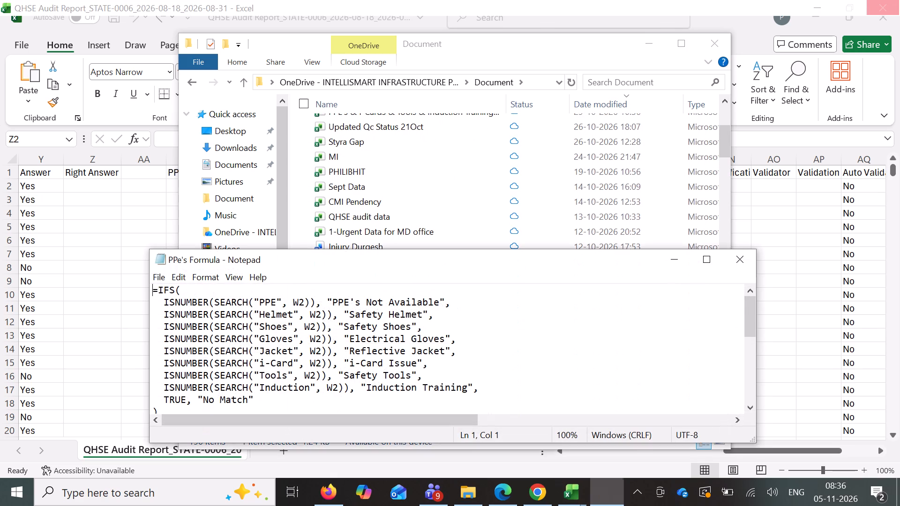
# Open the Right Answer of Observations (3) workbook from the same Document folder.
pyautogui.click(488, 172)
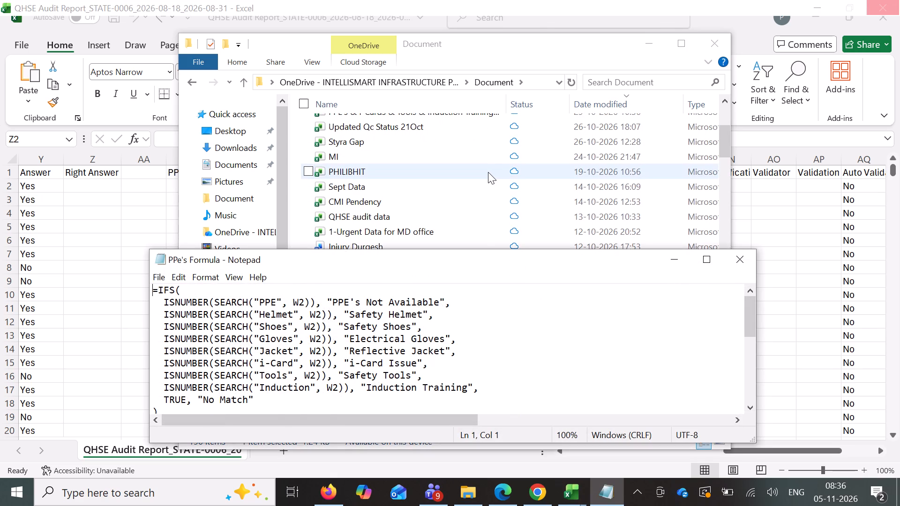
pyautogui.scroll(4, 488, 172)
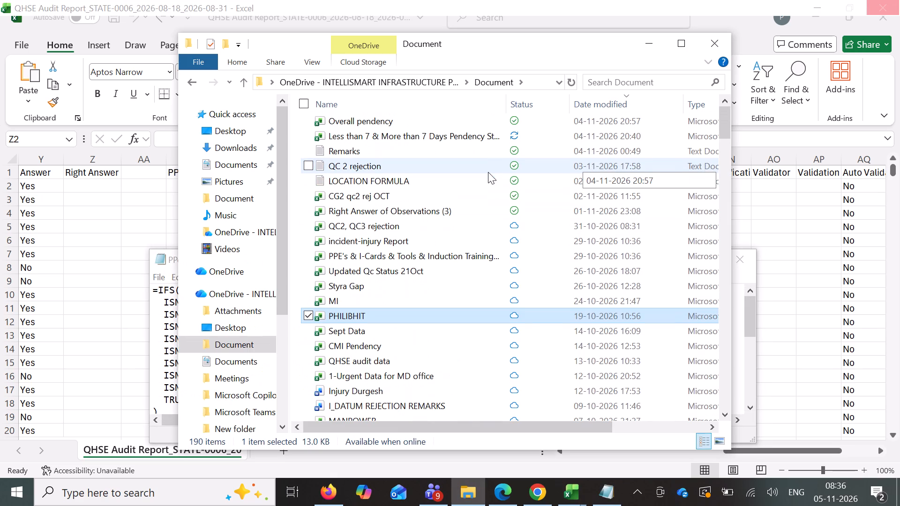
pyautogui.scroll(1, 488, 172)
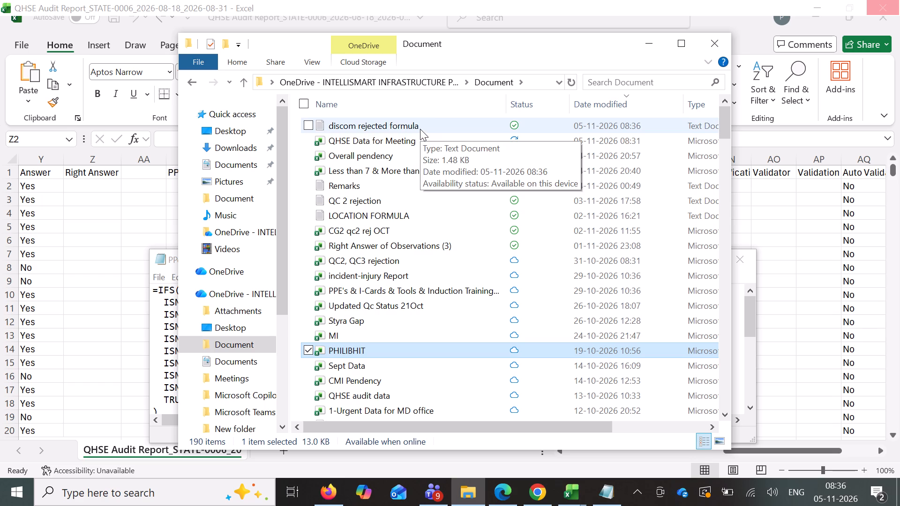
pyautogui.doubleClick(425, 245)
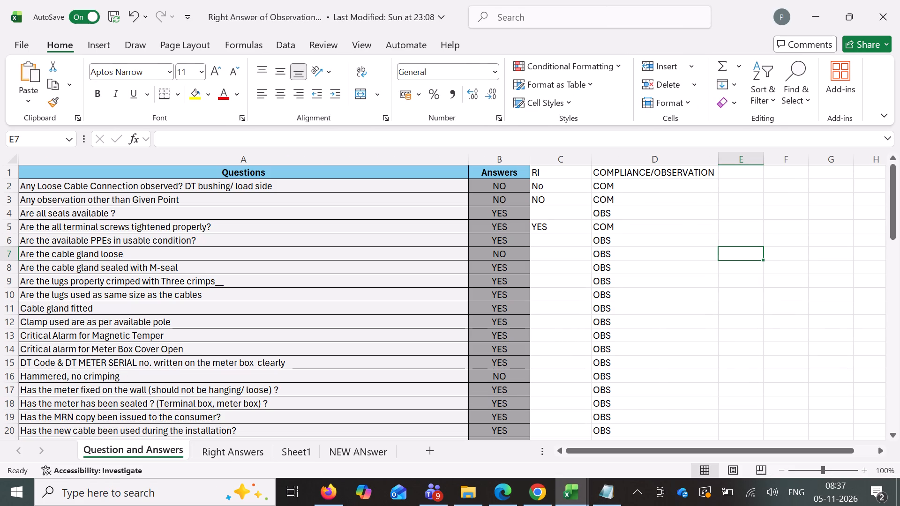
# Copy the COMPLIANCE/OBSERVATION header and the cell below it from the Question and Answers sheet into AA1:AA2 of the audit report.
pyautogui.moveTo(617, 171); pyautogui.dragTo(621, 190)
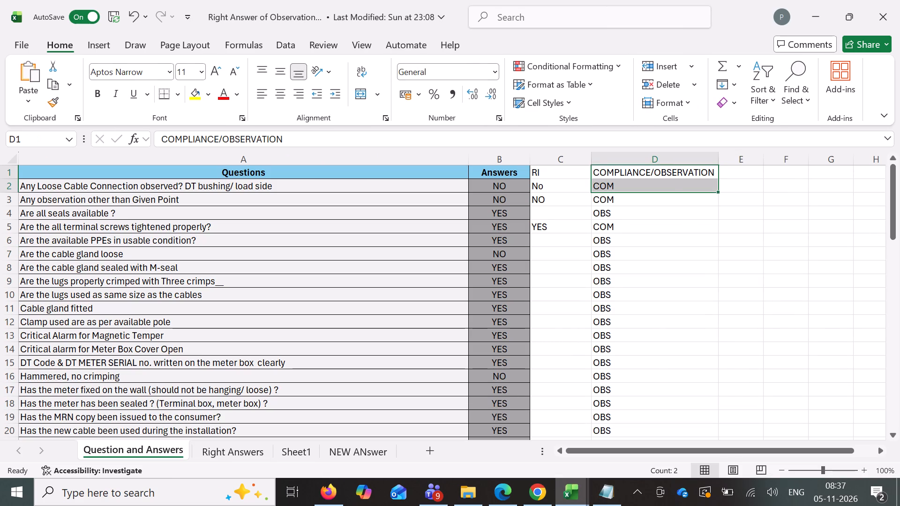
pyautogui.hotkey('ctrl', 'x')
pyautogui.hotkey('ctrl', 'c')
pyautogui.click(577, 496)
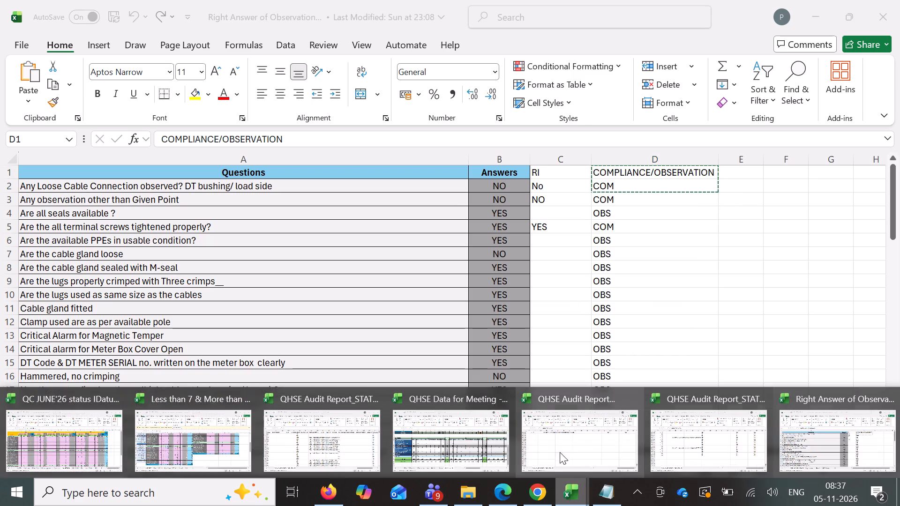
pyautogui.click(338, 424)
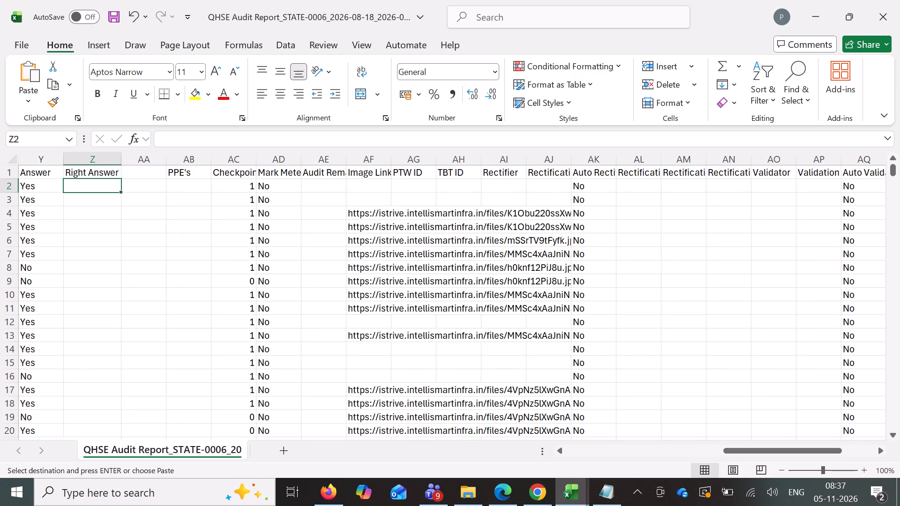
pyautogui.click(153, 171)
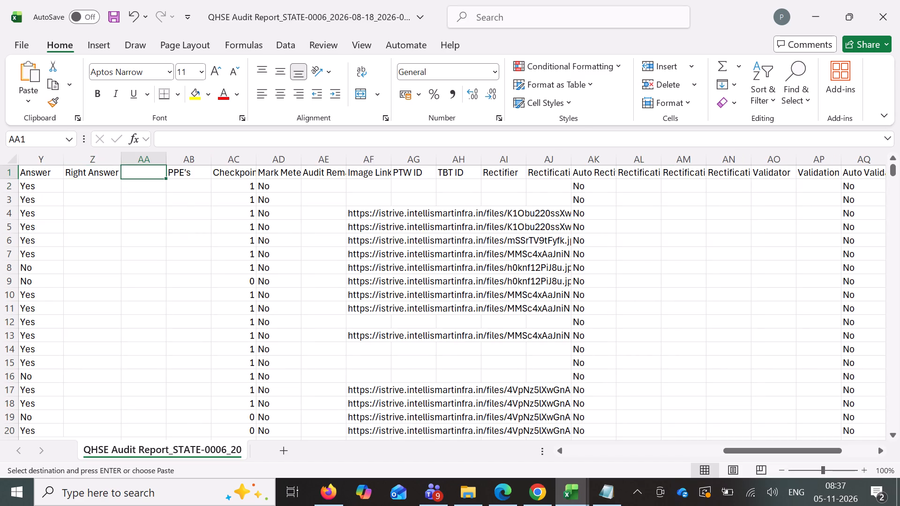
pyautogui.hotkey('ctrl', 'v')
# Enter an XLOOKUP in Z2 under Right Answer that looks up Question column W in column A of the NEW ANswer sheet and returns column B.
pyautogui.click(90, 184)
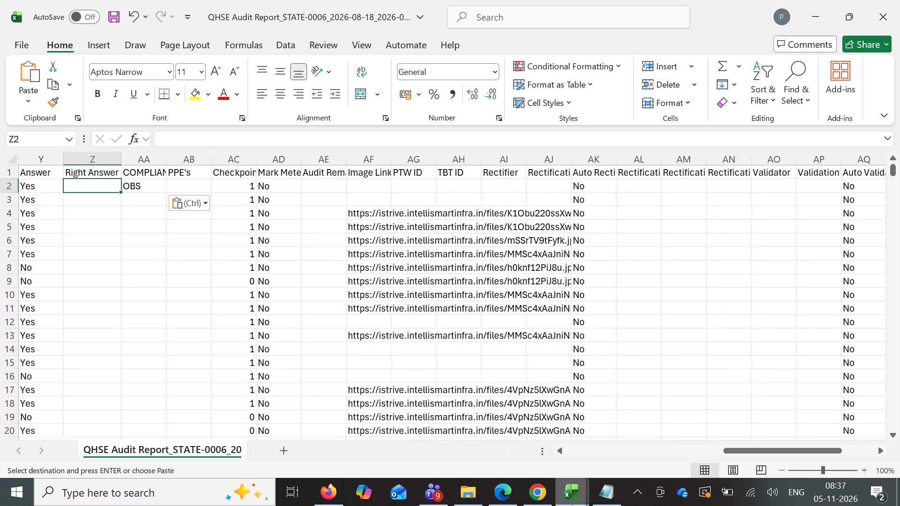
pyautogui.click(582, 505)
pyautogui.click(91, 184)
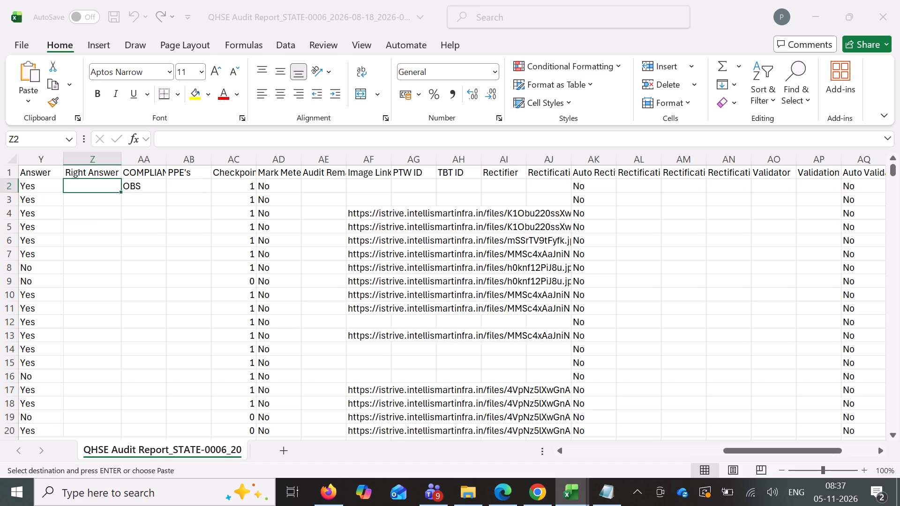
pyautogui.write('=xlookup')
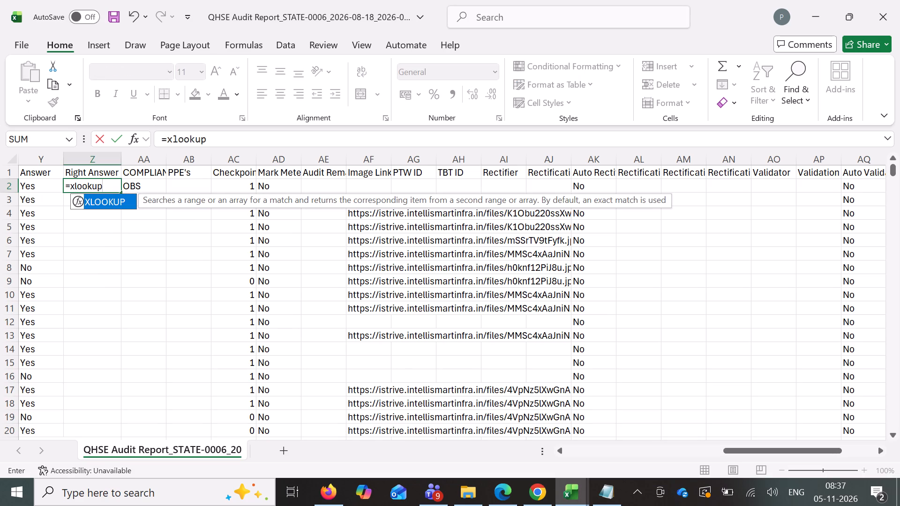
pyautogui.hotkey('shift', '(')
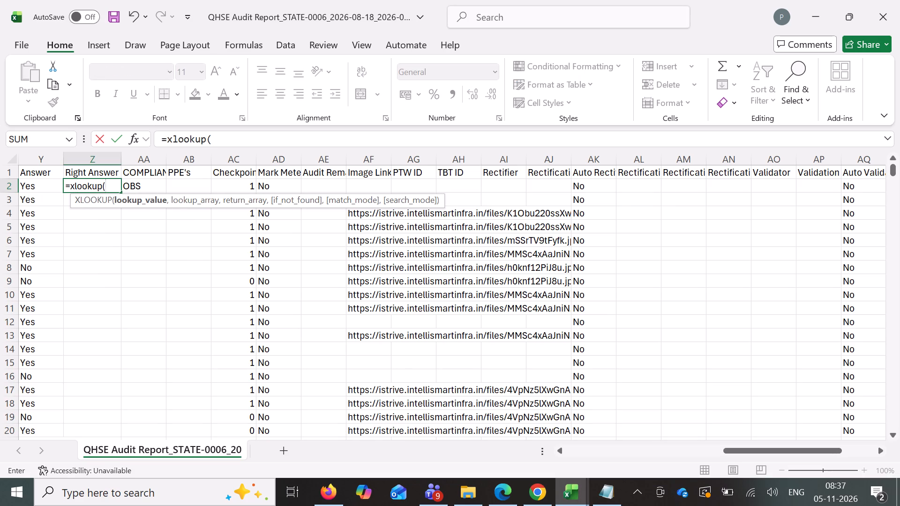
pyautogui.hscroll(2, 148, 279)
pyautogui.click(98, 152)
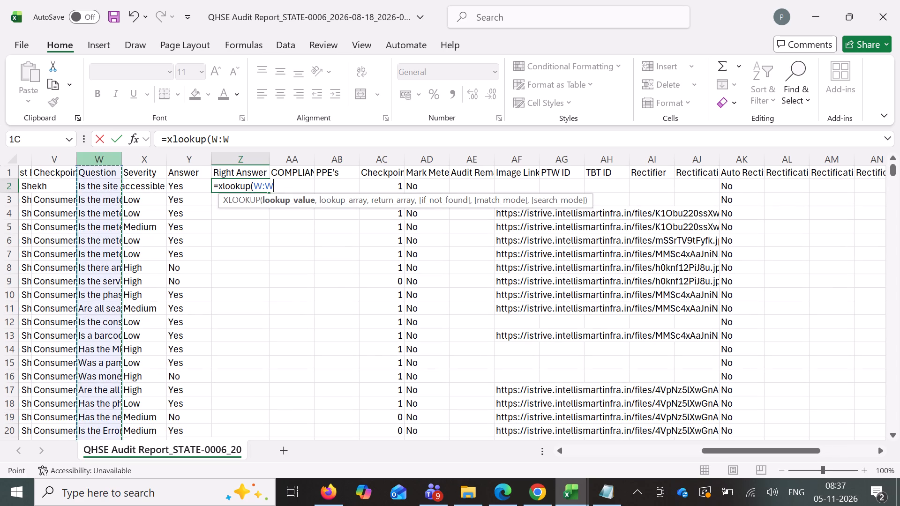
pyautogui.press(',')
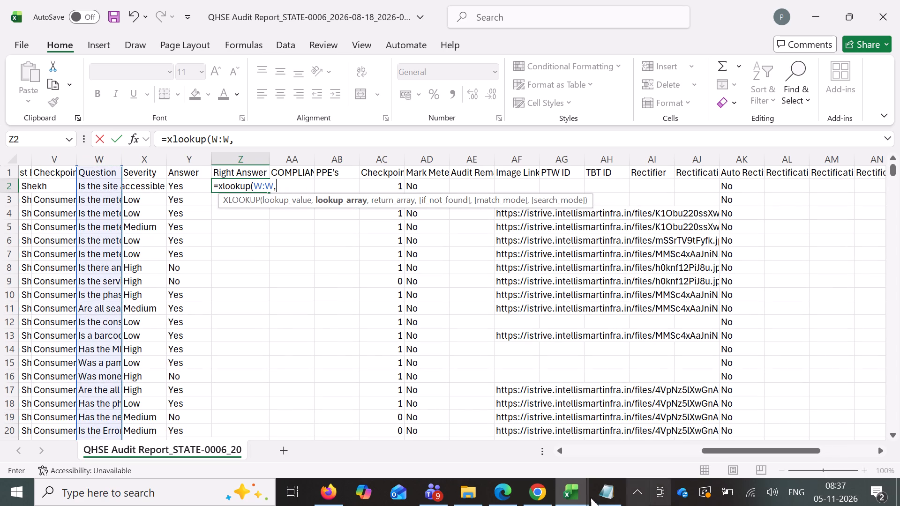
pyautogui.click(569, 494)
pyautogui.click(793, 439)
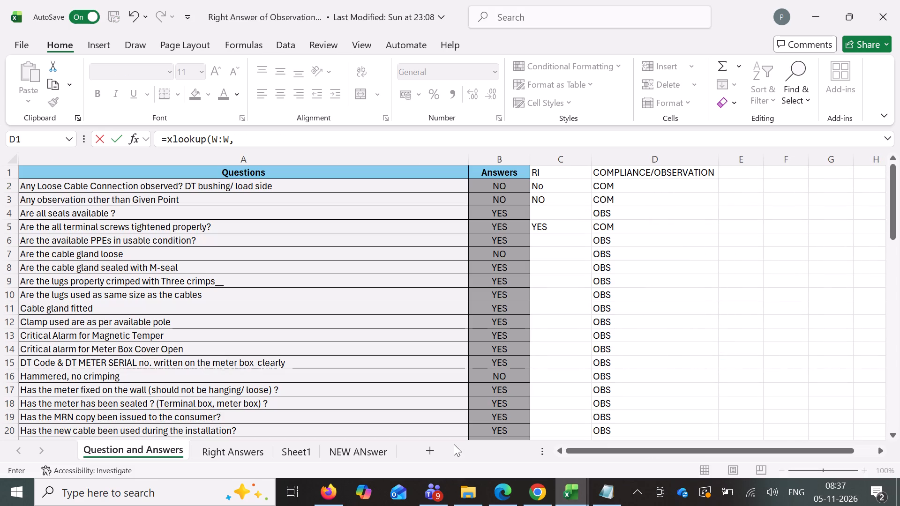
pyautogui.click(362, 461)
pyautogui.click(203, 157)
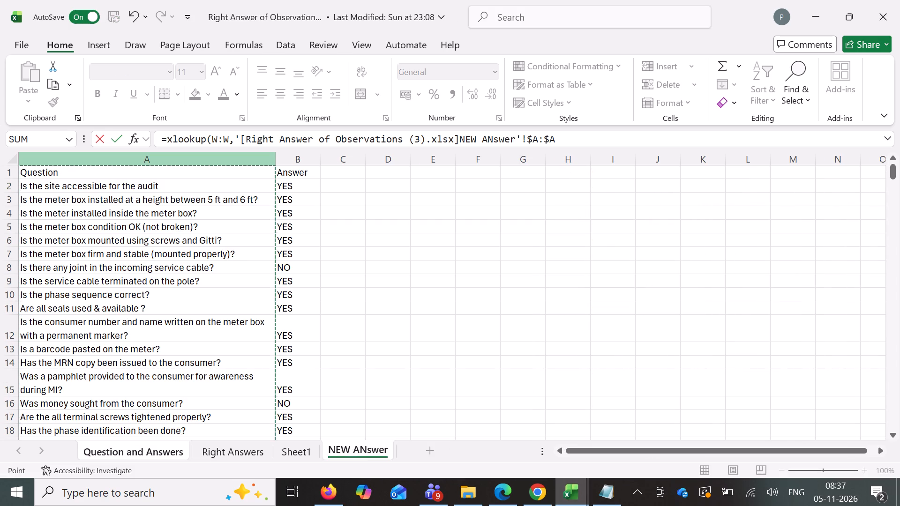
pyautogui.press(',')
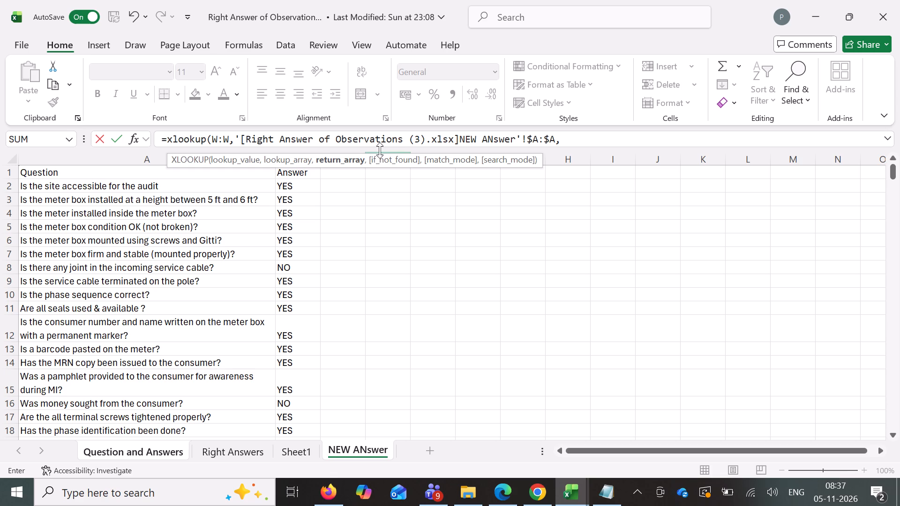
pyautogui.moveTo(382, 158); pyautogui.dragTo(373, 212)
pyautogui.click(289, 159)
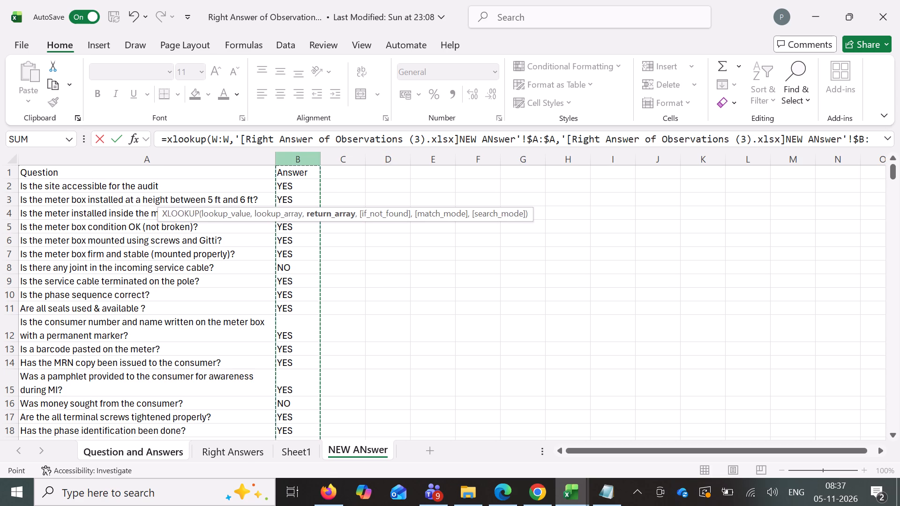
pyautogui.press('Return')
pyautogui.press('Return')
# Fill the Right Answer formula in Z2 and the COMPLIANCE/OBSERVATION formula in AA2 down all data rows.
pyautogui.click(232, 186)
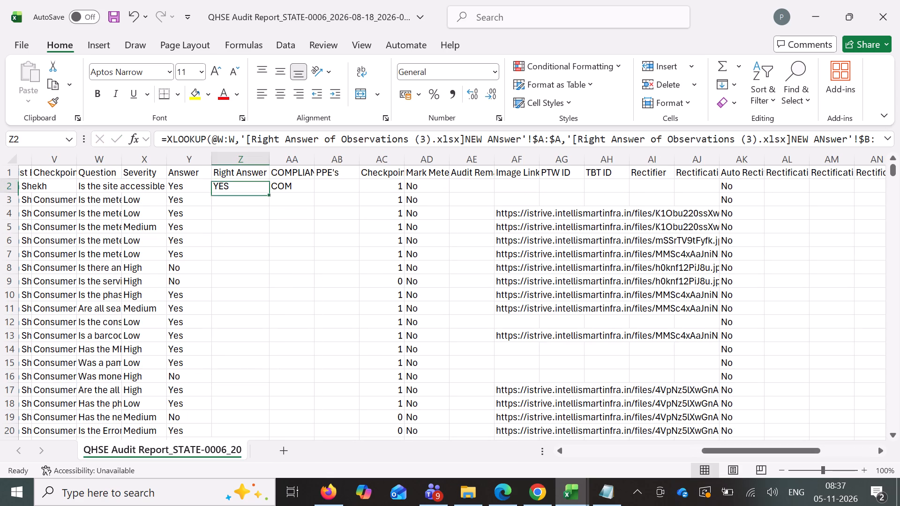
pyautogui.doubleClick(270, 193)
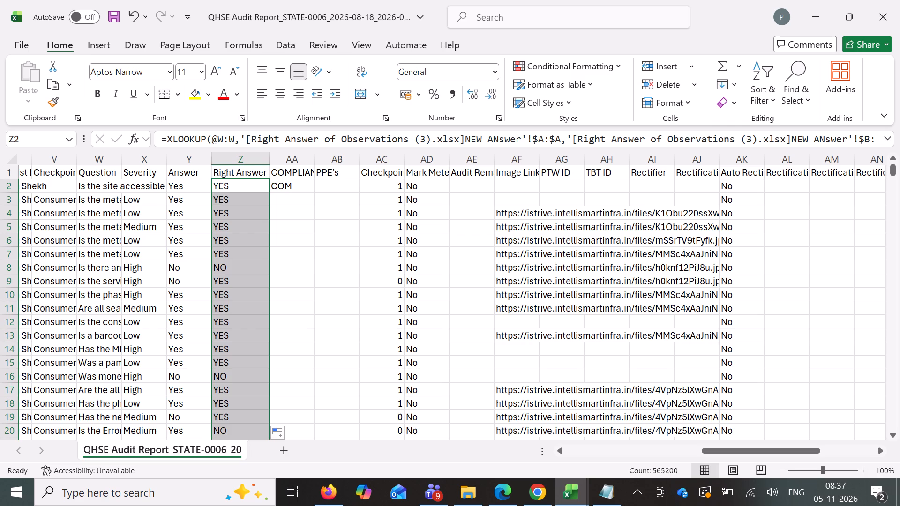
pyautogui.click(341, 181)
pyautogui.click(300, 181)
pyautogui.click(310, 190)
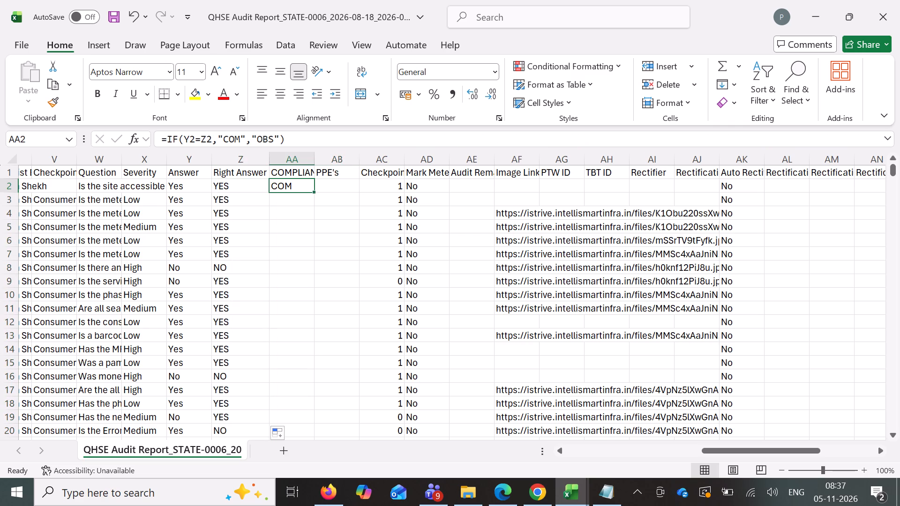
pyautogui.doubleClick(314, 191)
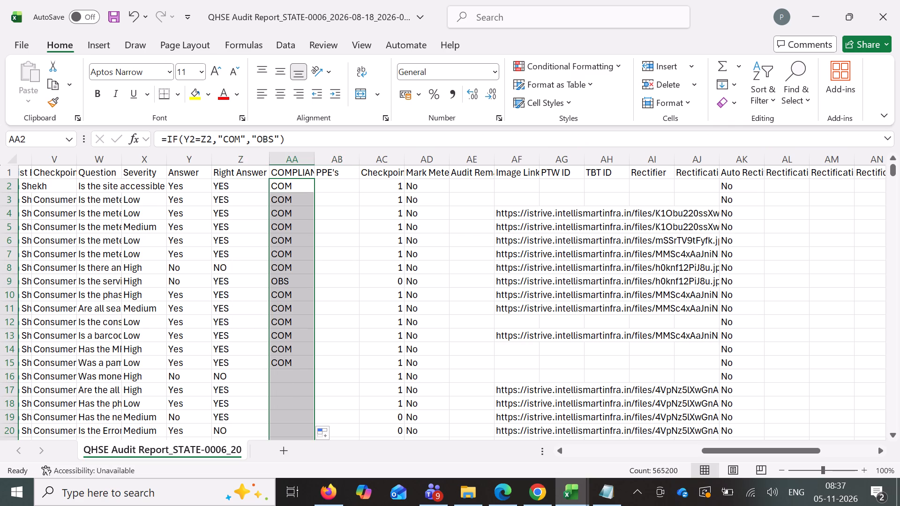
# Enter an XLOOKUP in AU2 under Remarks that matches Question column W to Sheet1's KEYWORDS column and returns CATEGORY from the Right Answer workbook.
pyautogui.hscroll(-7, 555, 208)
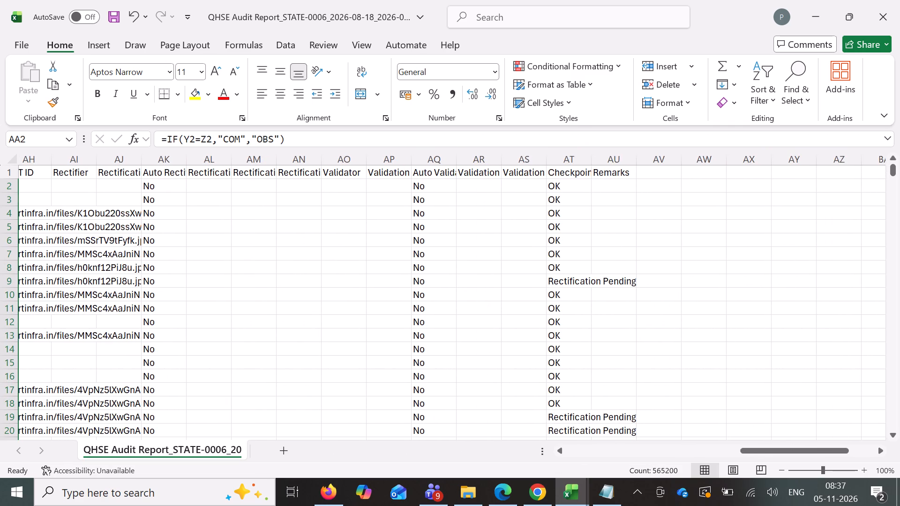
pyautogui.click(603, 184)
pyautogui.write('=xlookup')
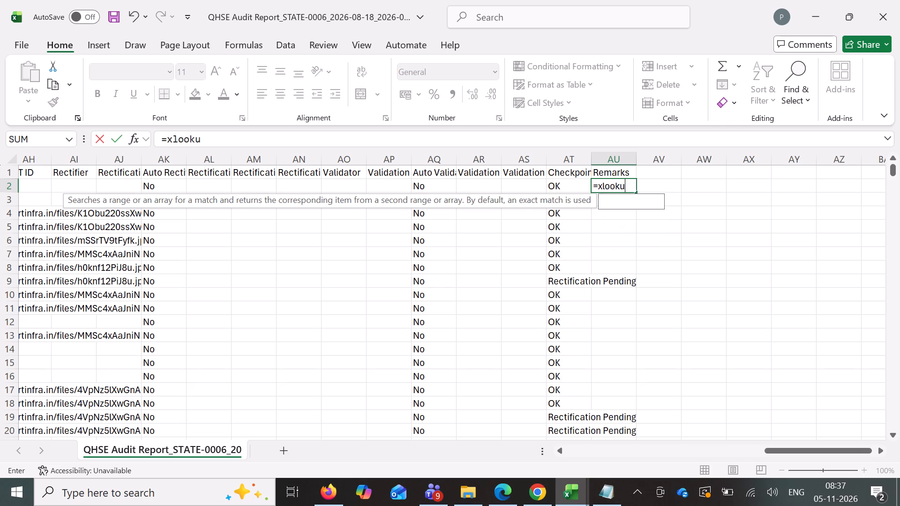
pyautogui.hotkey('shift', '(')
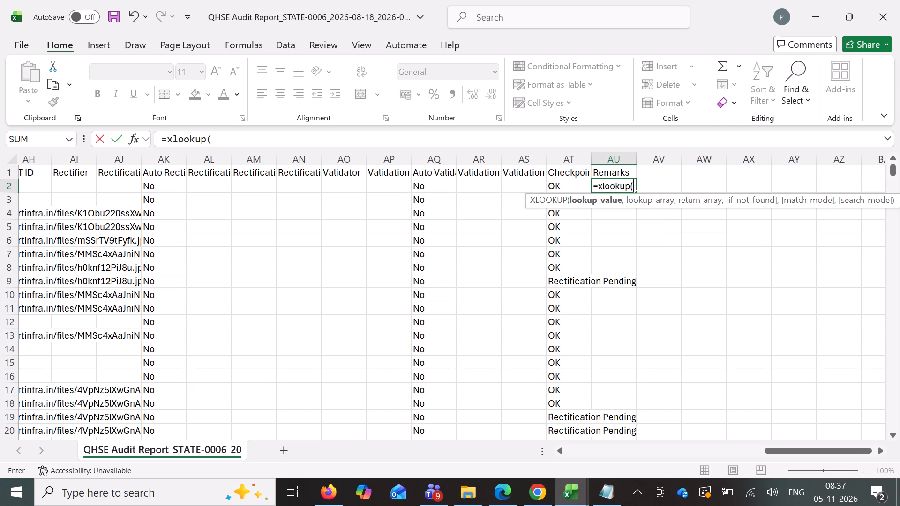
pyautogui.hscroll(5, 464, 375)
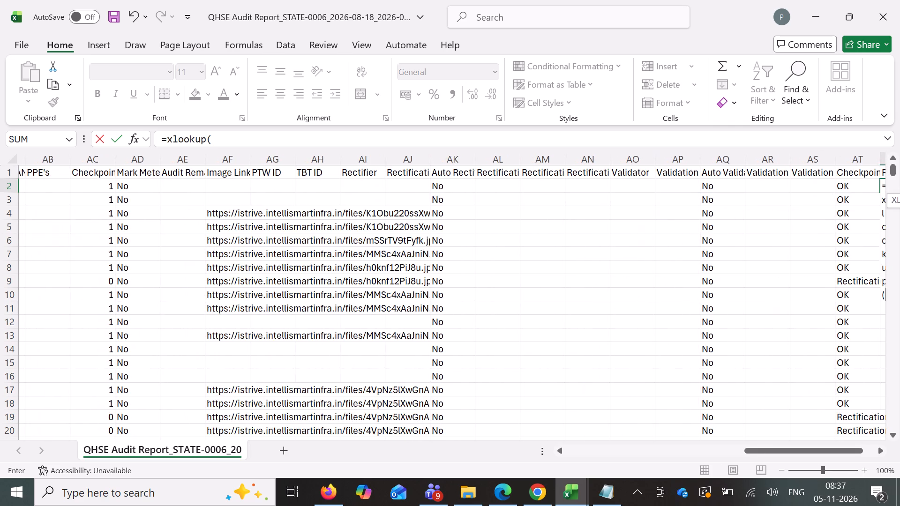
pyautogui.hscroll(4, 122, 185)
pyautogui.click(65, 156)
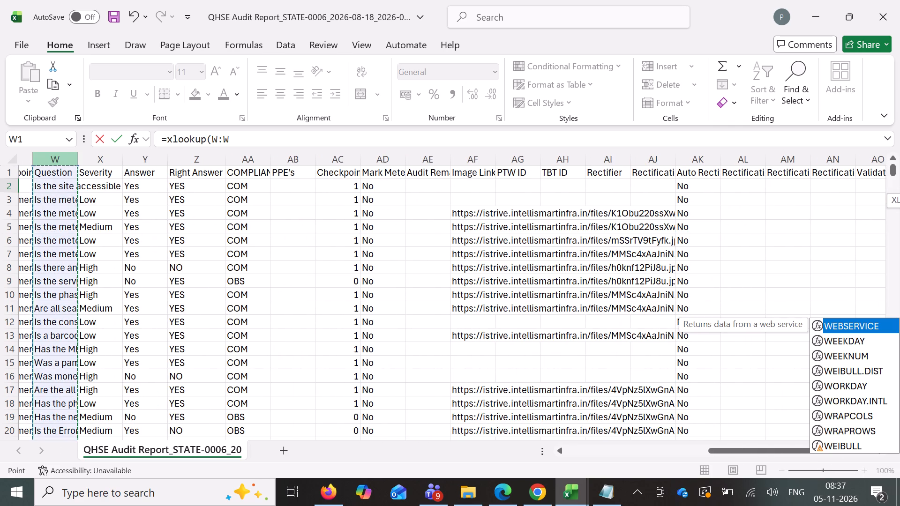
pyautogui.press(',')
pyautogui.click(584, 495)
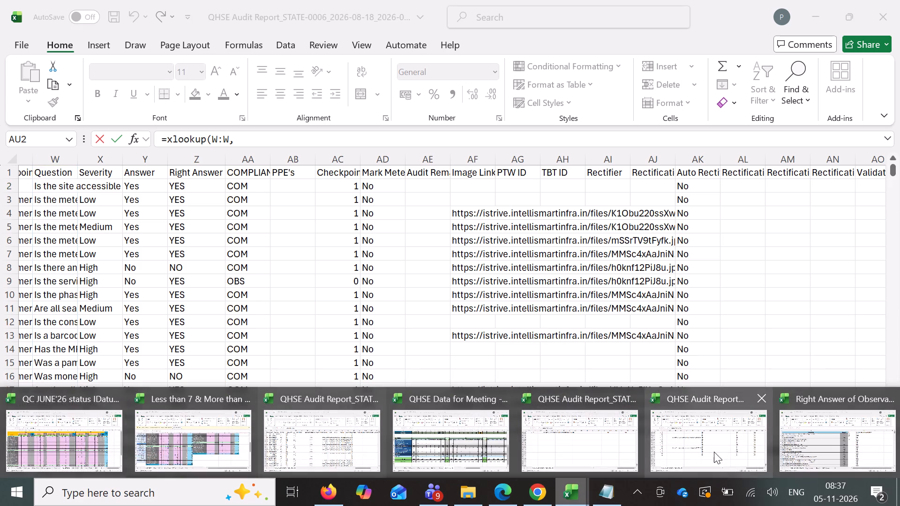
pyautogui.click(825, 436)
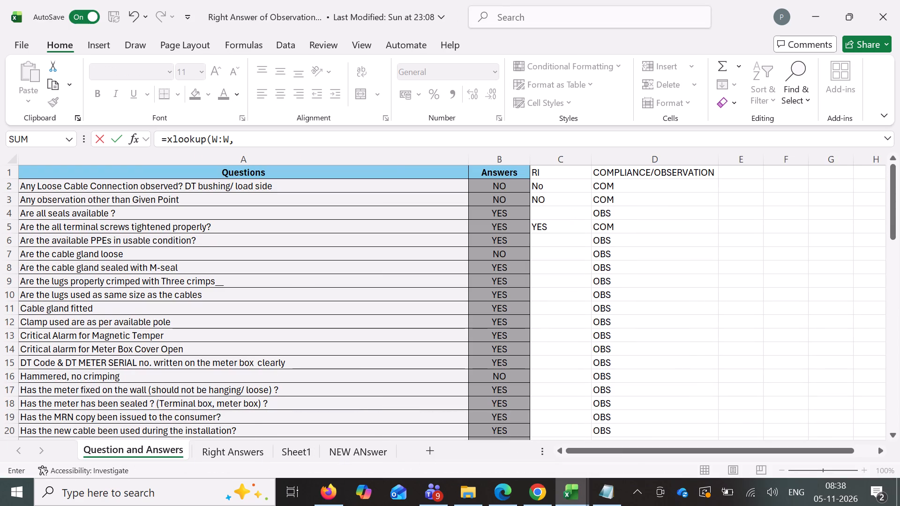
pyautogui.click(307, 454)
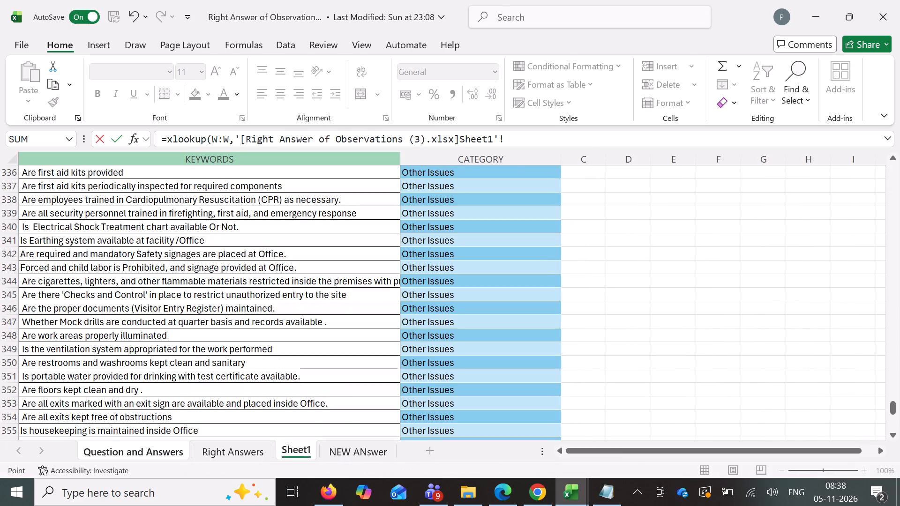
pyautogui.click(318, 162)
pyautogui.press(',')
pyautogui.moveTo(478, 160); pyautogui.dragTo(477, 164)
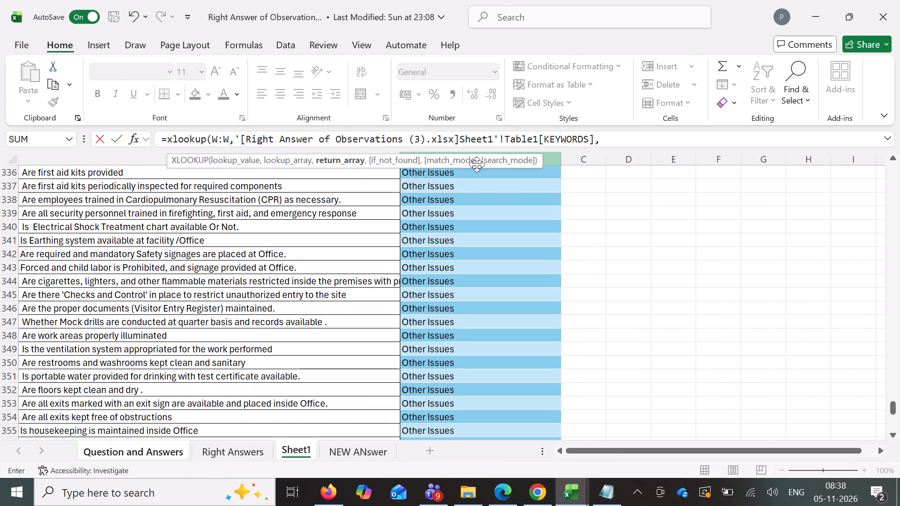
pyautogui.moveTo(477, 164); pyautogui.dragTo(457, 191)
pyautogui.click(455, 149)
pyautogui.click(457, 156)
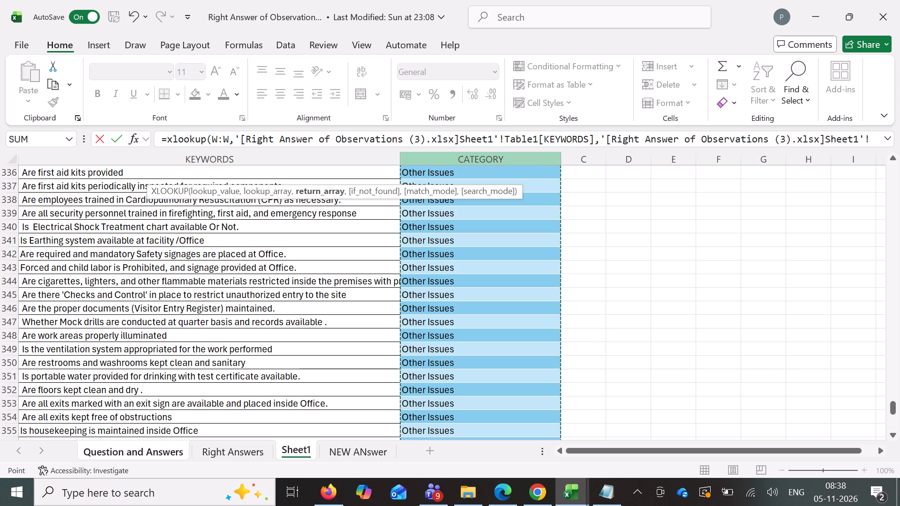
pyautogui.press('Return')
pyautogui.press('Return')
# Fill the Remarks formula in AU2 down all data rows.
pyautogui.click(859, 180)
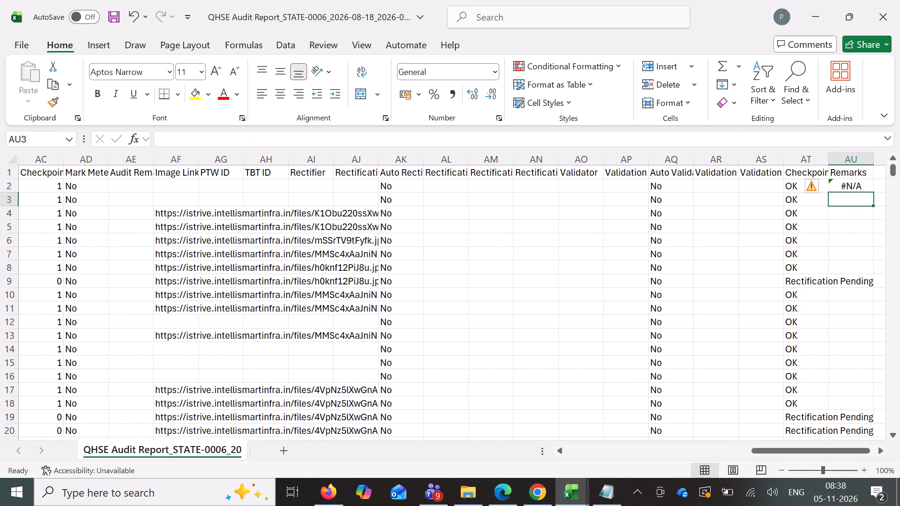
pyautogui.doubleClick(872, 194)
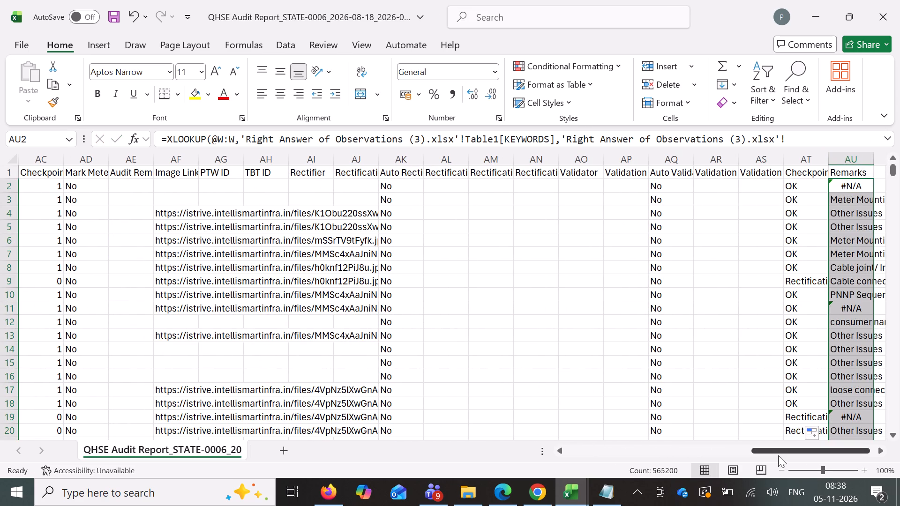
# Copy the TEXTJOIN formula that searches Y2 for PPE keywords from the PPe's Formula note in Notepad and enter it in AB2 under PPE's.
pyautogui.moveTo(778, 455); pyautogui.dragTo(654, 451)
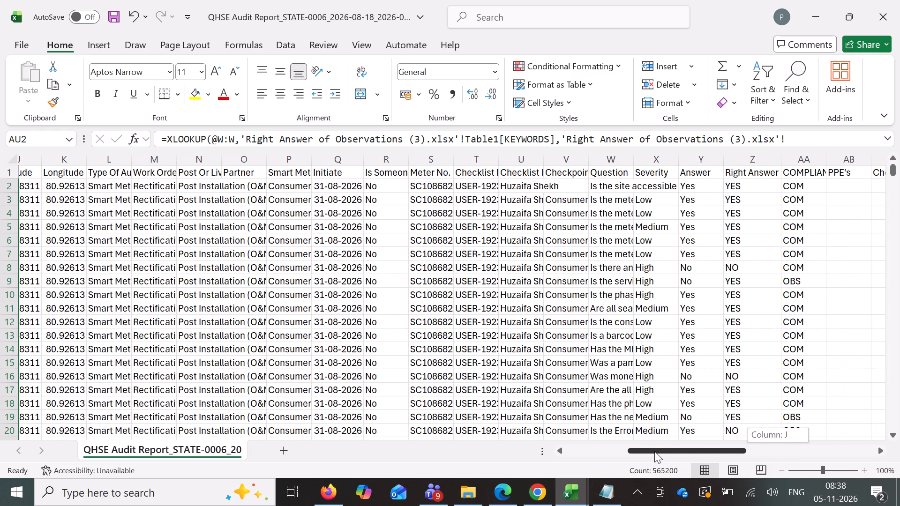
pyautogui.moveTo(654, 451); pyautogui.dragTo(684, 446)
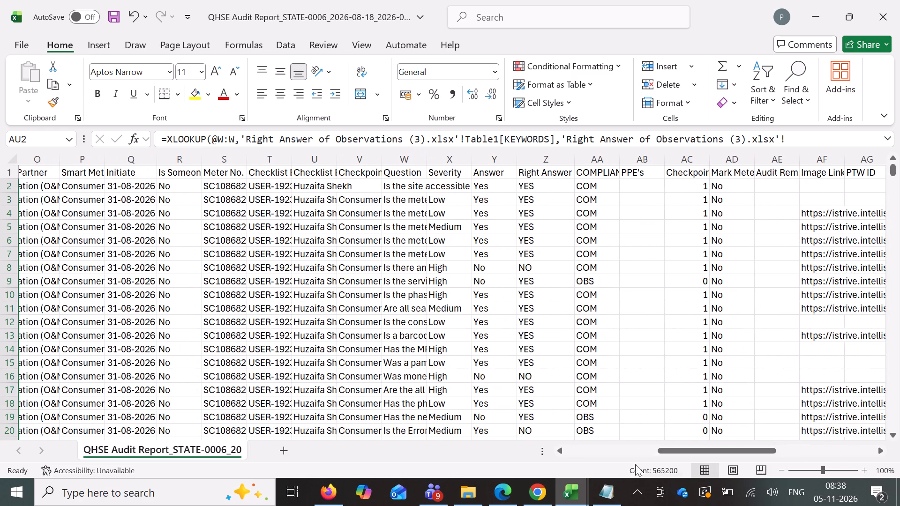
pyautogui.click(602, 500)
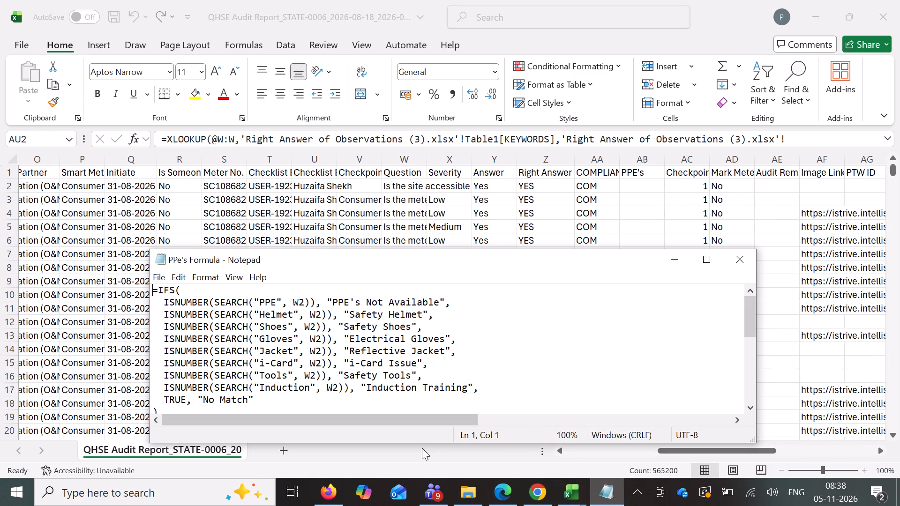
pyautogui.scroll(-9, 223, 393)
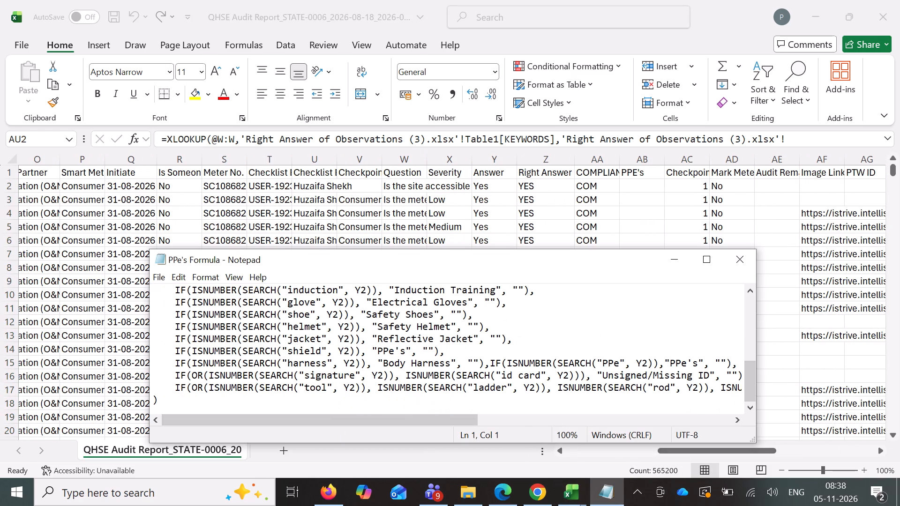
pyautogui.moveTo(178, 400); pyautogui.dragTo(142, 384)
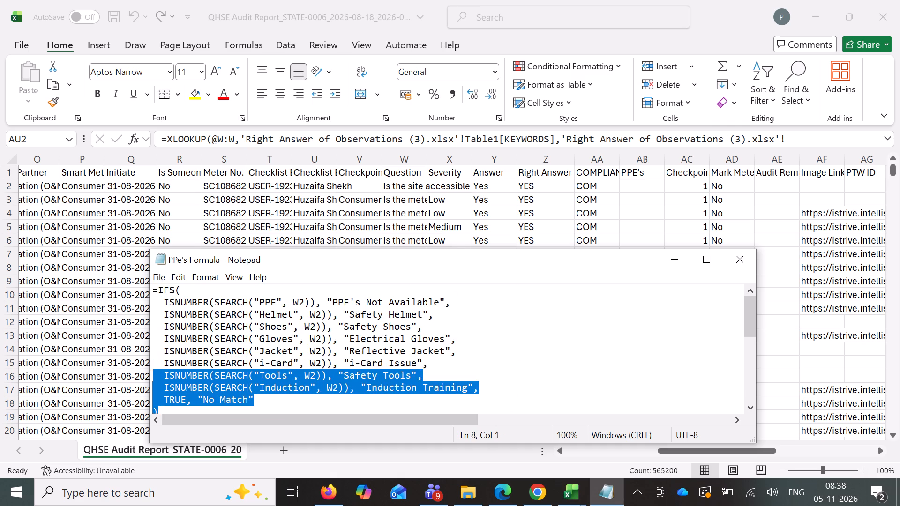
pyautogui.moveTo(142, 384); pyautogui.dragTo(149, 363)
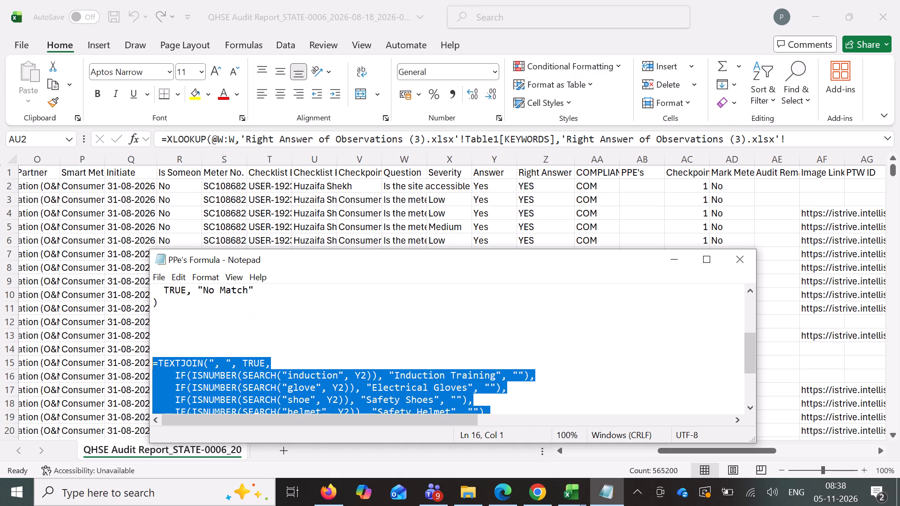
pyautogui.moveTo(149, 363); pyautogui.dragTo(149, 362)
pyautogui.hotkey('ctrl', 'c')
pyautogui.hotkey('ctrl', 'c')
pyautogui.click(659, 178)
pyautogui.doubleClick(639, 182)
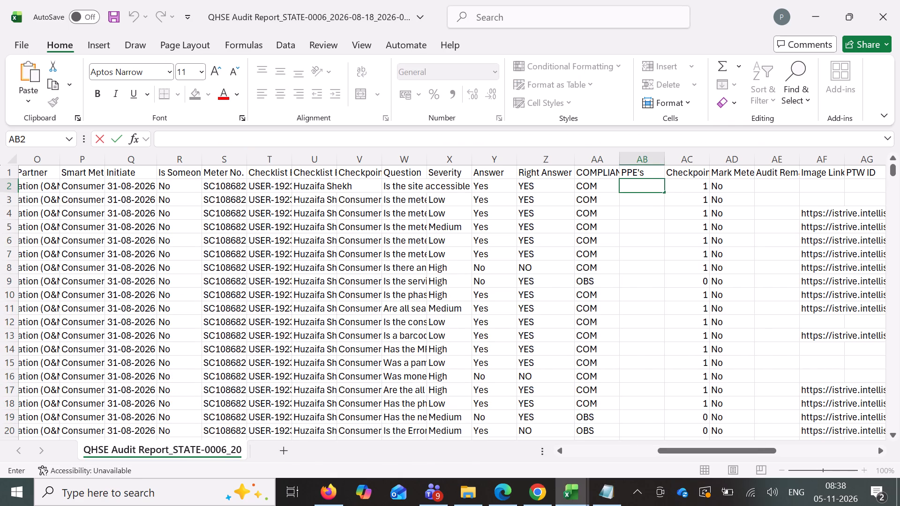
pyautogui.hotkey('ctrl', 'v')
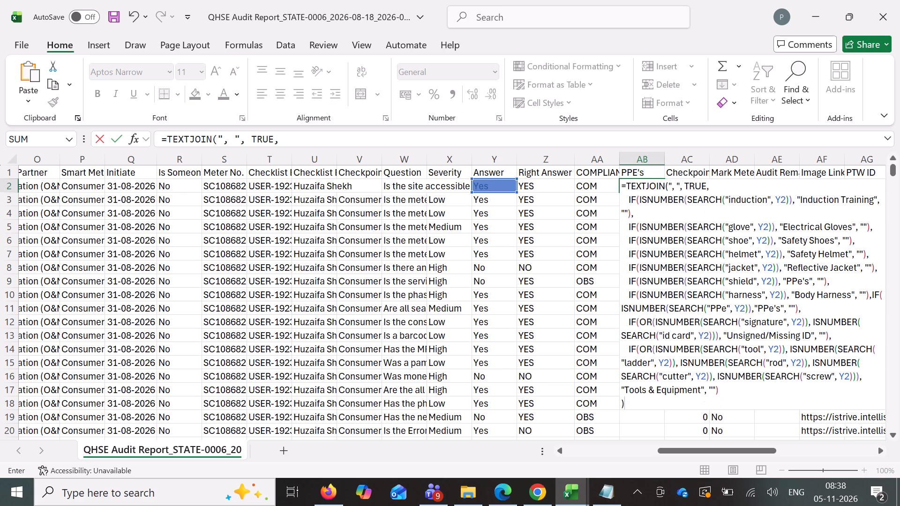
pyautogui.press('Return')
# Fill the PPE's formula from AB2 down all data rows and save the workbook.
pyautogui.click(649, 182)
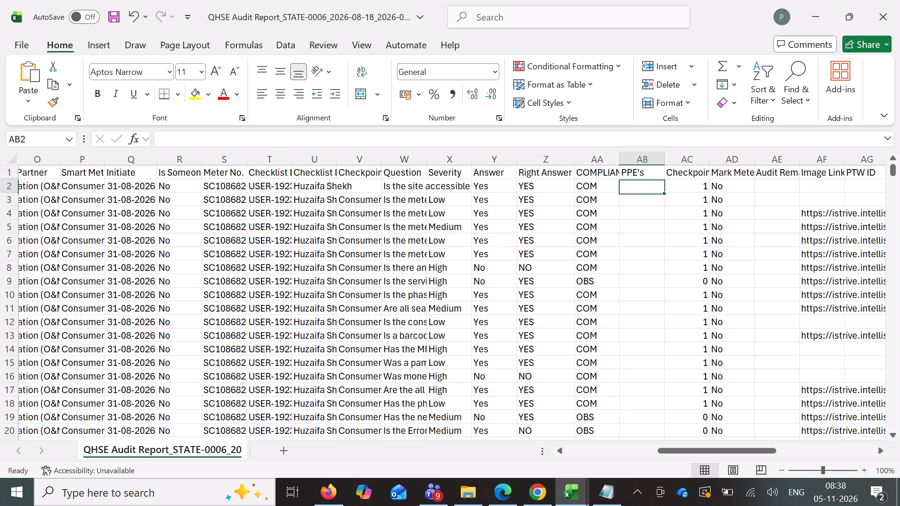
pyautogui.doubleClick(667, 189)
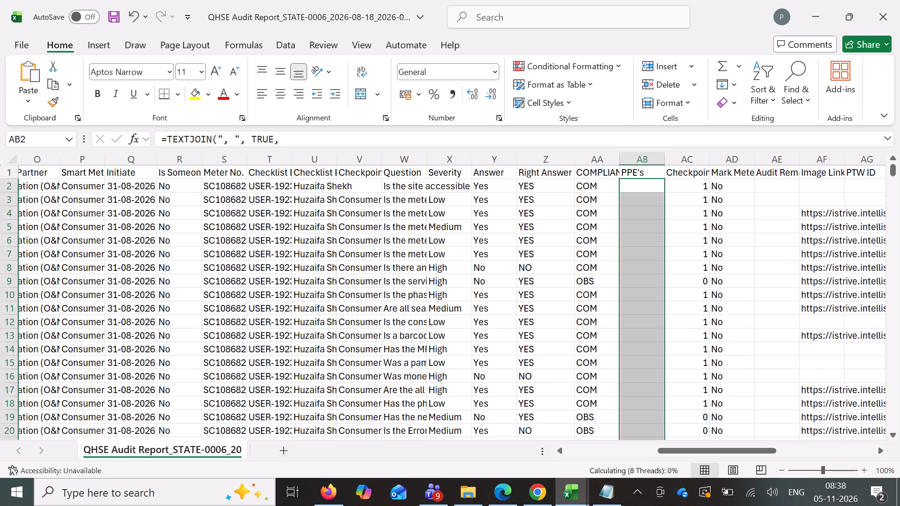
pyautogui.click(538, 238)
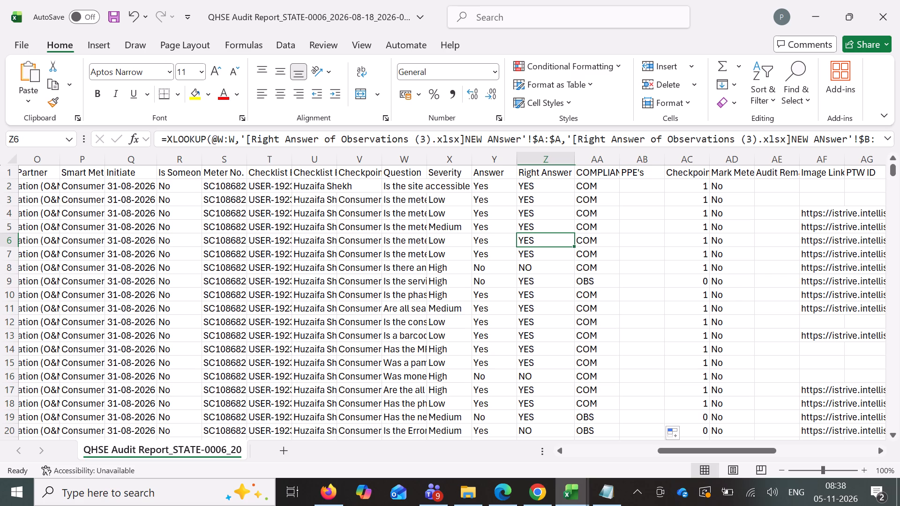
pyautogui.hotkey('ctrl', 's')
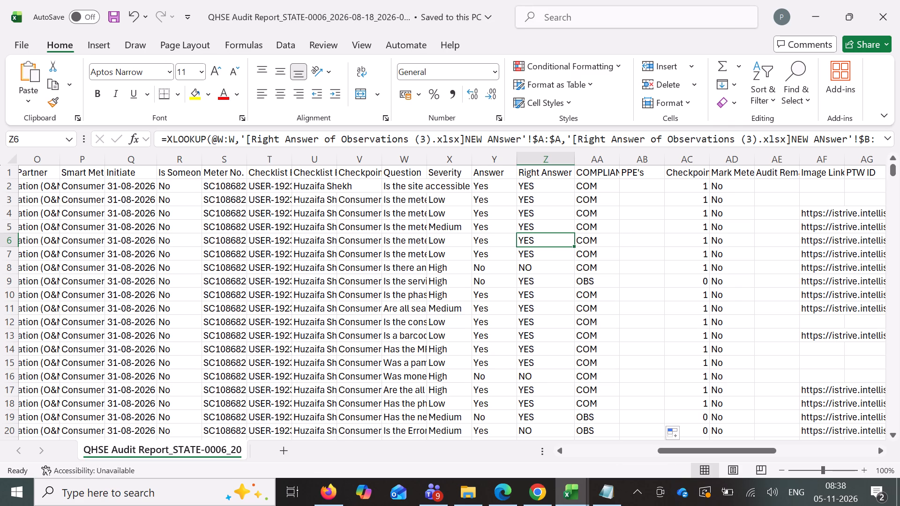
# Close the two other open QHSE Audit Report workbooks and return to the combined report starting 2026-08-18.
pyautogui.click(580, 491)
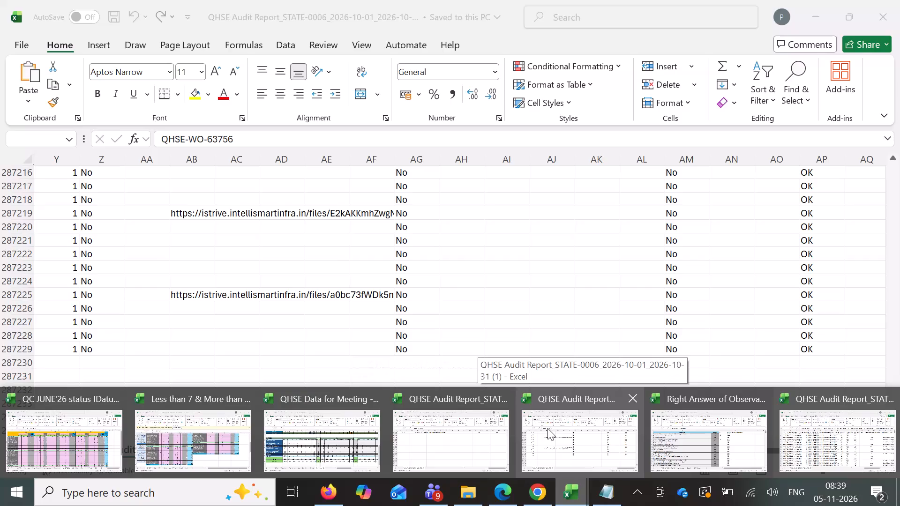
pyautogui.click(858, 429)
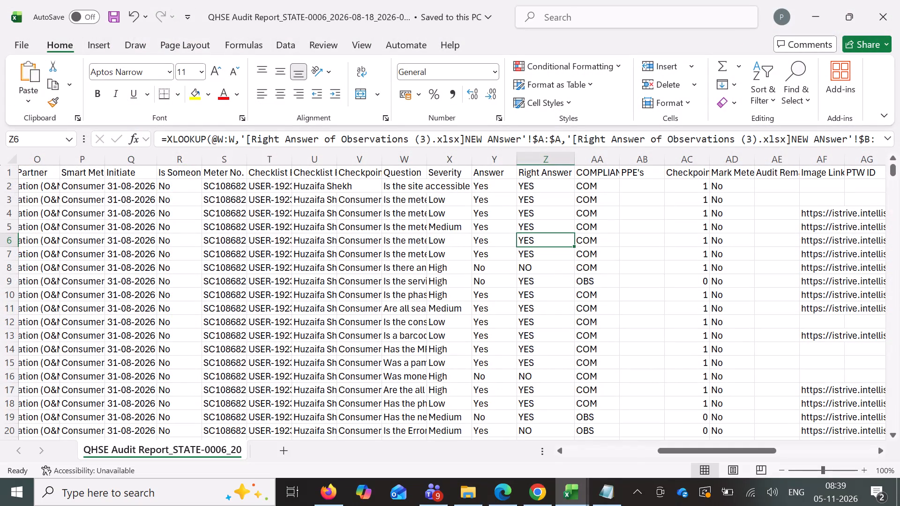
pyautogui.click(570, 492)
pyautogui.click(634, 397)
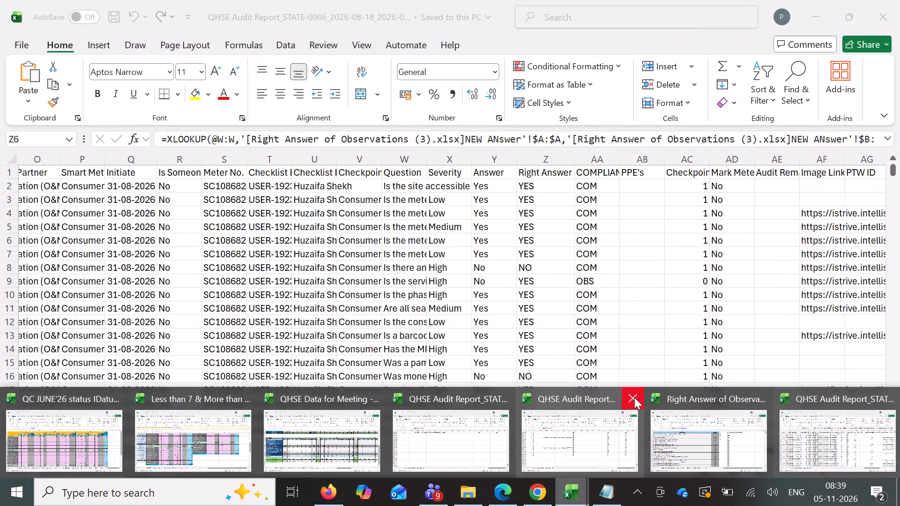
pyautogui.click(596, 421)
pyautogui.click(583, 386)
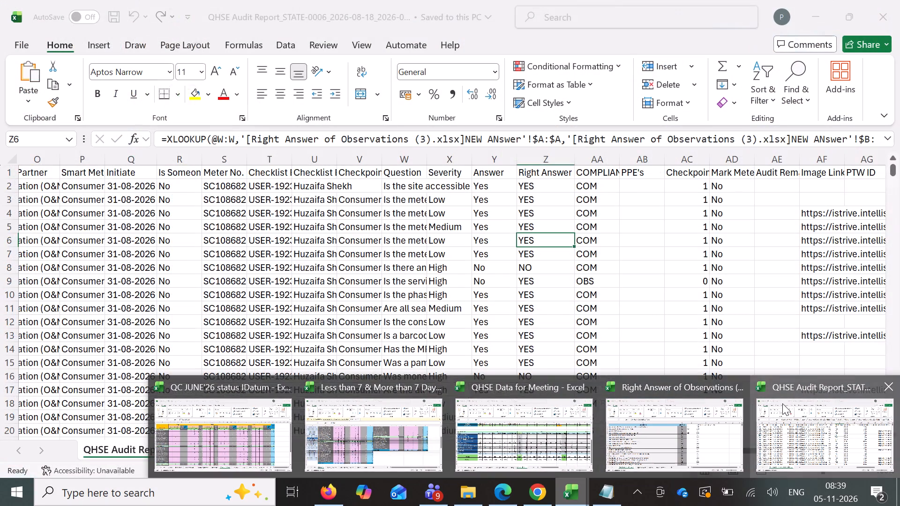
pyautogui.click(782, 403)
# Insert a PivotTable on a new worksheet from the whole audit data range, columns A to AU.
pyautogui.click(12, 157)
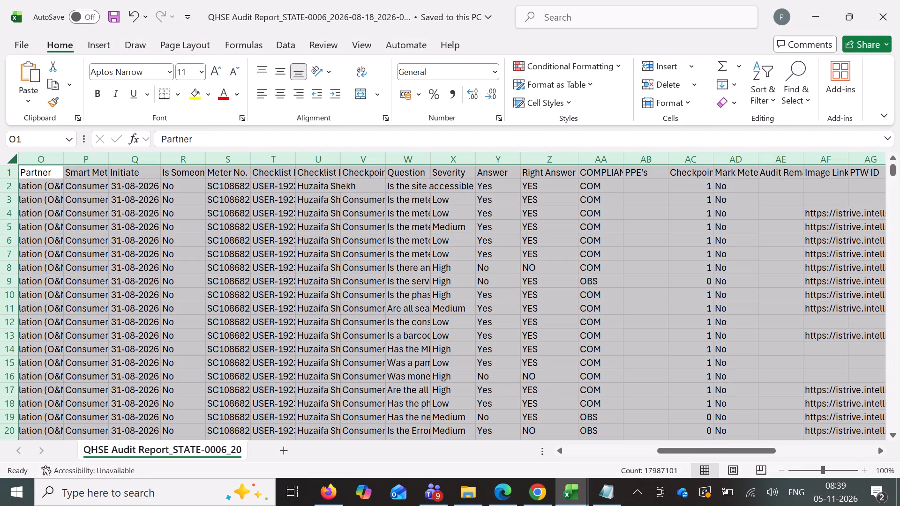
pyautogui.click(103, 45)
pyautogui.click(28, 67)
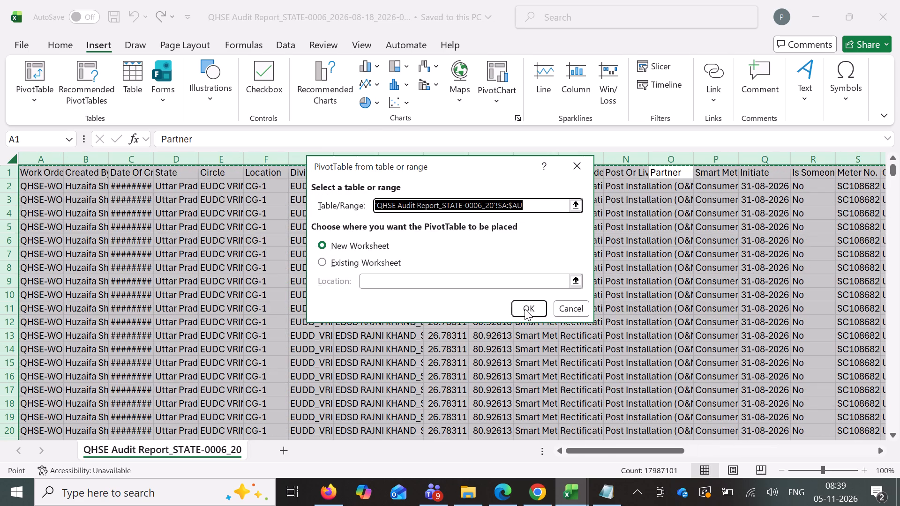
pyautogui.click(524, 309)
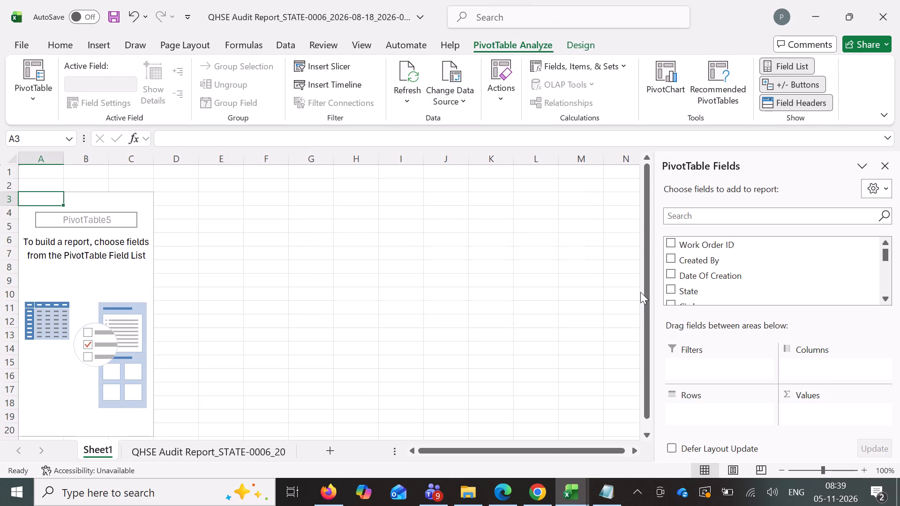
# Add Work Order ID to the pivot's Values as a count and Location to its Columns.
pyautogui.moveTo(731, 240); pyautogui.dragTo(755, 300)
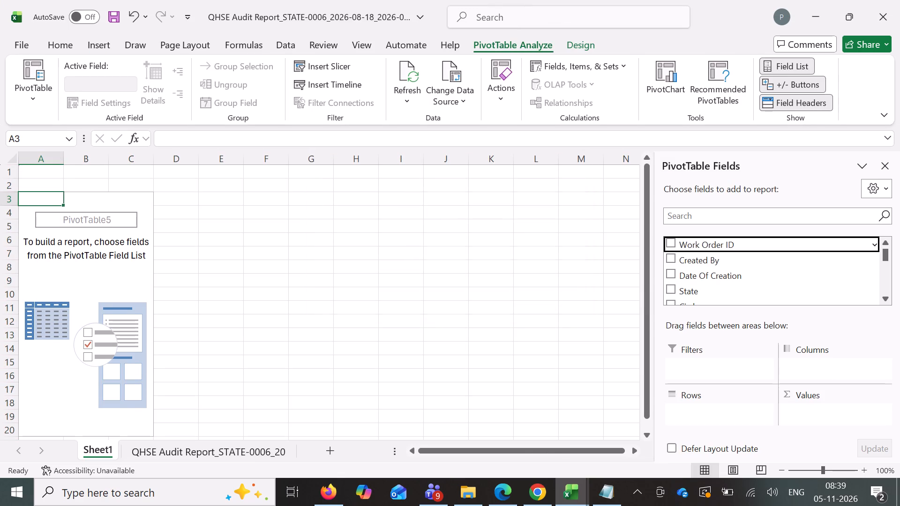
pyautogui.moveTo(755, 300); pyautogui.dragTo(822, 408)
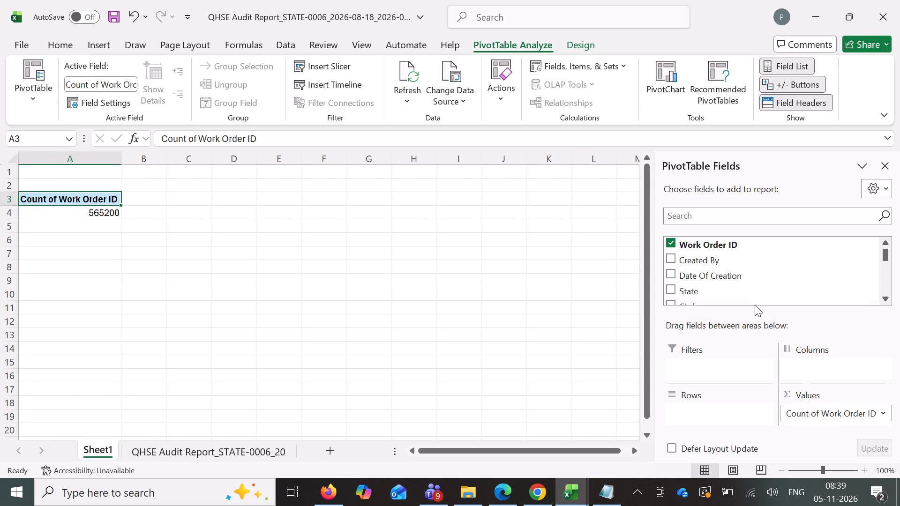
pyautogui.scroll(-1, 752, 303)
pyautogui.moveTo(719, 292); pyautogui.dragTo(789, 385)
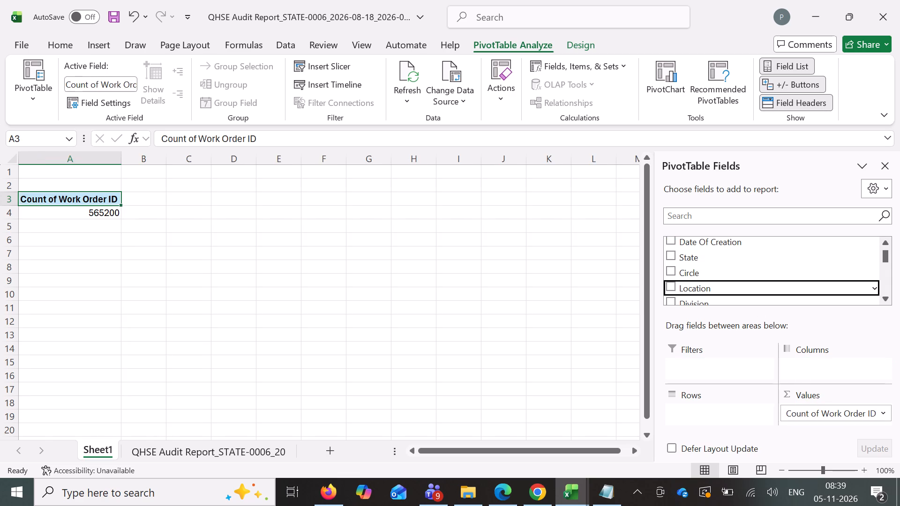
pyautogui.moveTo(789, 385); pyautogui.dragTo(814, 365)
pyautogui.scroll(-4, 727, 267)
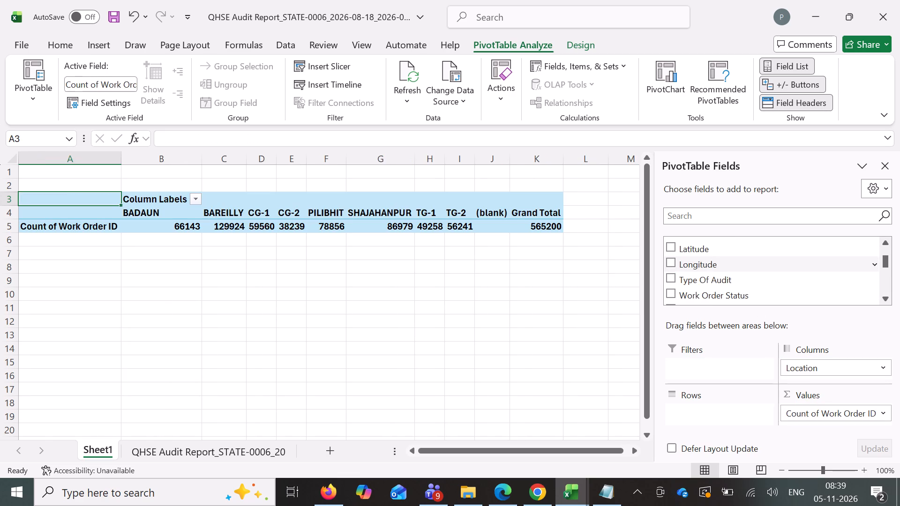
# Reorder the pivot's location columns to CG-1, CG-2, TG-1, TG-2, BADAUN, PILIBHIT, SHAJAHANPUR, BAREILLY.
pyautogui.moveTo(260, 218); pyautogui.dragTo(290, 217)
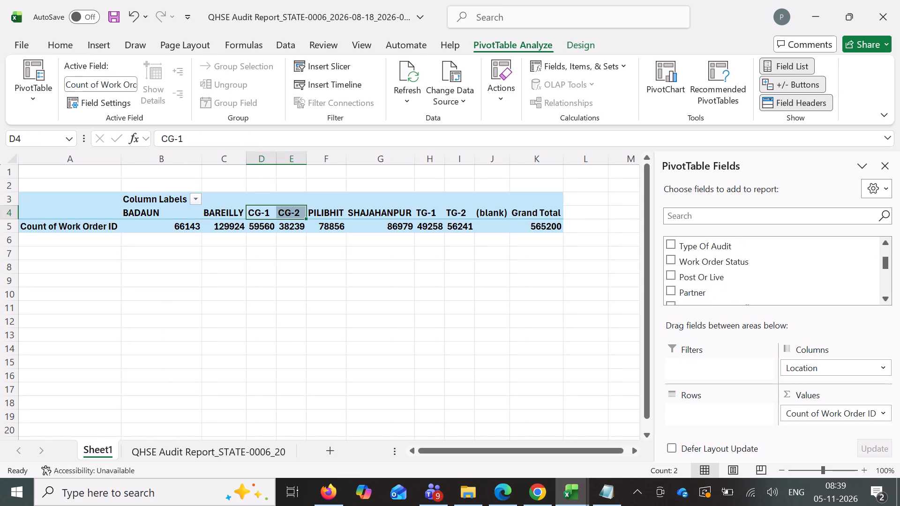
pyautogui.moveTo(245, 215); pyautogui.dragTo(125, 210)
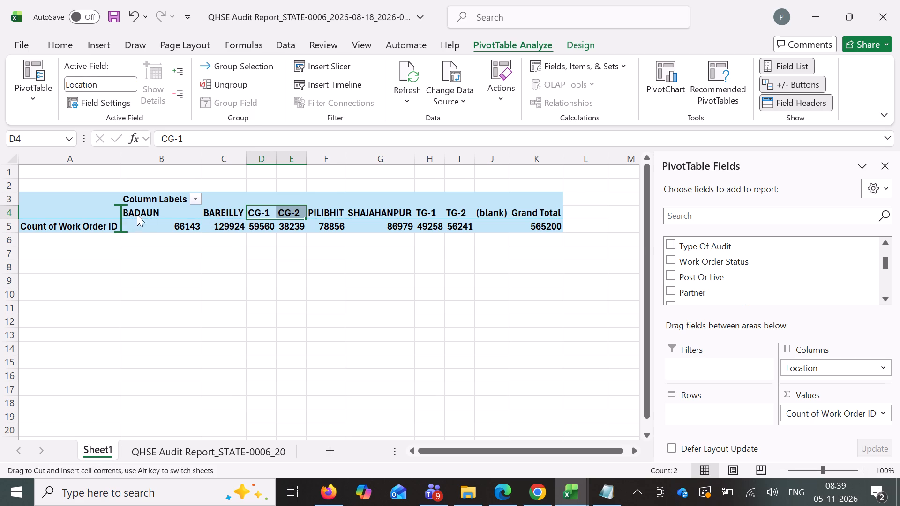
pyautogui.moveTo(449, 211); pyautogui.dragTo(468, 211)
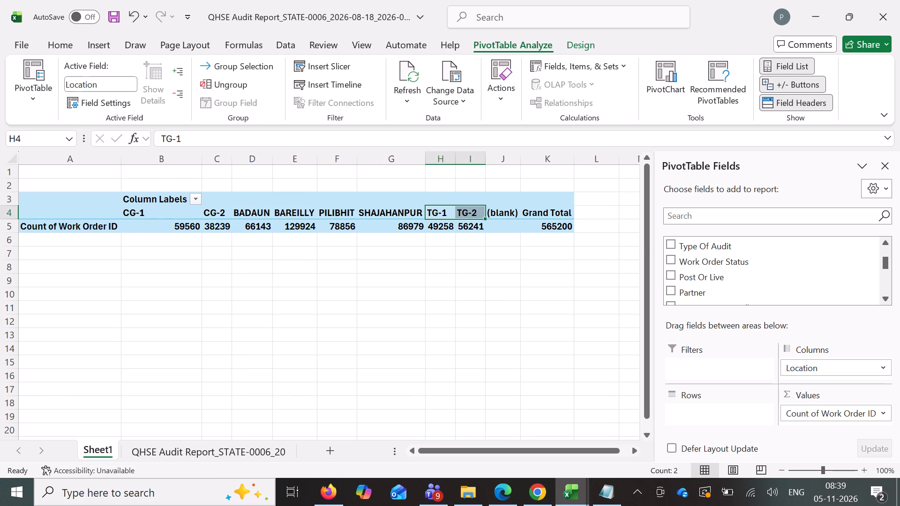
pyautogui.moveTo(427, 211); pyautogui.dragTo(237, 217)
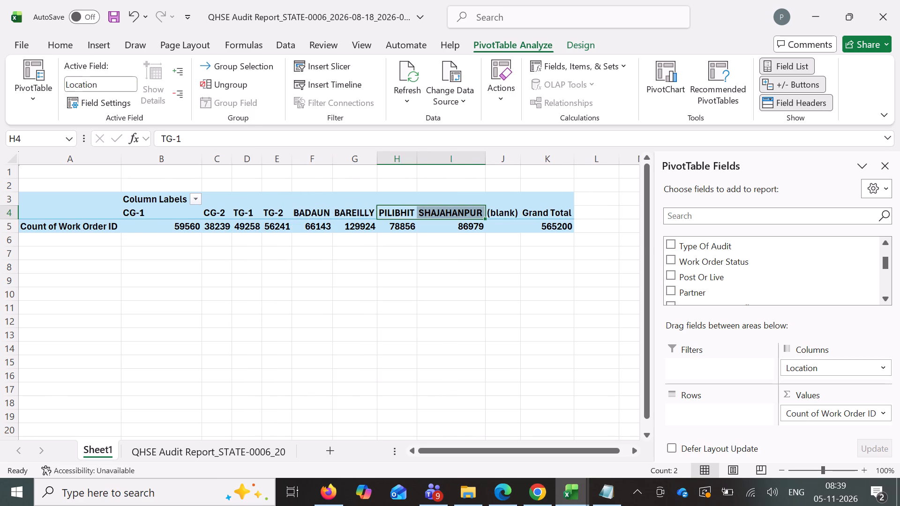
pyautogui.click(372, 211)
pyautogui.moveTo(377, 212); pyautogui.dragTo(483, 213)
# Filter the (blank) location out of the pivot's column labels.
pyautogui.click(201, 194)
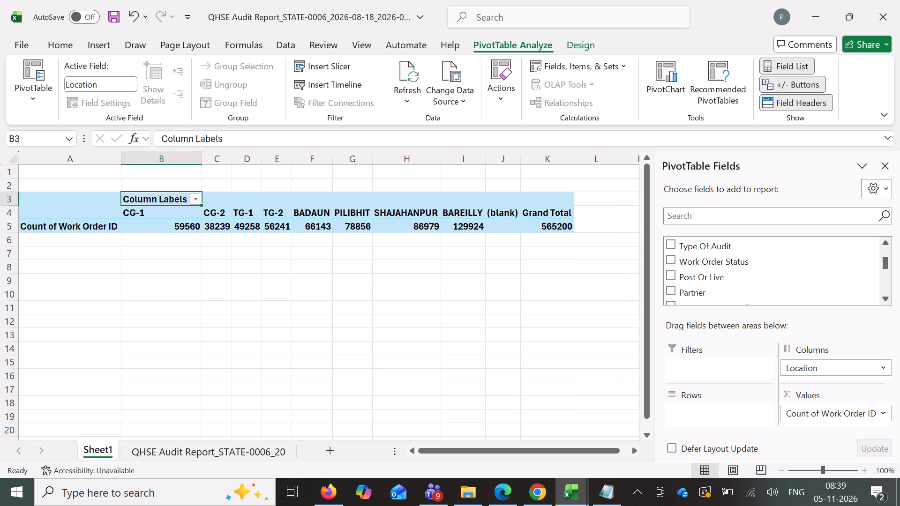
pyautogui.click(198, 200)
pyautogui.scroll(-6, 35, 393)
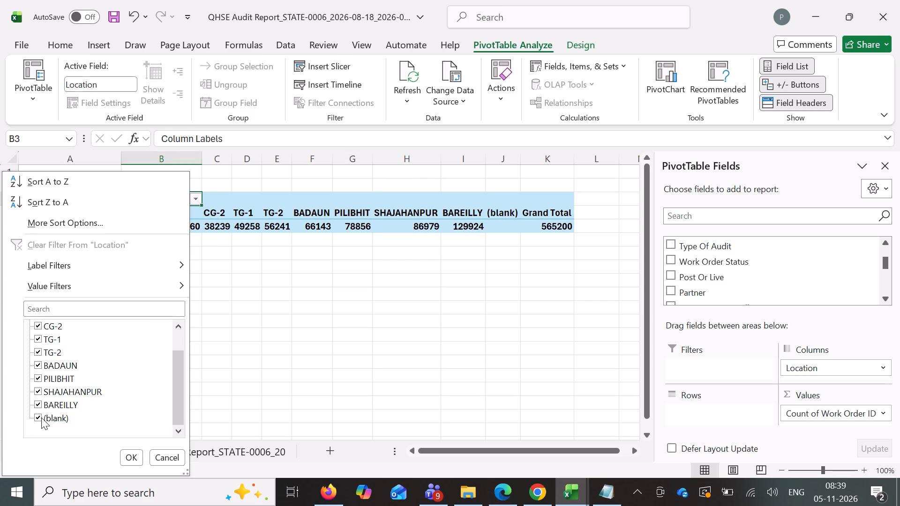
pyautogui.click(41, 418)
pyautogui.click(132, 460)
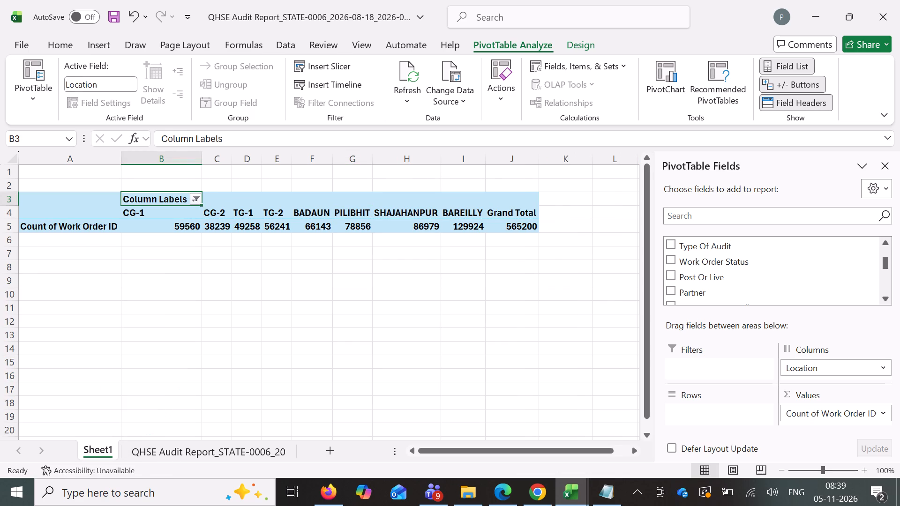
# Add Initiate below Location in the pivot's Columns, grouped by month, and remove the individual-date Initiate field from Columns.
pyautogui.scroll(-1, 718, 256)
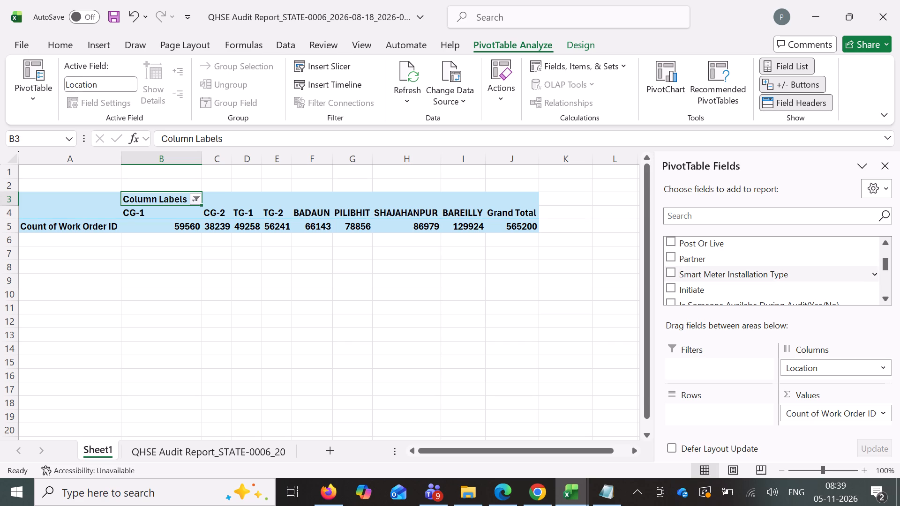
pyautogui.moveTo(728, 292); pyautogui.dragTo(807, 357)
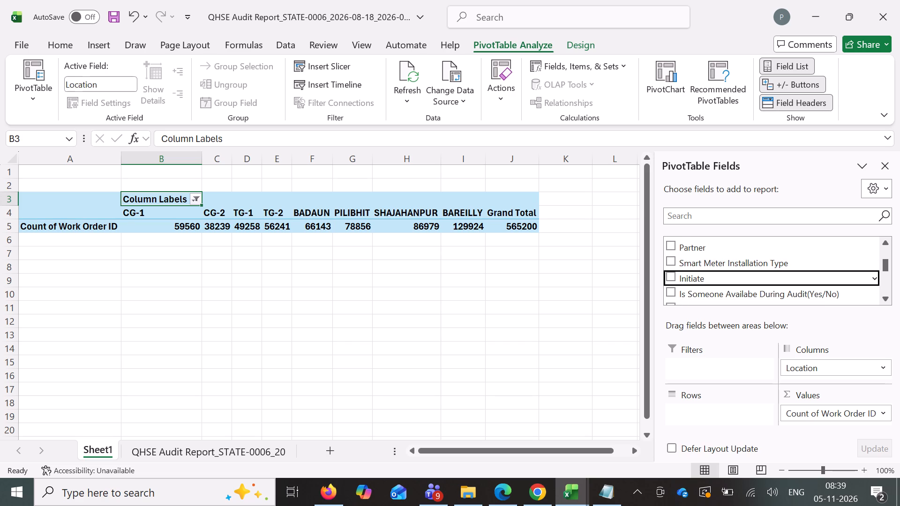
pyautogui.moveTo(807, 357); pyautogui.dragTo(810, 370)
pyautogui.scroll(-4, 821, 369)
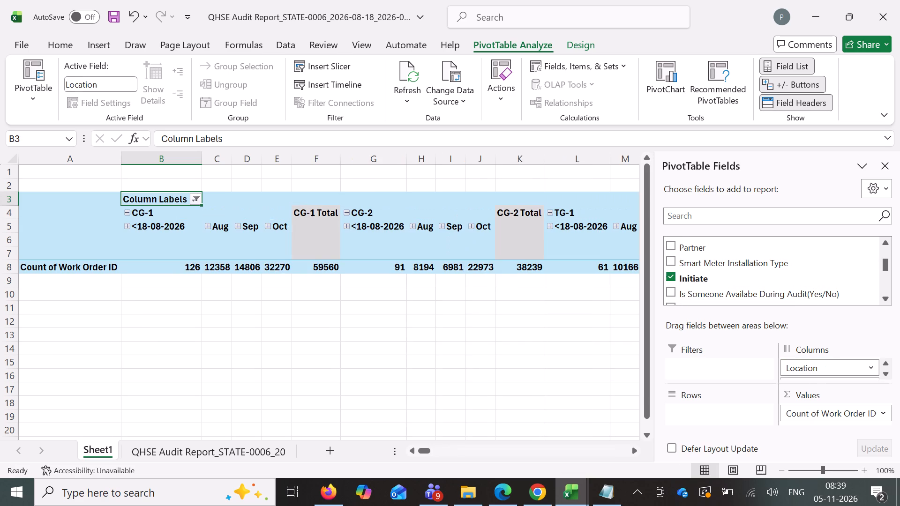
pyautogui.scroll(-3, 821, 369)
pyautogui.moveTo(814, 371); pyautogui.dragTo(815, 264)
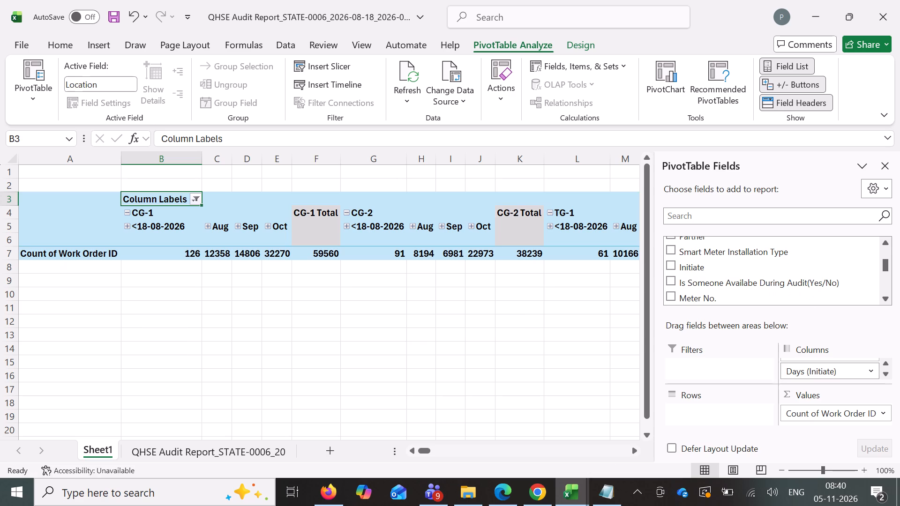
# Remove Days (Initiate) from the pivot's Columns and move Months (Initiate) from Columns to Filters.
pyautogui.moveTo(802, 374); pyautogui.dragTo(792, 290)
pyautogui.moveTo(817, 370); pyautogui.dragTo(701, 366)
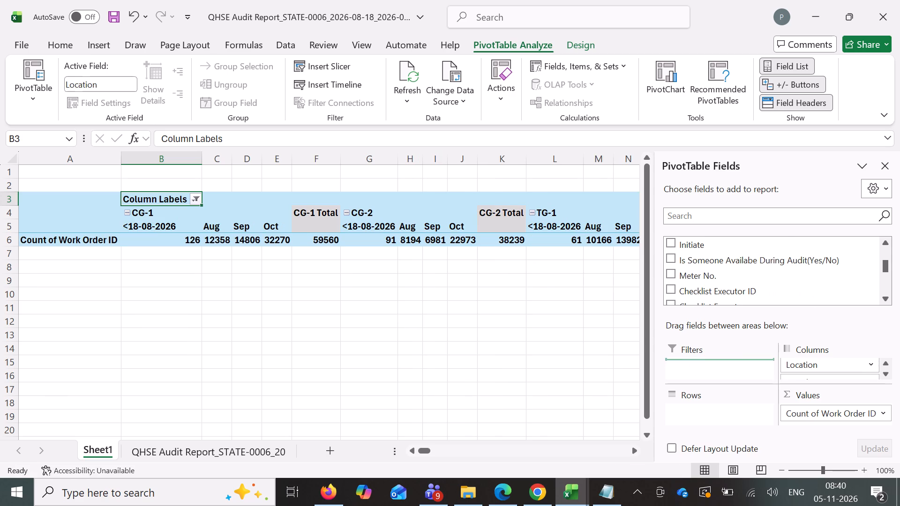
pyautogui.moveTo(701, 366); pyautogui.dragTo(700, 366)
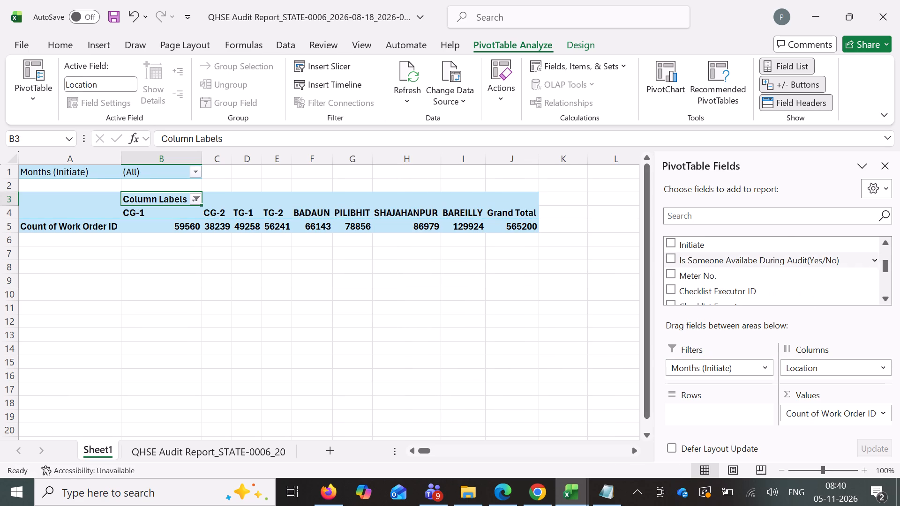
# Add Right Answer to the pivot's Filters and COMPLIANCE/OBSERVATION to its Columns below Location.
pyautogui.scroll(-2, 736, 279)
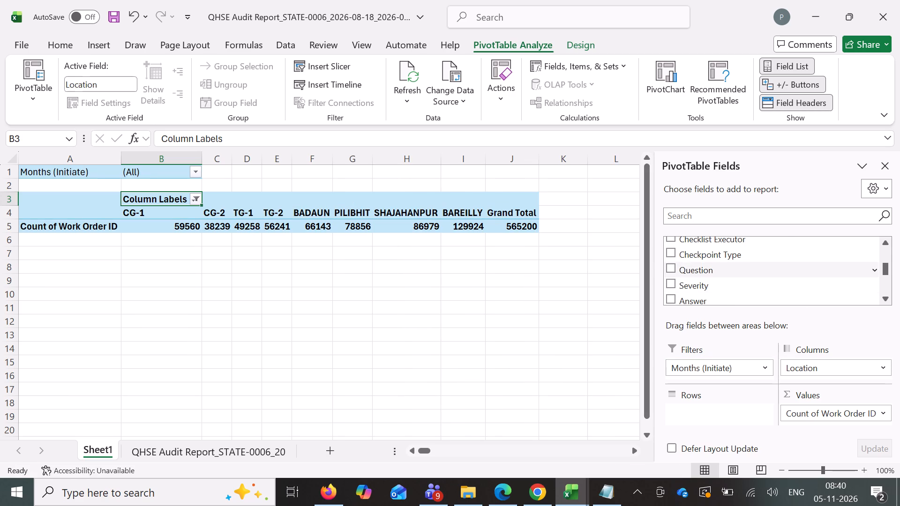
pyautogui.scroll(-1, 734, 274)
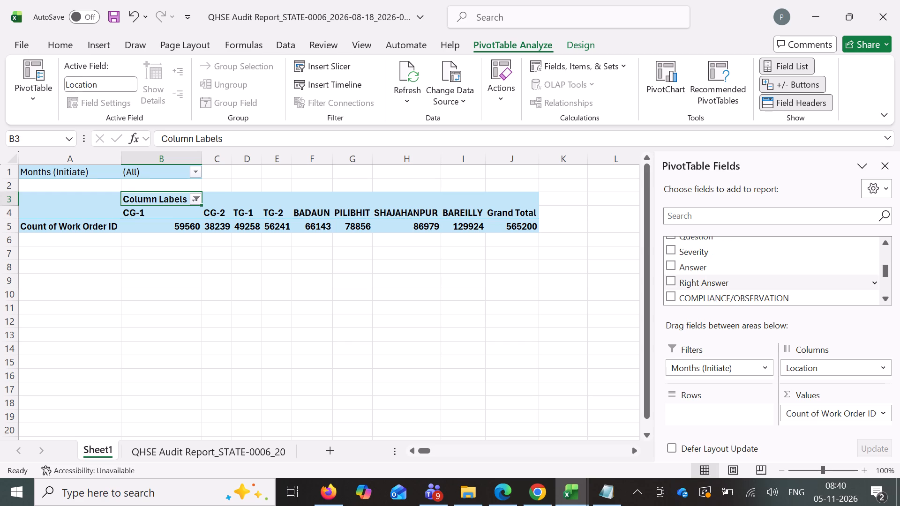
pyautogui.moveTo(730, 282); pyautogui.dragTo(730, 374)
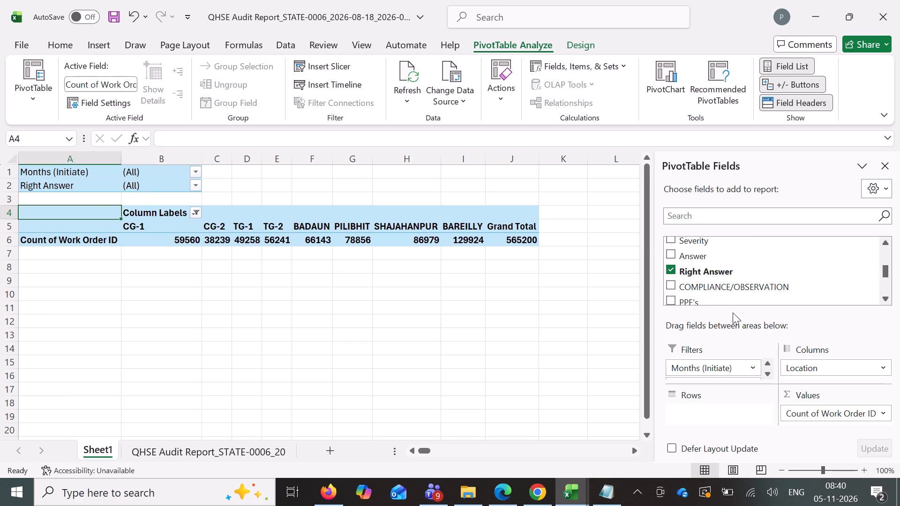
pyautogui.scroll(1, 720, 266)
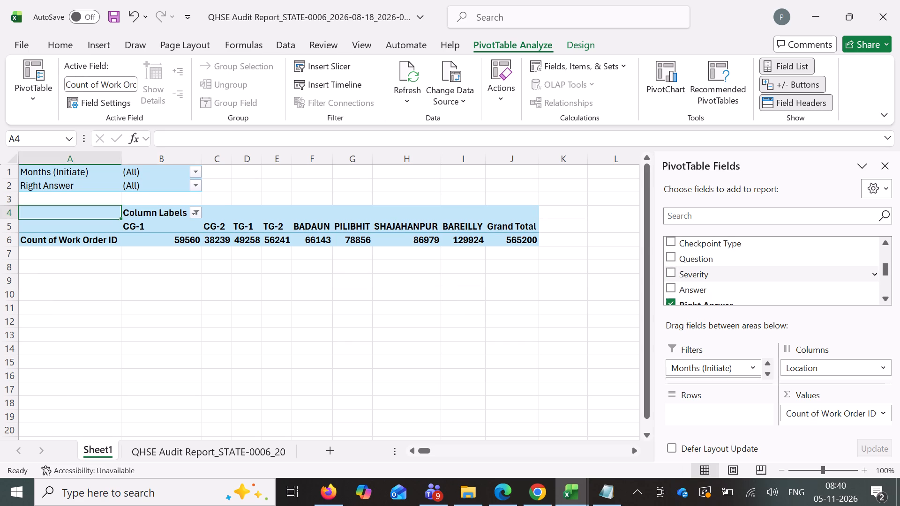
pyautogui.scroll(-1, 720, 266)
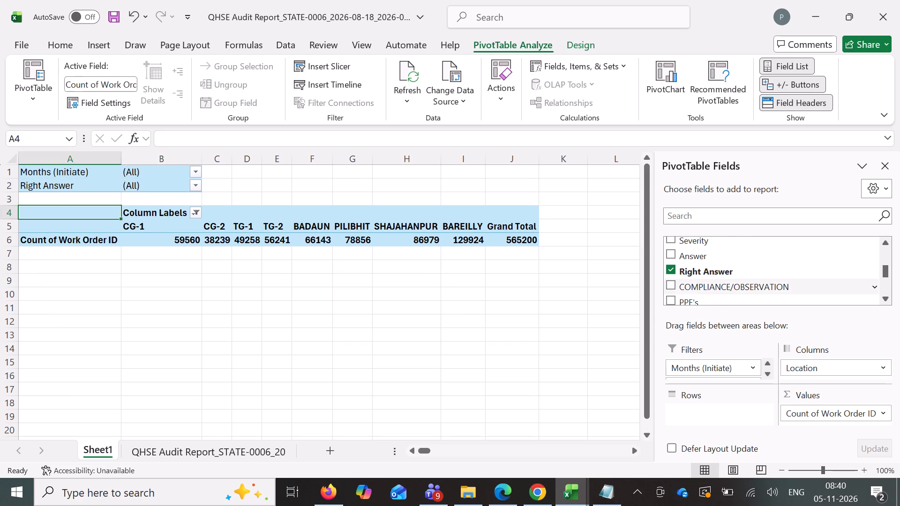
pyautogui.moveTo(738, 288); pyautogui.dragTo(819, 371)
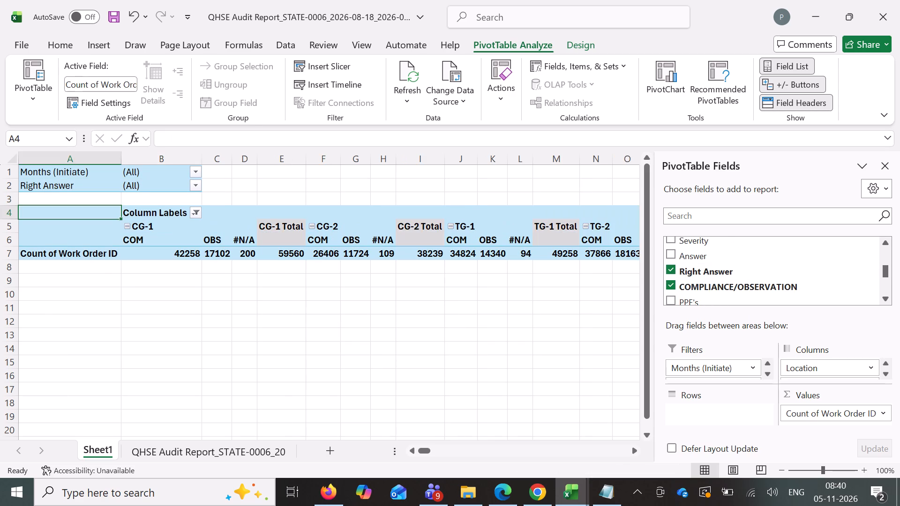
# Turn off the subtotals in the pivot.
pyautogui.click(325, 238)
pyautogui.click(575, 45)
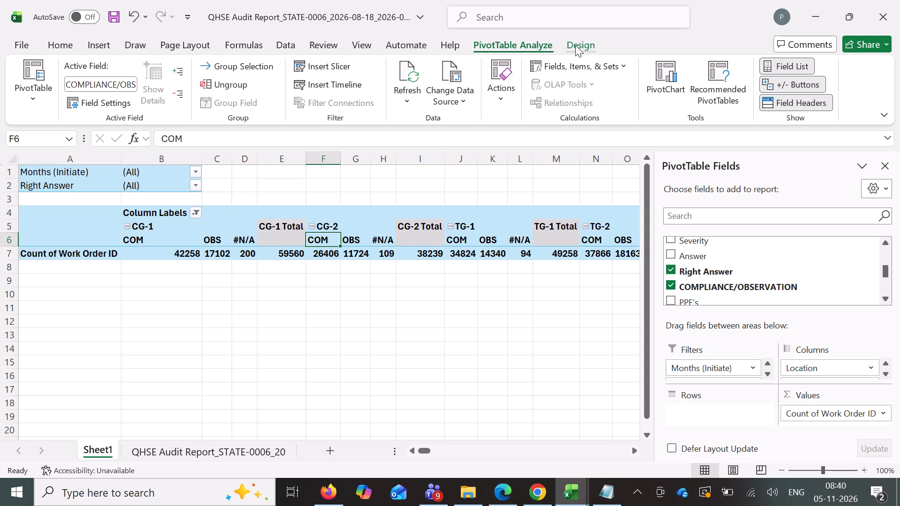
pyautogui.click(40, 86)
pyautogui.click(122, 134)
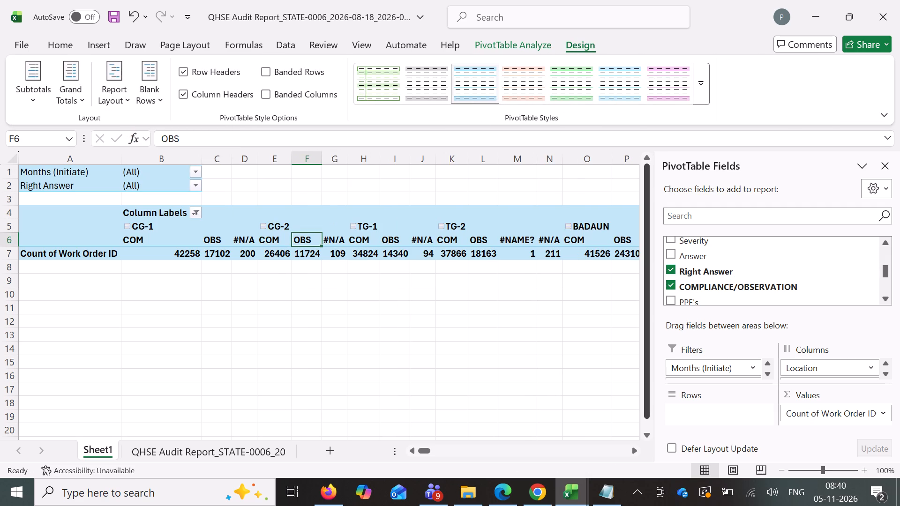
# Filter the #NAME?, #N/A and (blank) items out of the pivot's COMPLIANCE/OBSERVATION column labels, keeping COM and OBS.
pyautogui.click(197, 212)
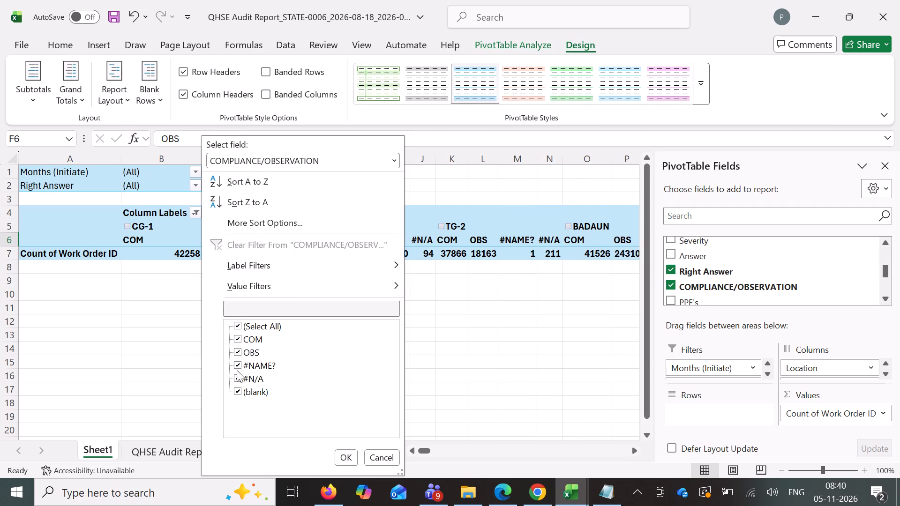
pyautogui.click(240, 369)
pyautogui.click(239, 381)
pyautogui.click(237, 394)
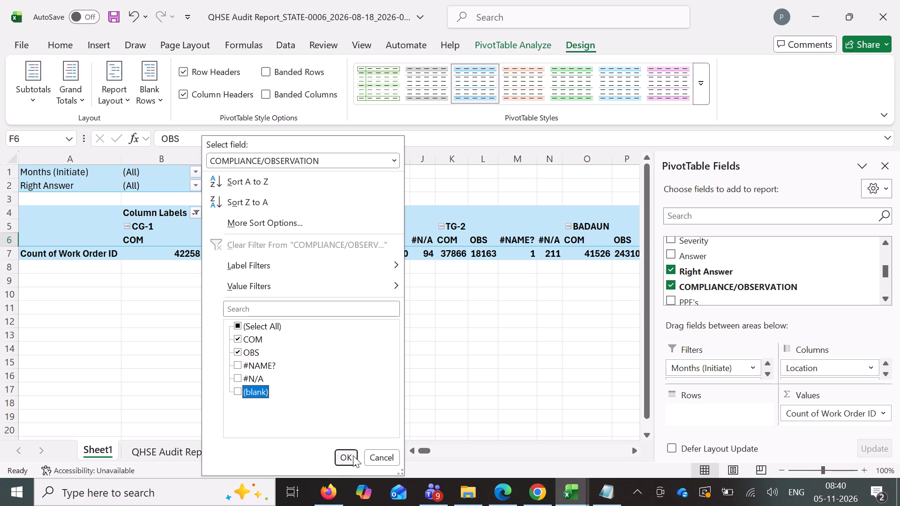
pyautogui.click(353, 455)
# Add the Remarks field to the pivot's Rows.
pyautogui.scroll(-17, 792, 266)
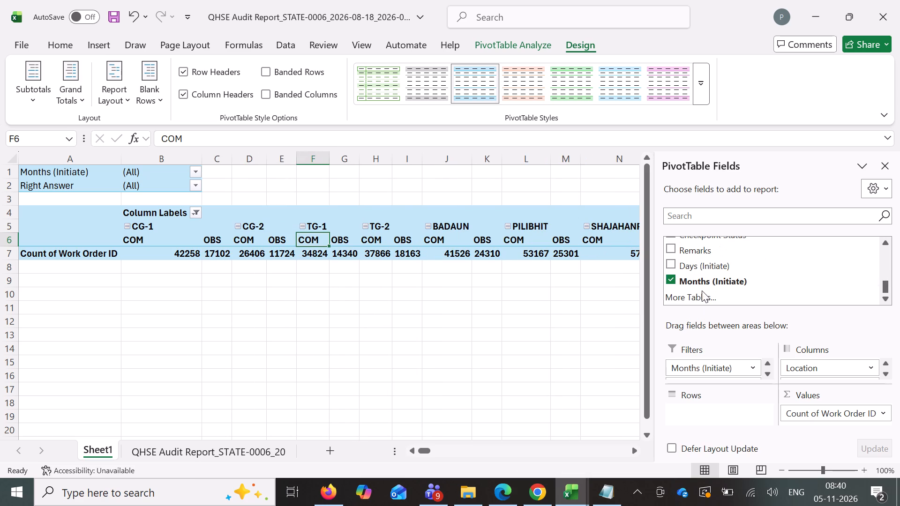
pyautogui.scroll(-5, 703, 291)
pyautogui.moveTo(709, 251); pyautogui.dragTo(727, 409)
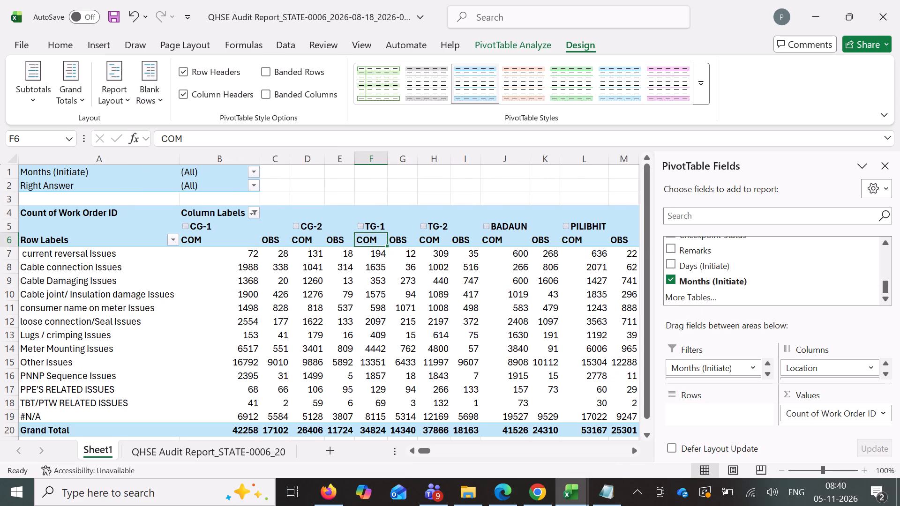
# Move the Other Issues row in the pivot to just below TBT/PTW RELATED ISSUES.
pyautogui.click(16, 362)
pyautogui.moveTo(69, 354); pyautogui.dragTo(69, 374)
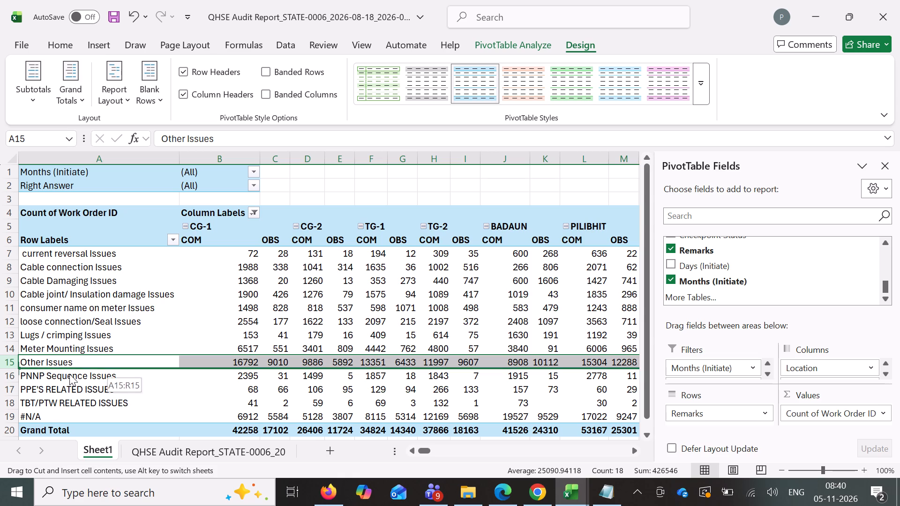
pyautogui.moveTo(69, 374); pyautogui.dragTo(69, 409)
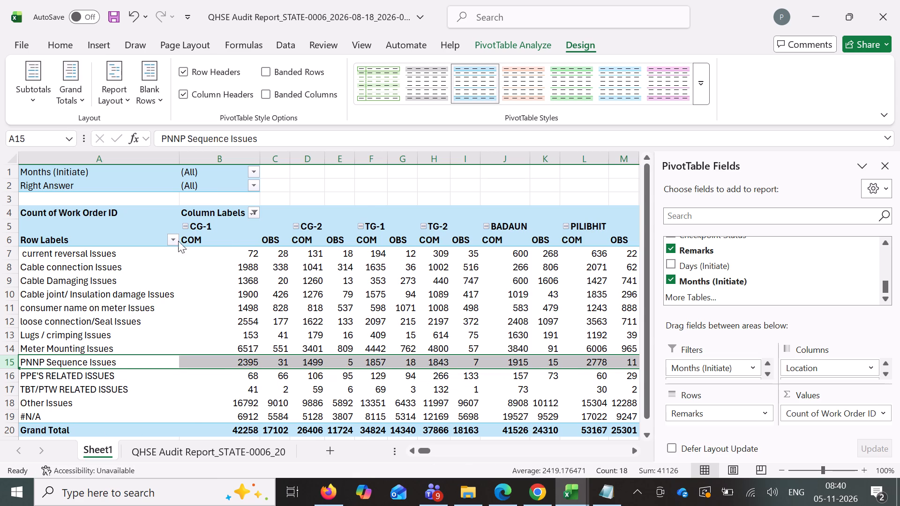
# Filter the #N/A and (blank) remarks out of the pivot's row labels.
pyautogui.click(179, 241)
pyautogui.scroll(-7, 277, 370)
pyautogui.click(217, 402)
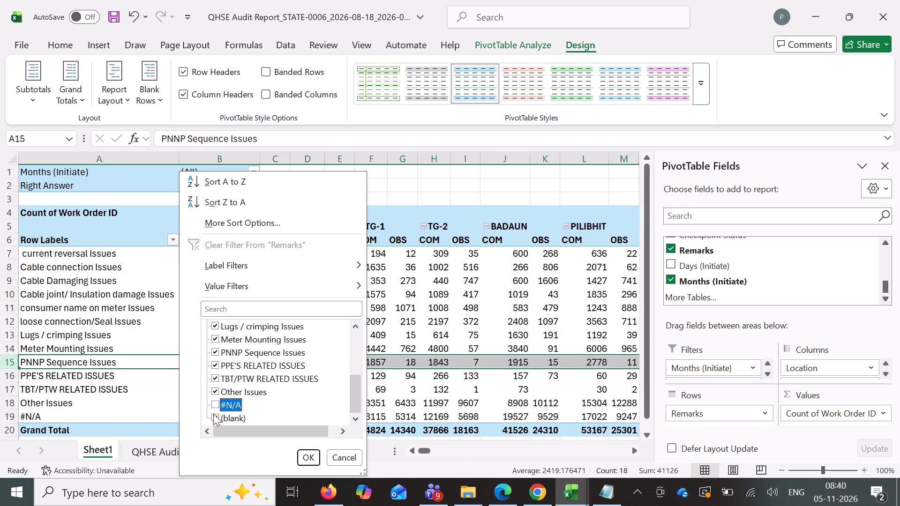
pyautogui.click(213, 415)
pyautogui.click(313, 458)
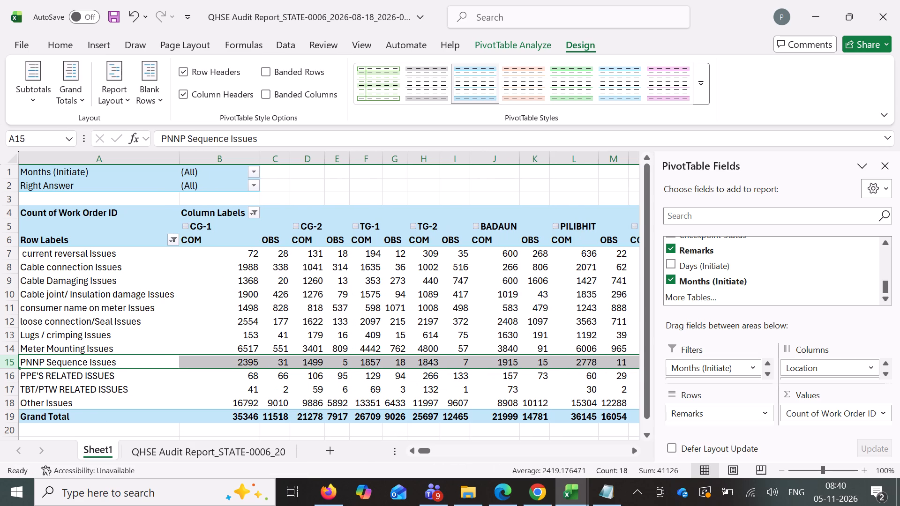
# Set the pivot's Months (Initiate) filter to Aug.
pyautogui.click(255, 175)
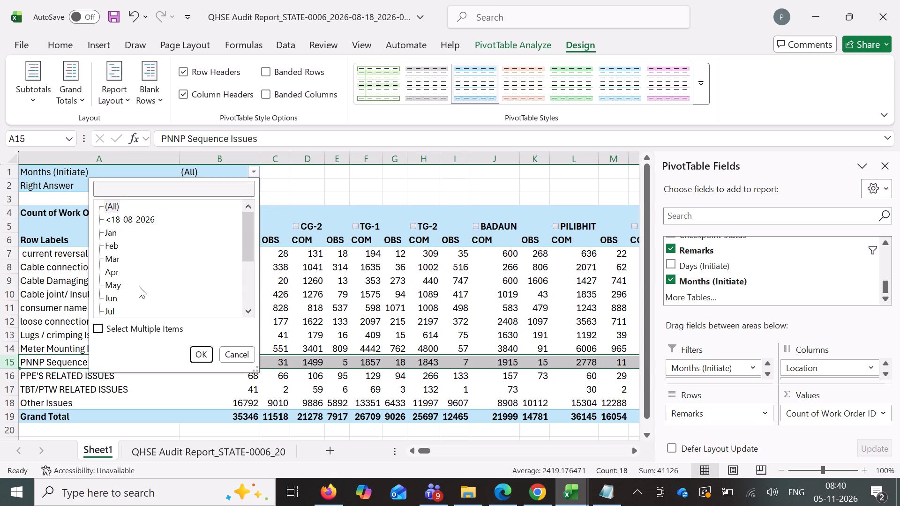
pyautogui.scroll(-2, 94, 283)
pyautogui.click(113, 259)
pyautogui.click(113, 247)
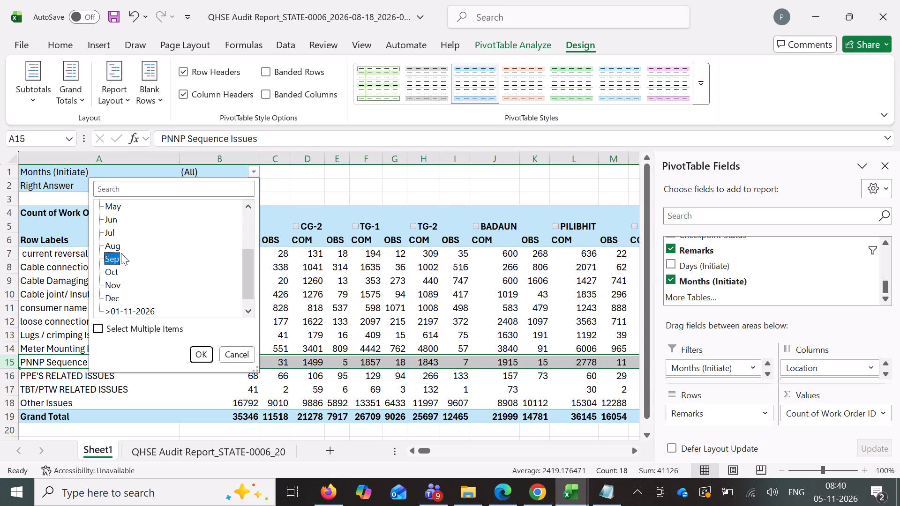
pyautogui.click(119, 246)
pyautogui.click(198, 354)
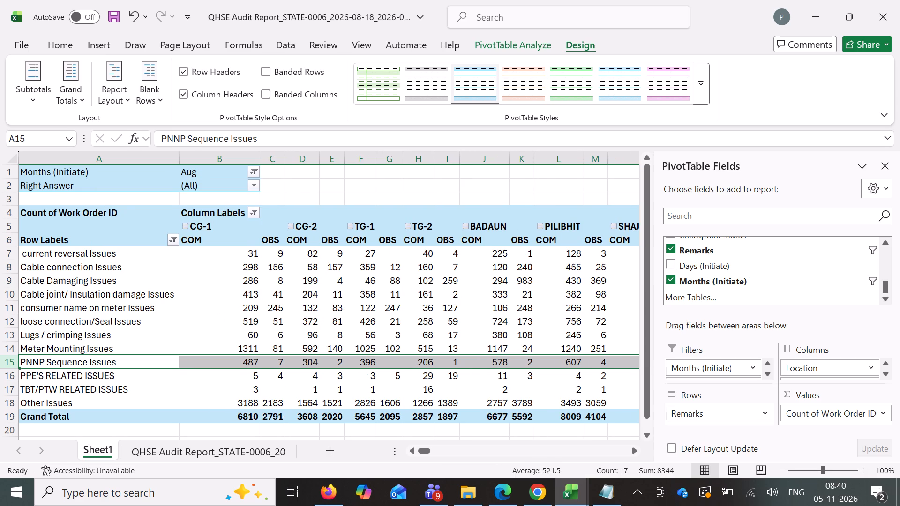
# Set the pivot's Right Answer filter to multiple items, keeping only both NO entries and YES.
pyautogui.hscroll(-1, 298, 264)
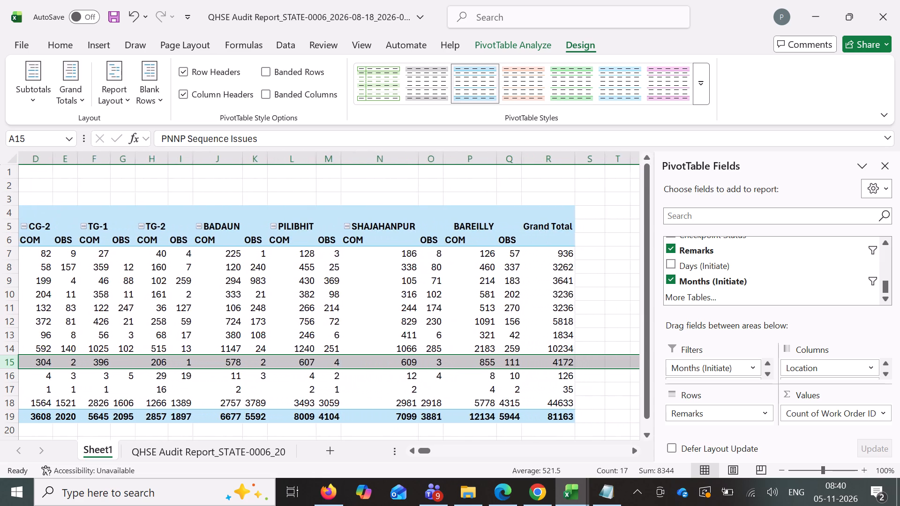
pyautogui.hscroll(-1, 298, 264)
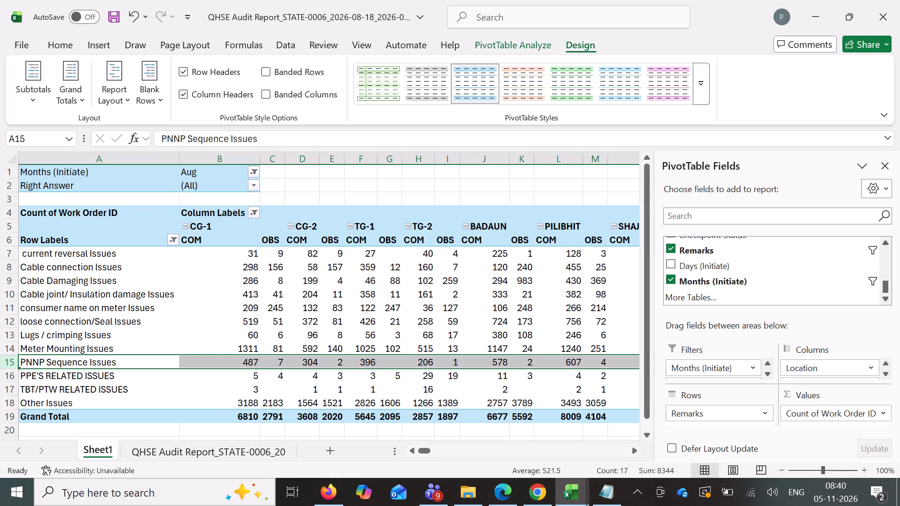
pyautogui.click(260, 186)
pyautogui.click(255, 187)
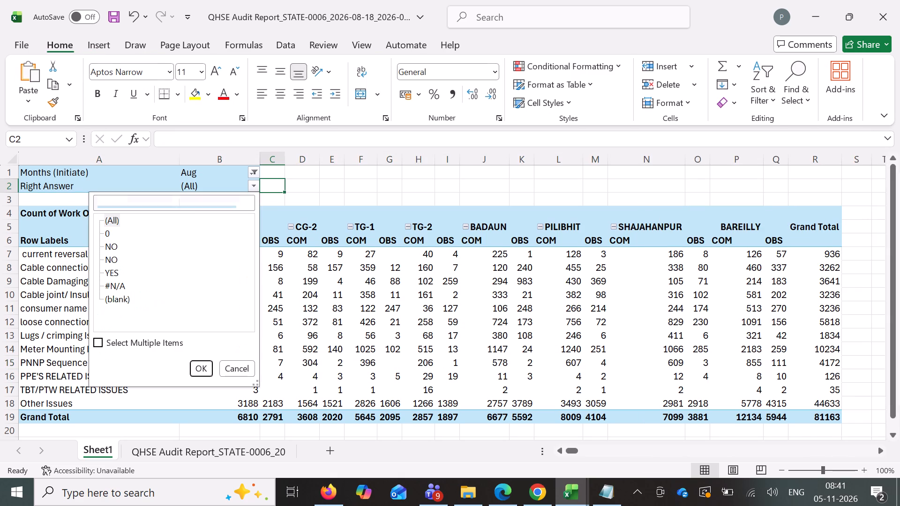
pyautogui.click(95, 341)
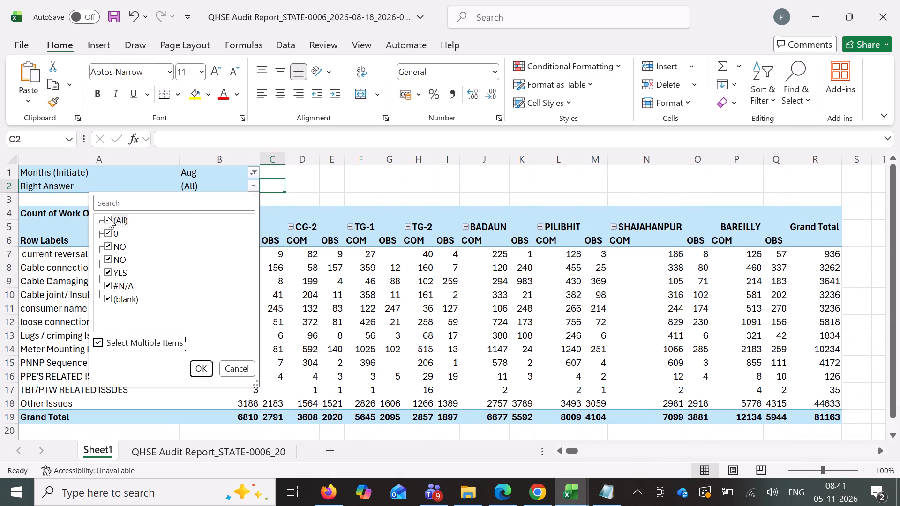
pyautogui.click(107, 218)
pyautogui.click(107, 250)
pyautogui.click(106, 260)
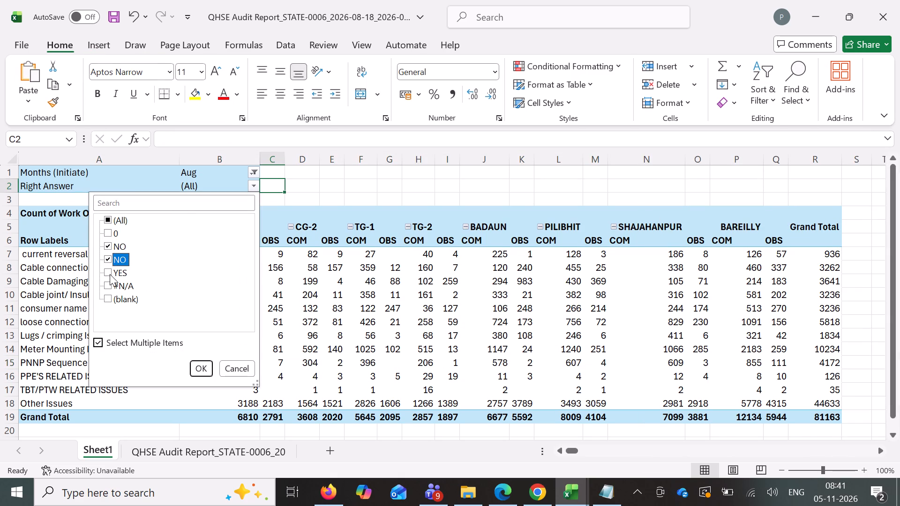
pyautogui.click(110, 274)
pyautogui.click(197, 372)
# Add Work Order Status to the pivot's Filters above Months (Initiate).
pyautogui.click(277, 276)
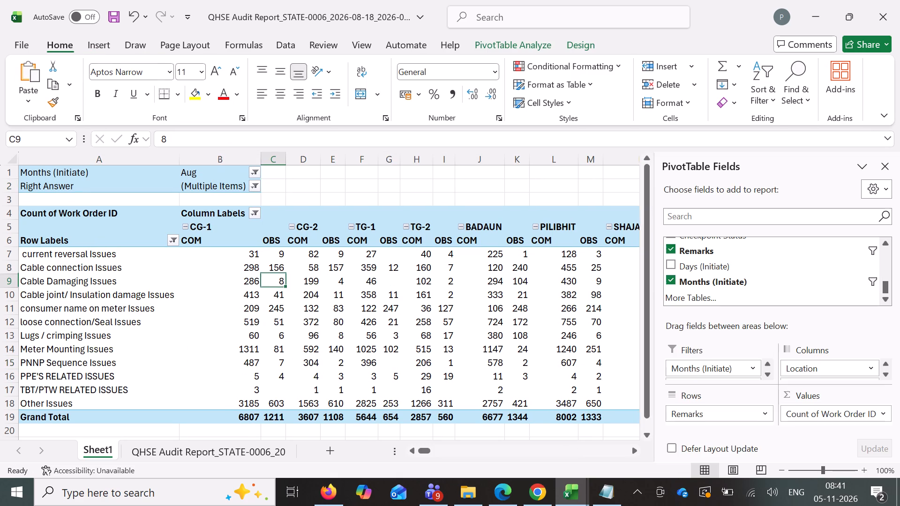
pyautogui.scroll(8, 736, 266)
pyautogui.scroll(-1, 736, 263)
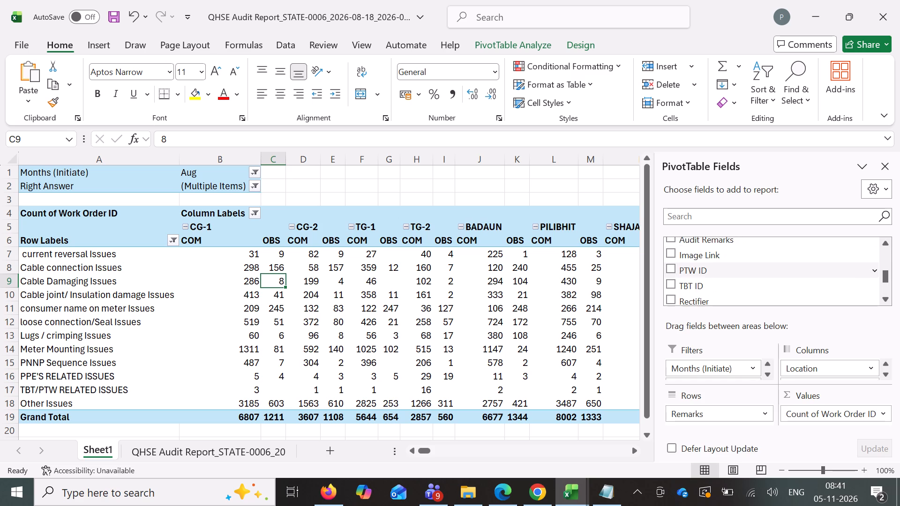
pyautogui.scroll(4, 736, 263)
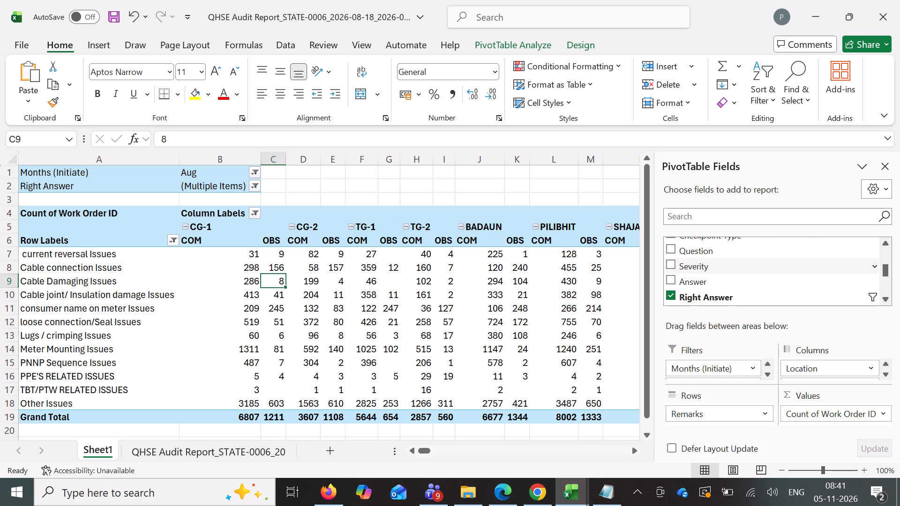
pyautogui.scroll(5, 737, 261)
pyautogui.moveTo(738, 261); pyautogui.dragTo(748, 304)
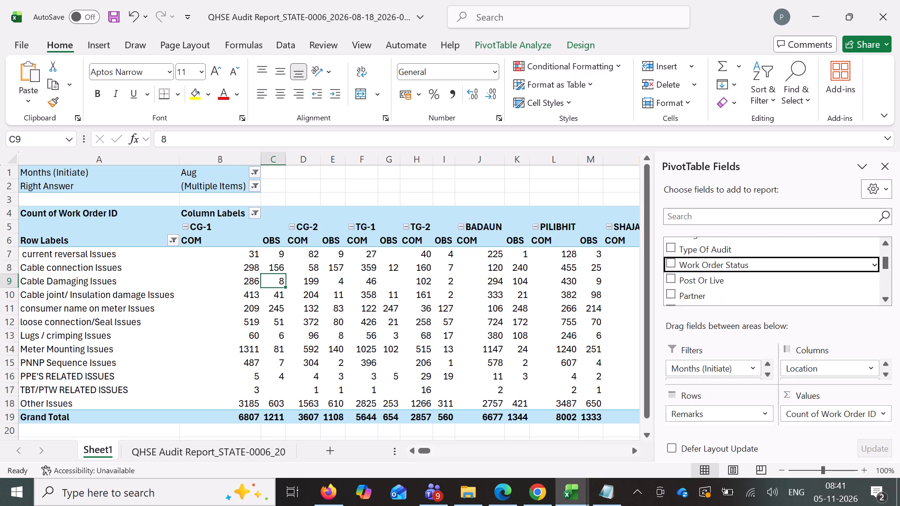
pyautogui.moveTo(748, 304); pyautogui.dragTo(723, 370)
pyautogui.moveTo(723, 370); pyautogui.dragTo(721, 366)
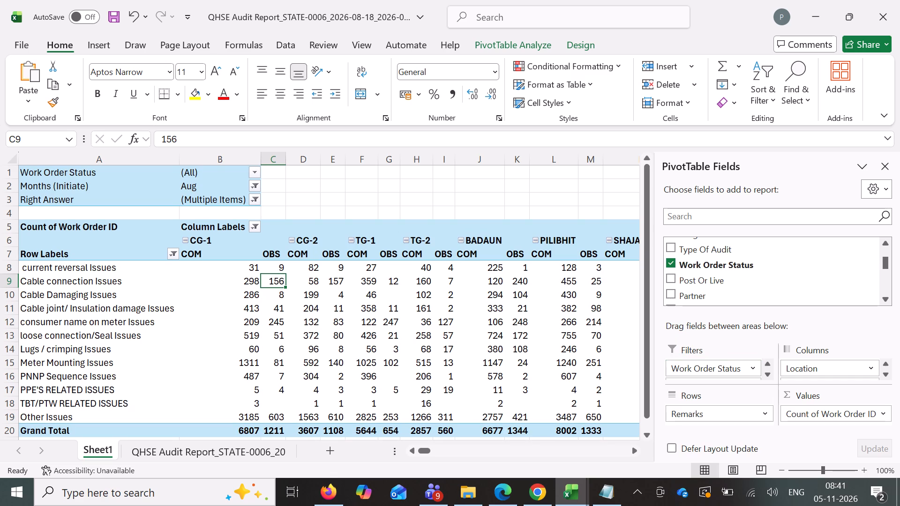
# Set the pivot's Work Order Status filter to Rectification Pending.
pyautogui.click(247, 174)
pyautogui.click(254, 172)
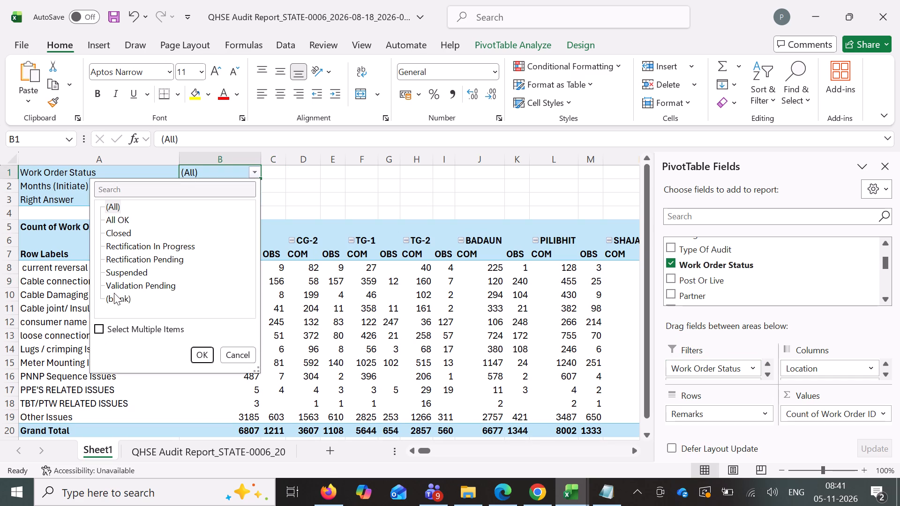
pyautogui.click(156, 261)
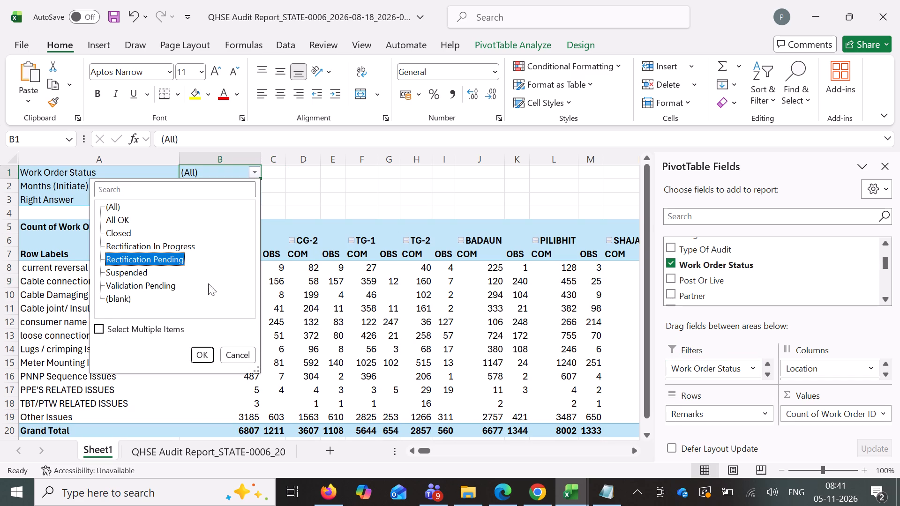
pyautogui.click(204, 363)
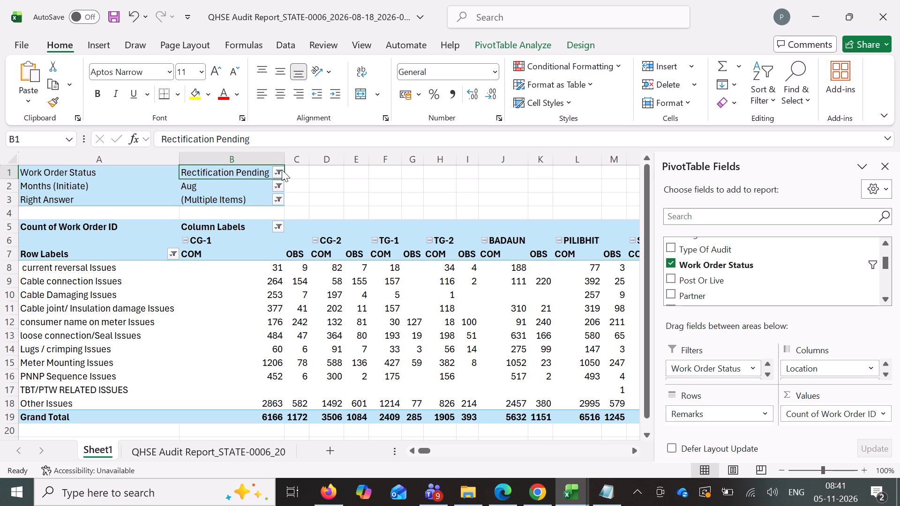
# Check which entries are selected in the pivot's Right Answer filter and keep that selection.
pyautogui.click(282, 200)
pyautogui.click(224, 391)
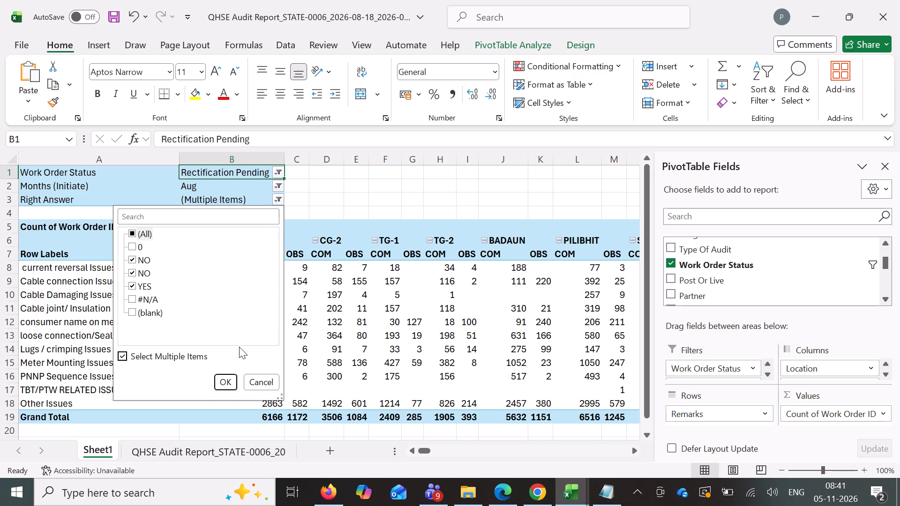
pyautogui.click(239, 379)
pyautogui.click(234, 382)
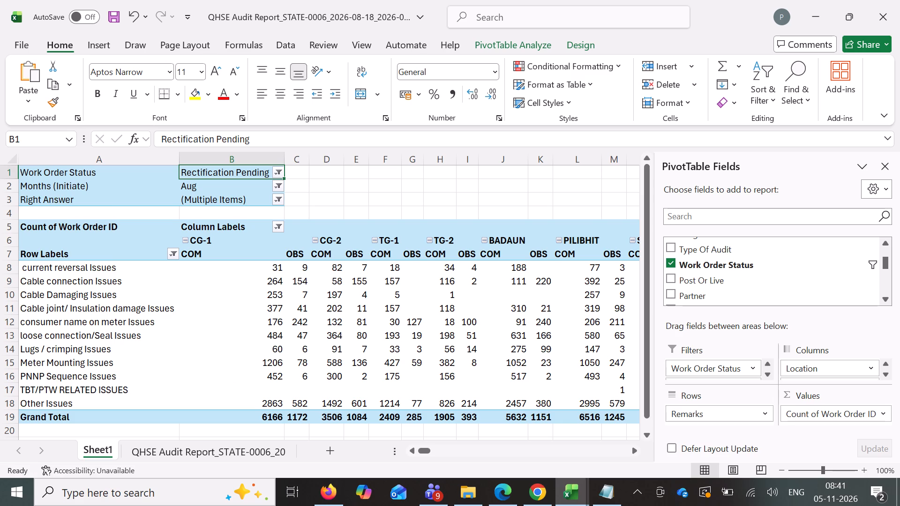
# Set the pivot's Months (Initiate) filter to Sep and examine the COM and OBS counts for all locations.
pyautogui.click(282, 185)
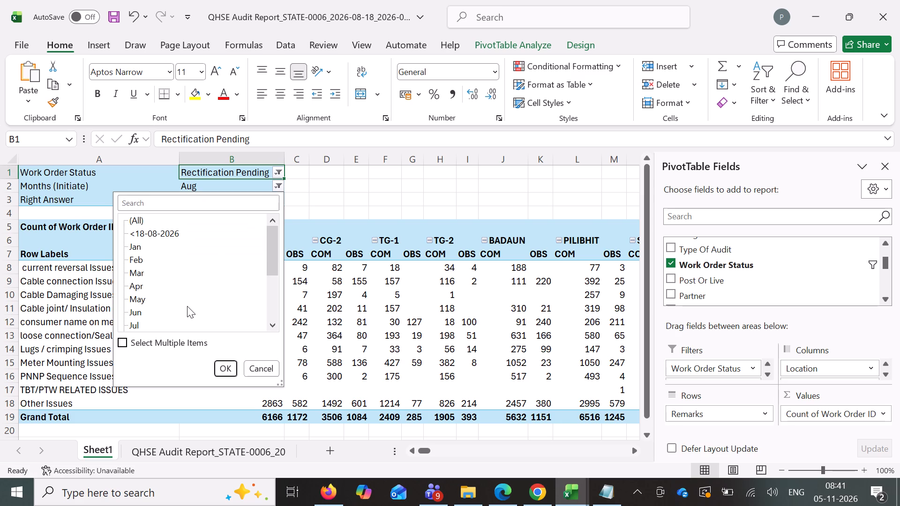
pyautogui.scroll(-2, 187, 306)
pyautogui.click(142, 272)
pyautogui.click(227, 365)
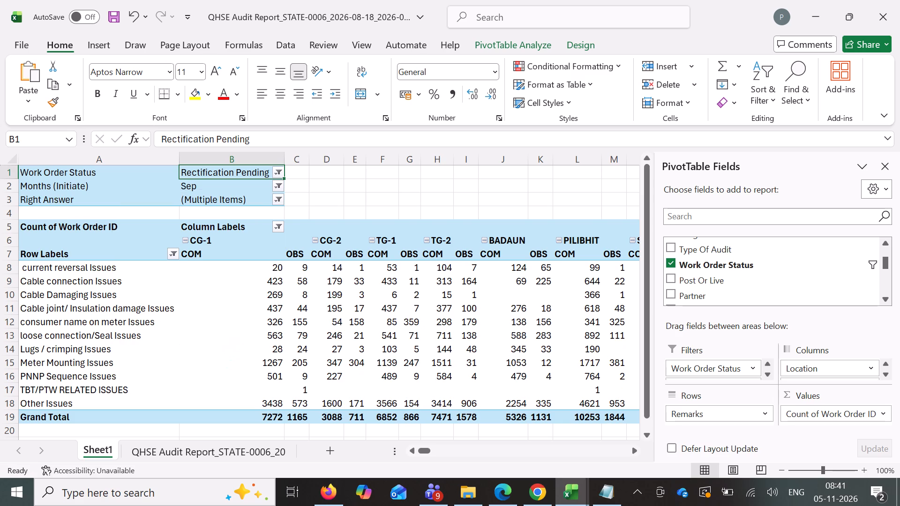
pyautogui.hscroll(1, 487, 308)
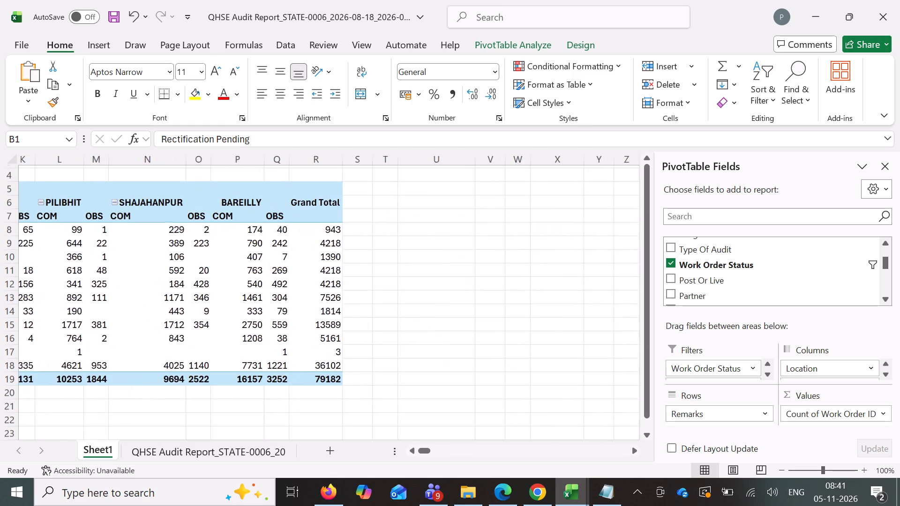
pyautogui.hscroll(1, 487, 308)
pyautogui.scroll(1, 487, 308)
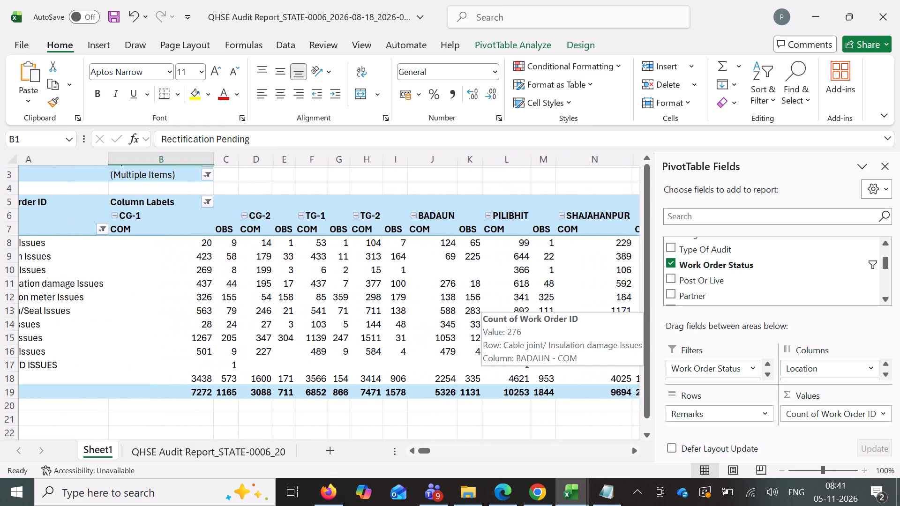
pyautogui.scroll(2, 487, 308)
pyautogui.hscroll(1, 486, 306)
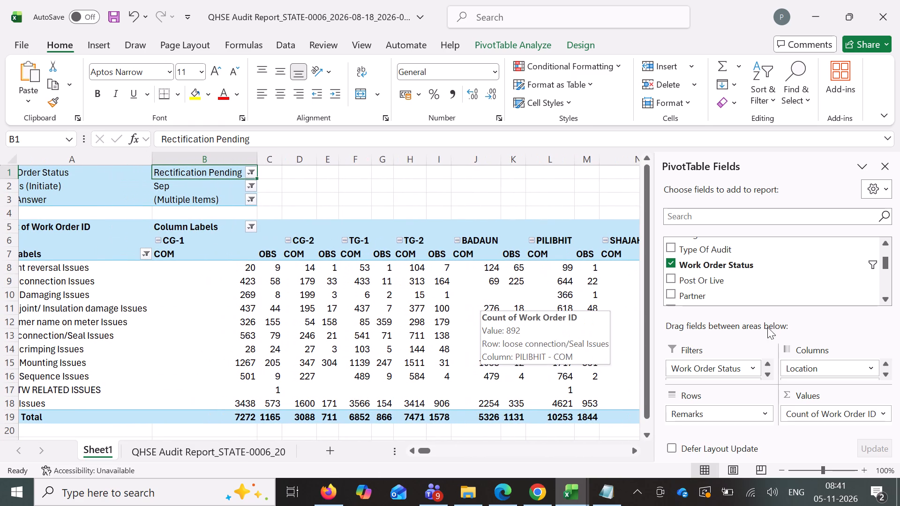
pyautogui.scroll(-1, 750, 279)
pyautogui.scroll(1, 750, 279)
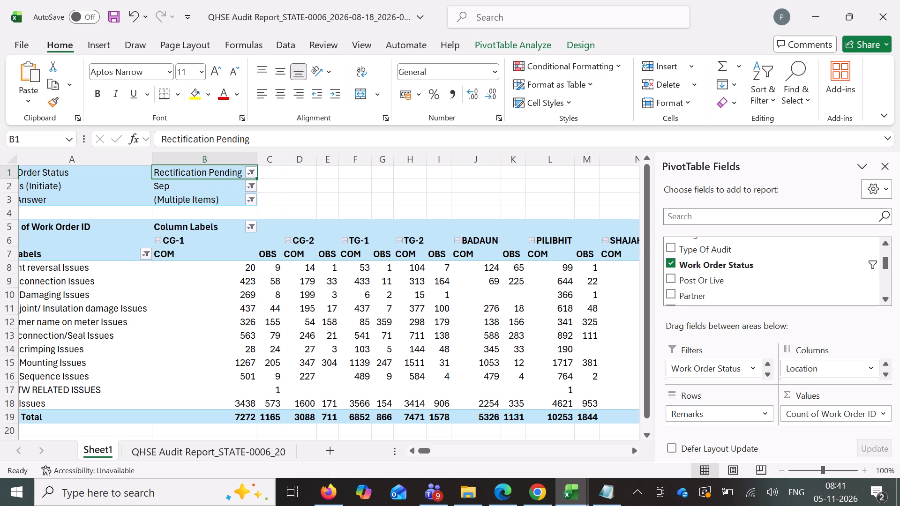
pyautogui.hscroll(2, 302, 163)
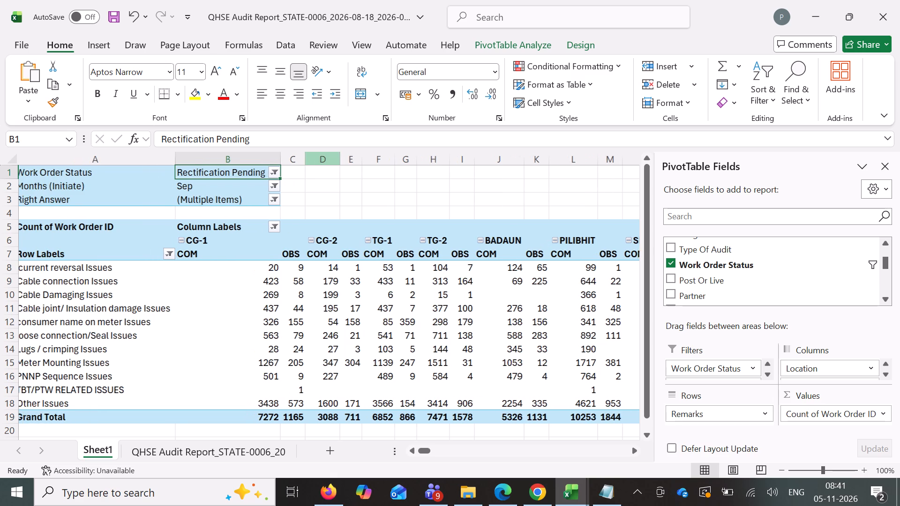
pyautogui.hscroll(1, 302, 163)
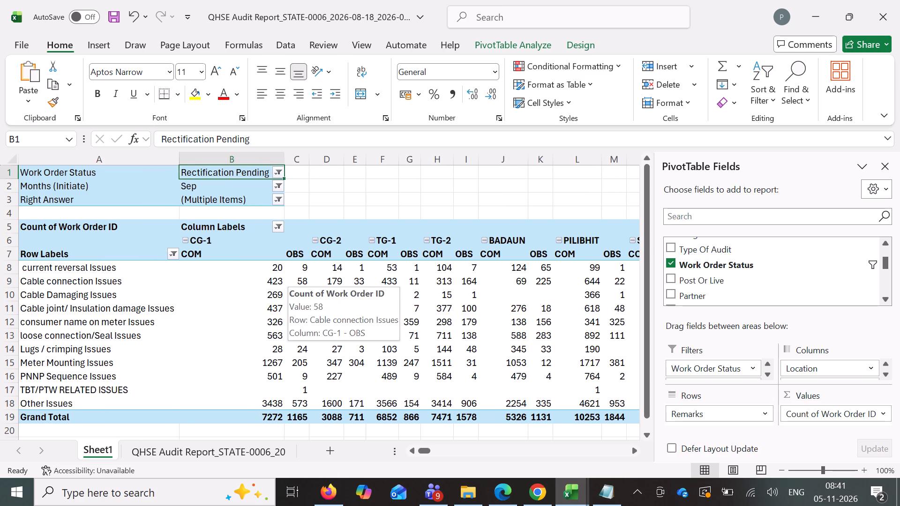
# Switch to the QHSE Data for Meeting workbook and examine the August rectification pending table on the Backup Field Visit sheet.
pyautogui.click(500, 489)
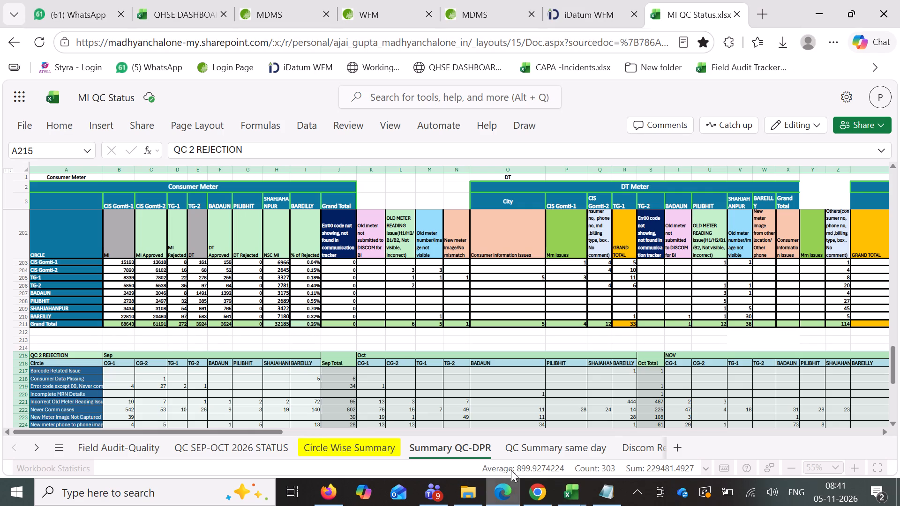
pyautogui.click(565, 490)
pyautogui.click(536, 444)
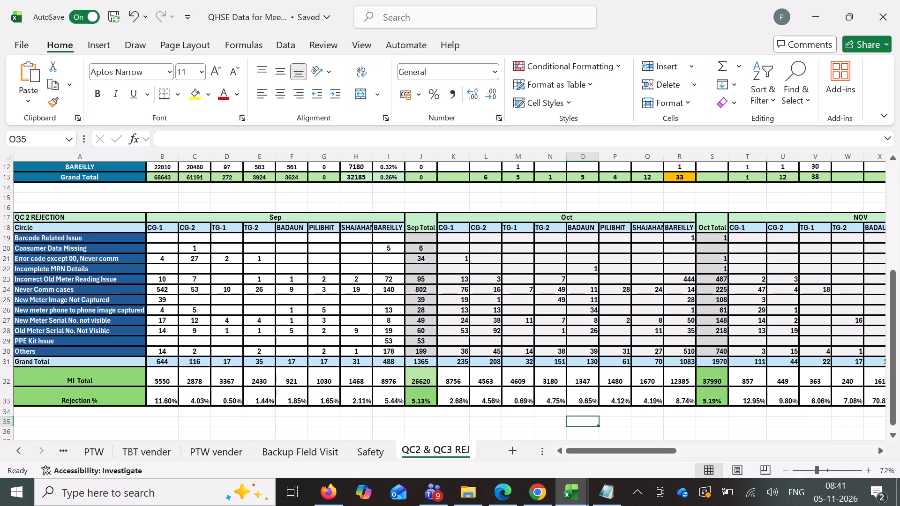
pyautogui.click(332, 456)
pyautogui.scroll(18, 319, 313)
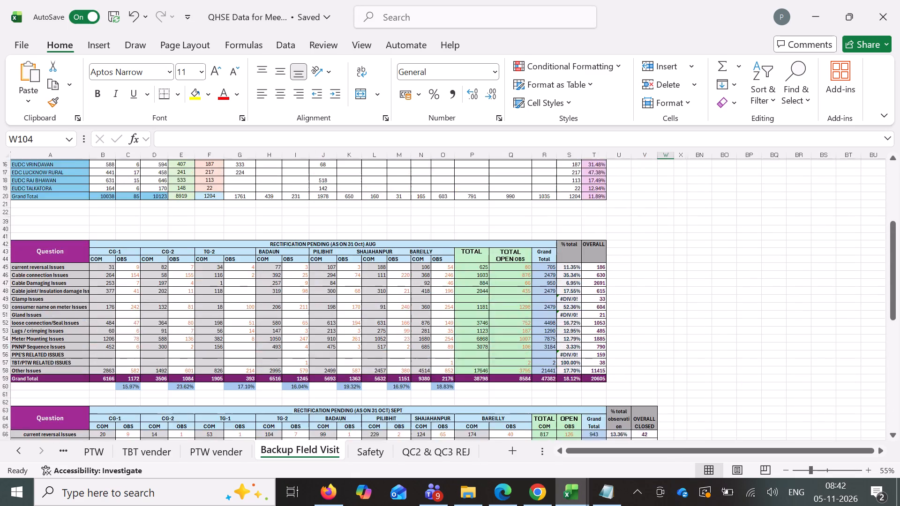
pyautogui.scroll(5, 319, 313)
pyautogui.scroll(-2, 320, 313)
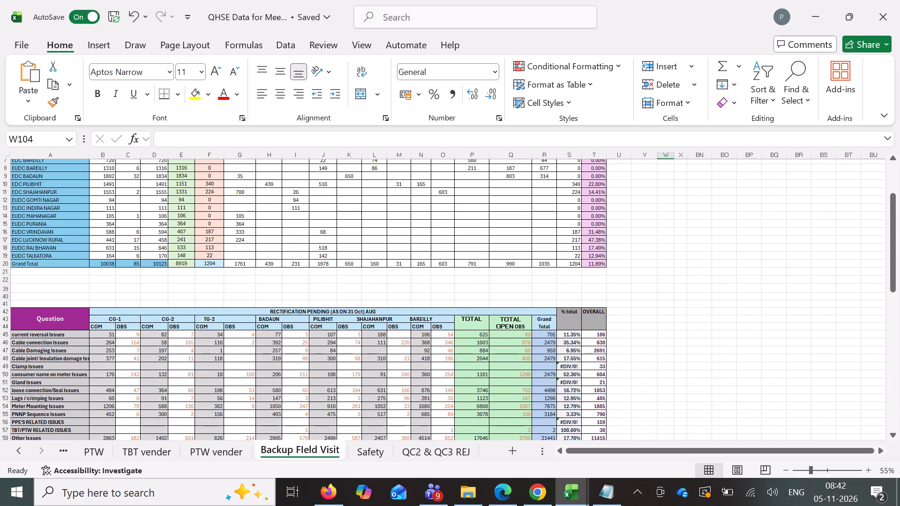
pyautogui.scroll(-2, 321, 313)
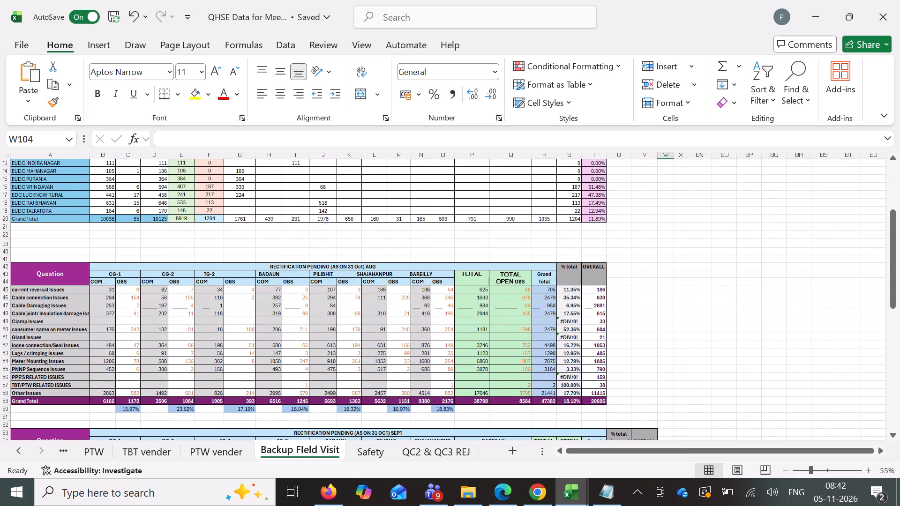
# Compare the audit report pivot's September counts with the SEPT rectification pending table in the QHSE Data for Meeting workbook.
pyautogui.click(572, 492)
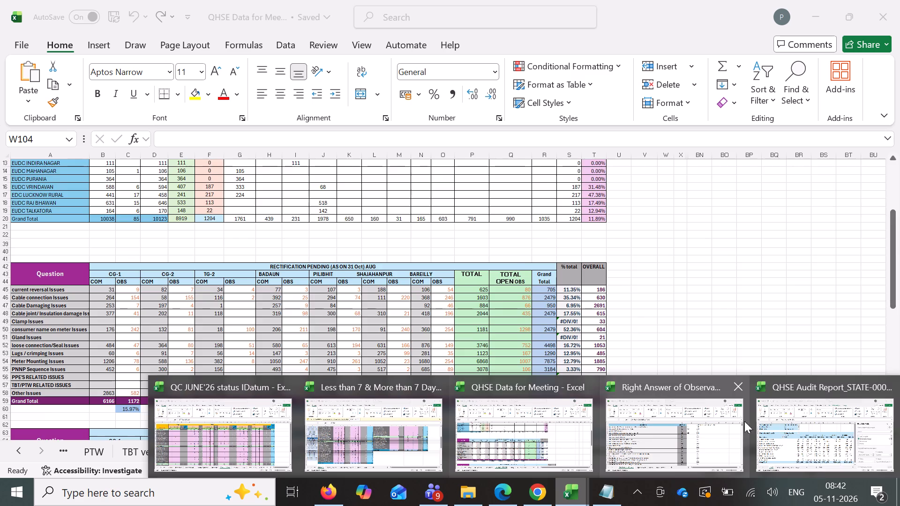
pyautogui.click(796, 421)
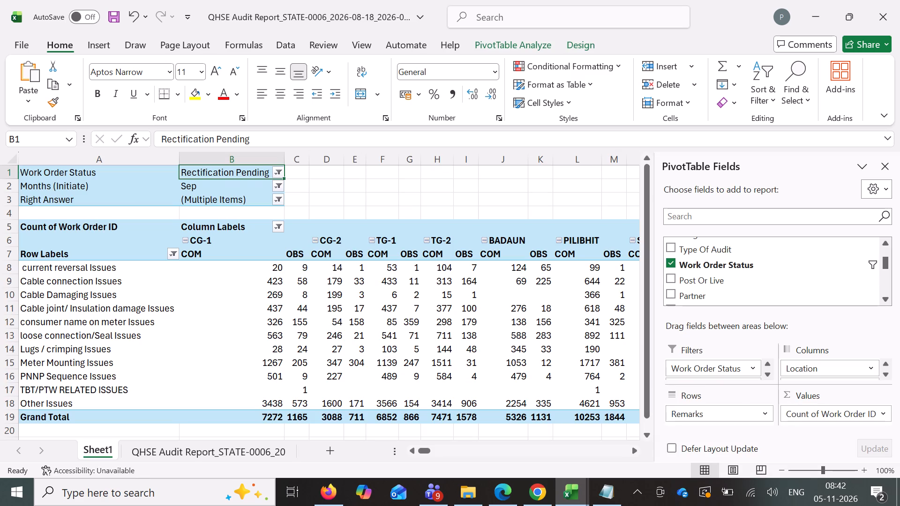
pyautogui.hscroll(-1, 450, 379)
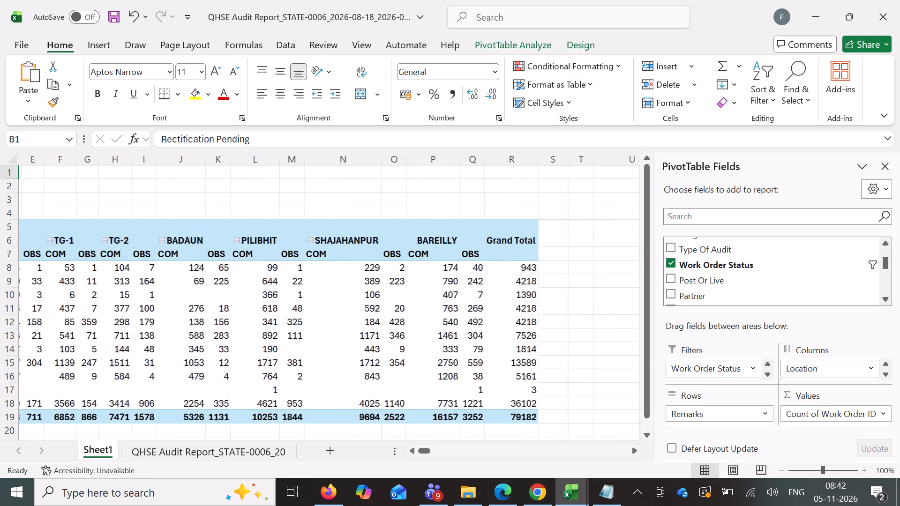
pyautogui.hscroll(-1, 450, 379)
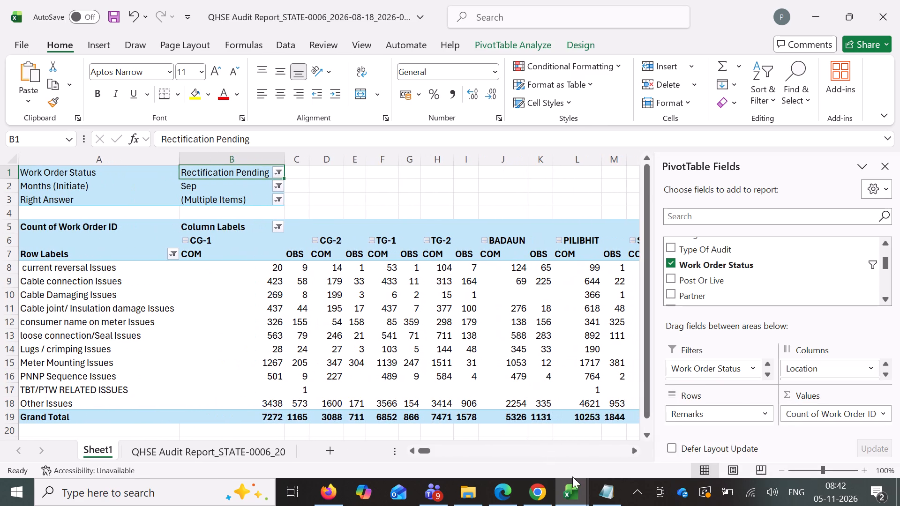
pyautogui.click(577, 483)
pyautogui.click(550, 426)
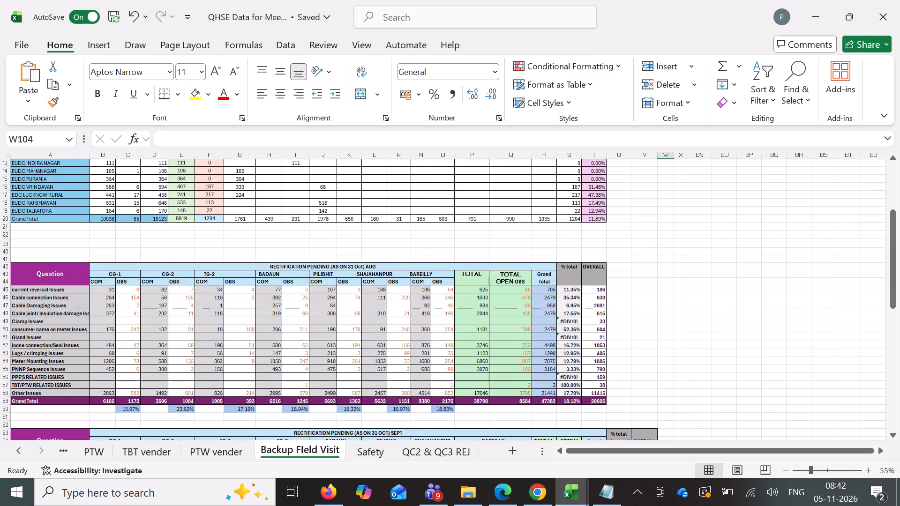
pyautogui.scroll(-2, 549, 380)
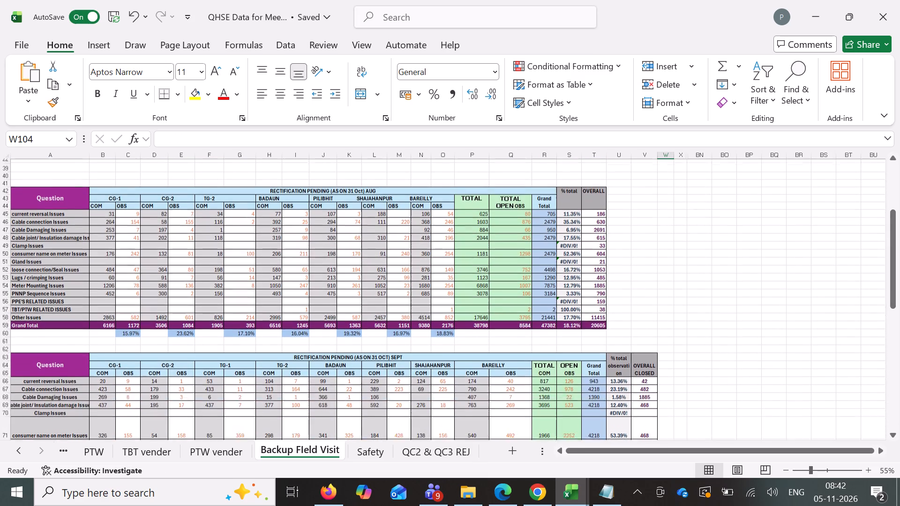
pyautogui.scroll(-2, 567, 372)
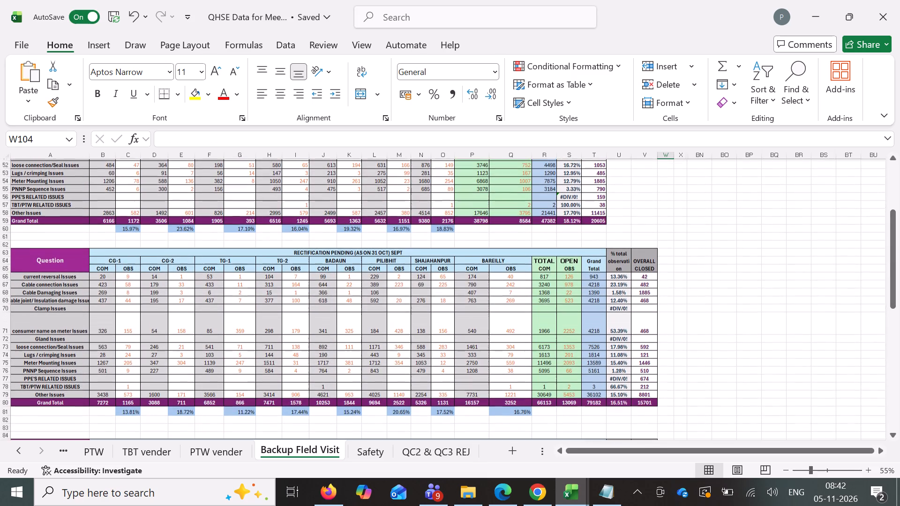
# Return to the audit report workbook, set the pivot's Months (Initiate) filter to Oct and examine the counts by location.
pyautogui.click(588, 495)
pyautogui.click(780, 440)
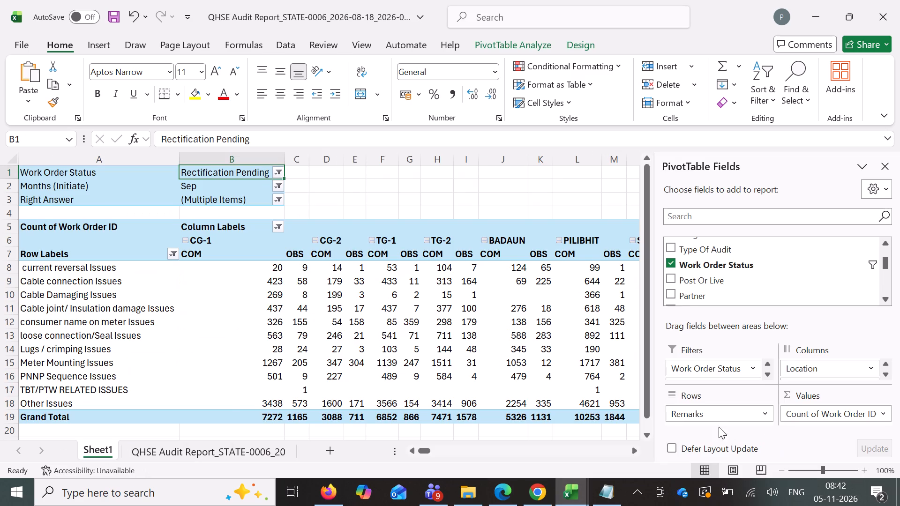
pyautogui.hscroll(-2, 656, 423)
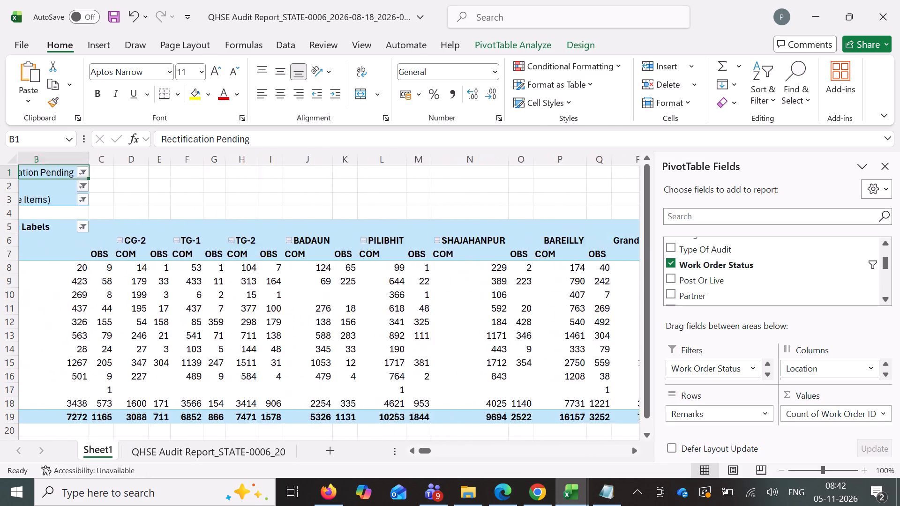
pyautogui.hscroll(-1, 535, 380)
pyautogui.click(280, 183)
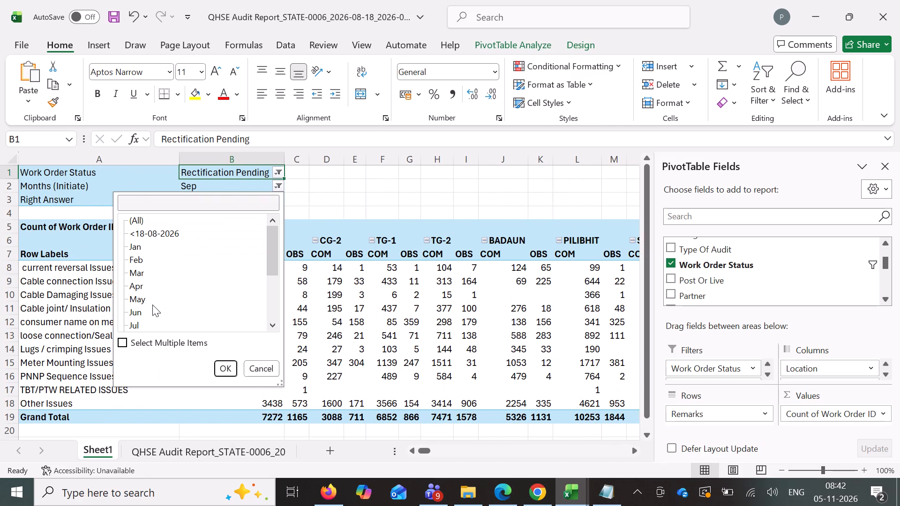
pyautogui.scroll(-2, 152, 305)
pyautogui.click(138, 287)
pyautogui.click(241, 372)
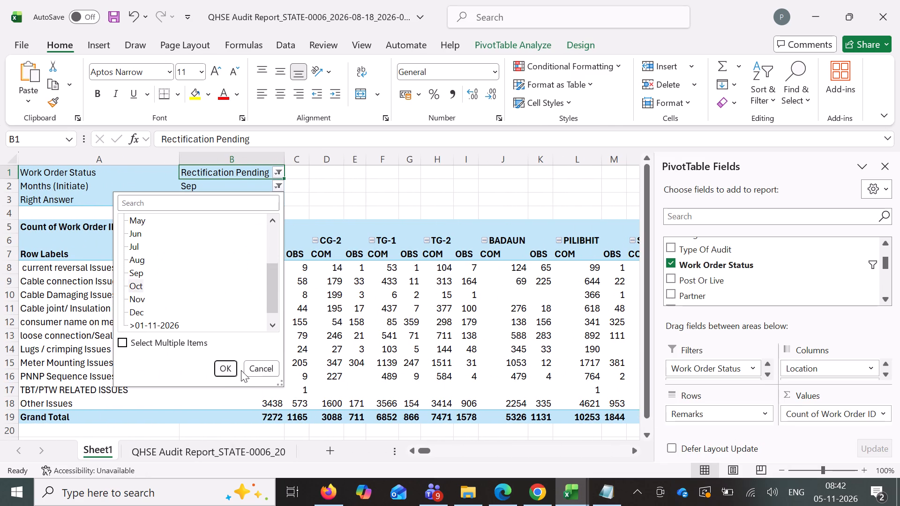
pyautogui.click(234, 371)
pyautogui.hscroll(-2, 422, 315)
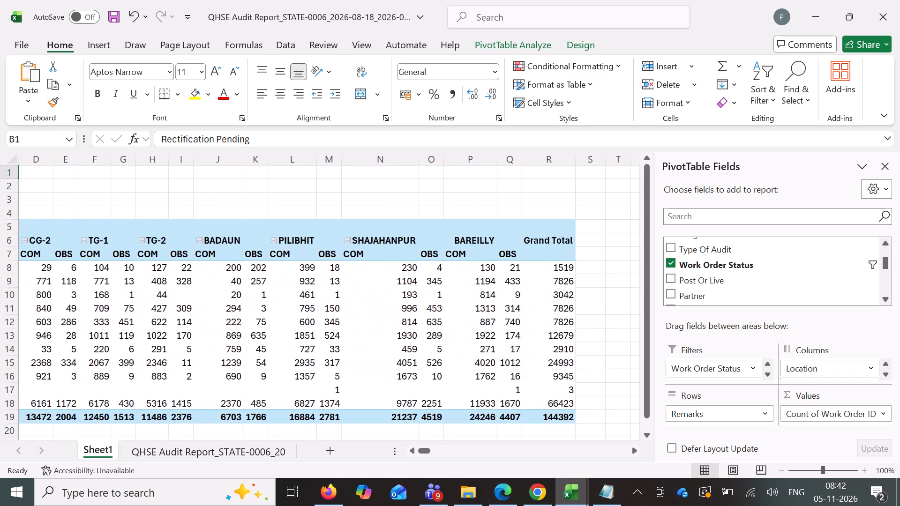
pyautogui.hscroll(-1, 422, 315)
# Switch to the QHSE Data for Meeting workbook and examine the OCT rectification pending table for comparison with the pivot.
pyautogui.click(565, 487)
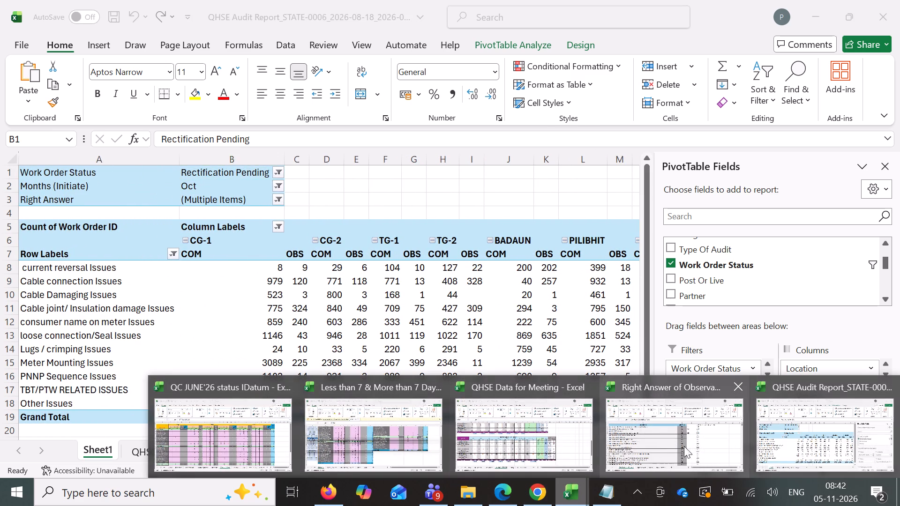
pyautogui.click(598, 448)
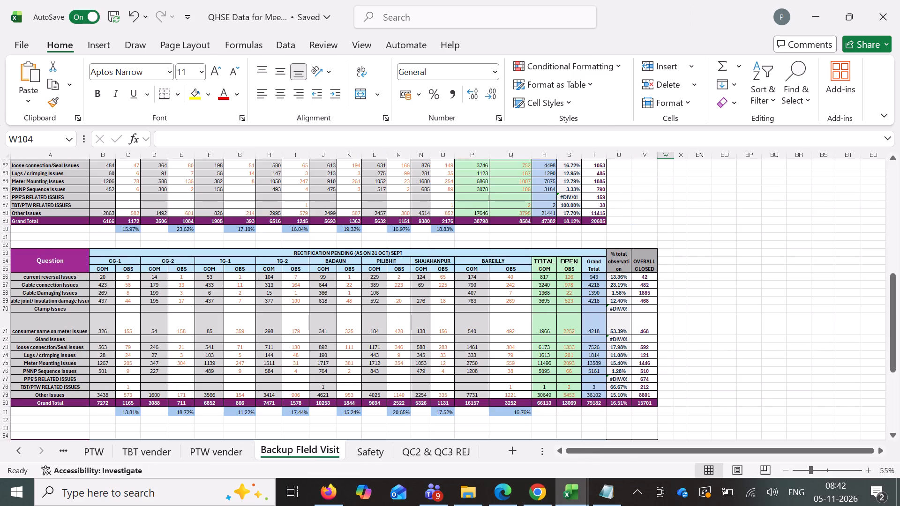
pyautogui.scroll(-5, 606, 426)
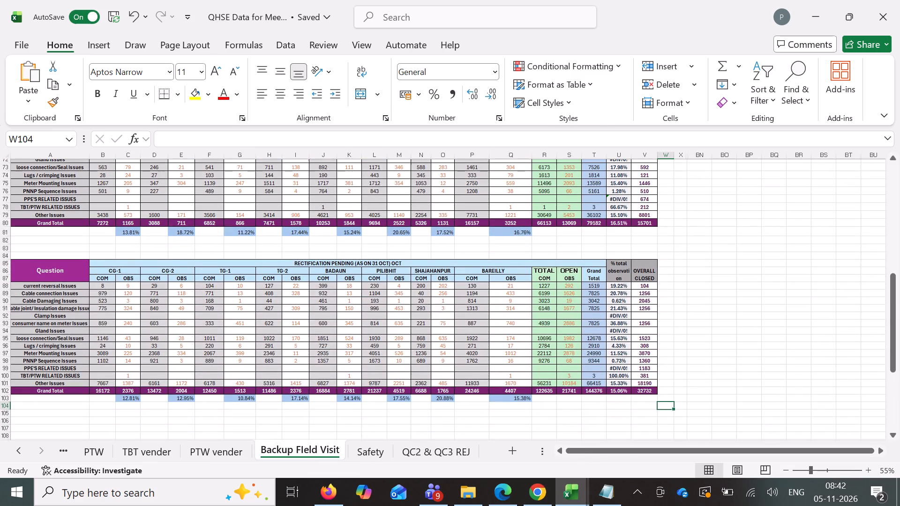
pyautogui.scroll(-1, 606, 425)
# Return to the audit report workbook and set the pivot's Months (Initiate) filter to Aug.
pyautogui.click(574, 491)
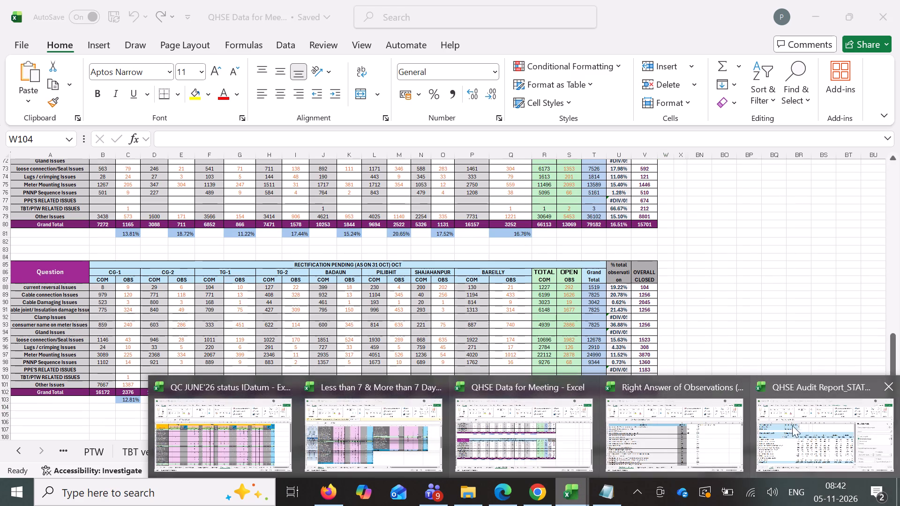
pyautogui.click(802, 426)
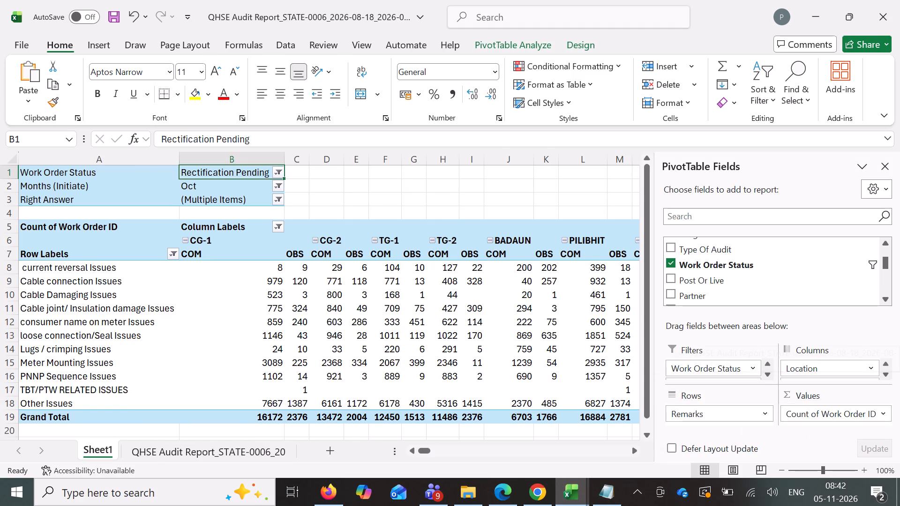
pyautogui.hscroll(-2, 546, 406)
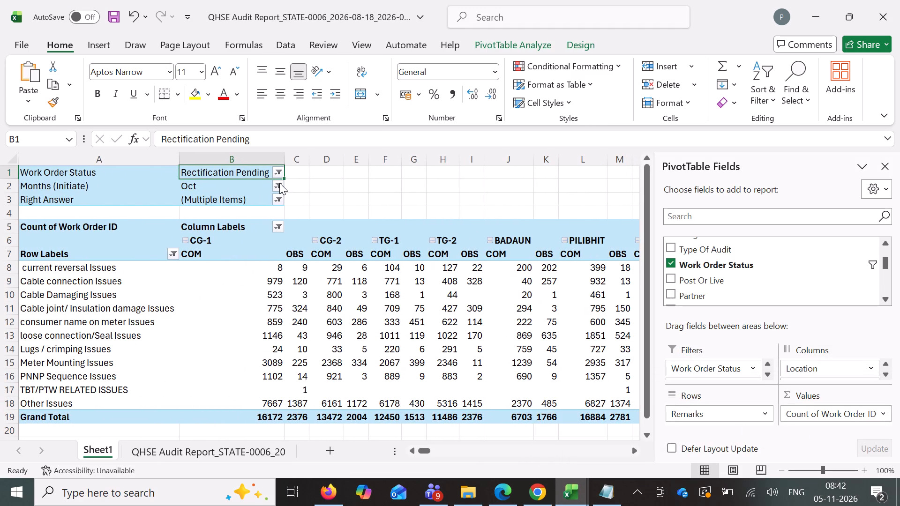
pyautogui.click(279, 183)
pyautogui.scroll(-1, 131, 309)
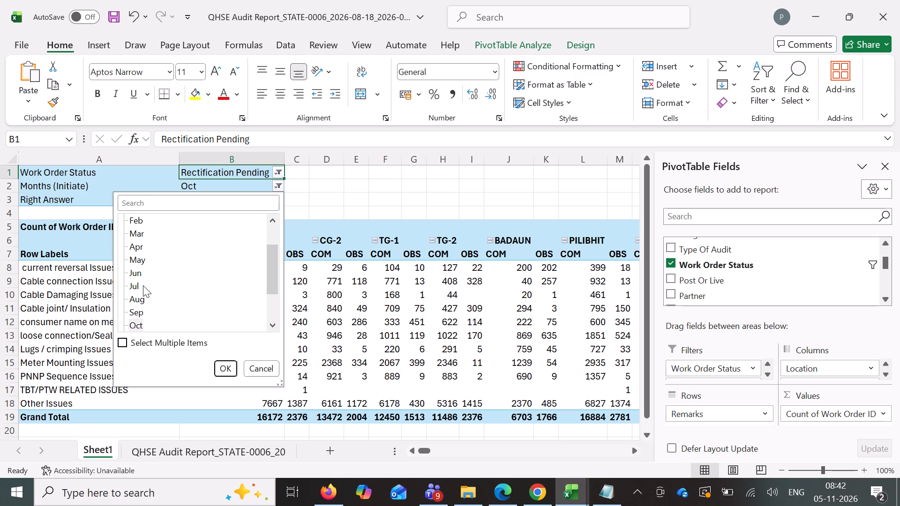
pyautogui.click(132, 298)
pyautogui.click(226, 365)
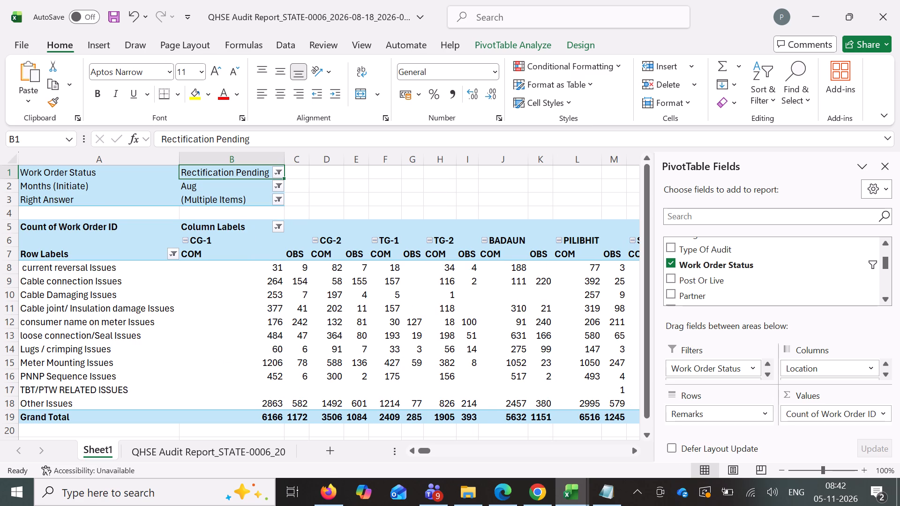
# Reorder the pivot's report filters so that Months (Initiate) comes before Work Order Status.
pyautogui.scroll(-2, 738, 367)
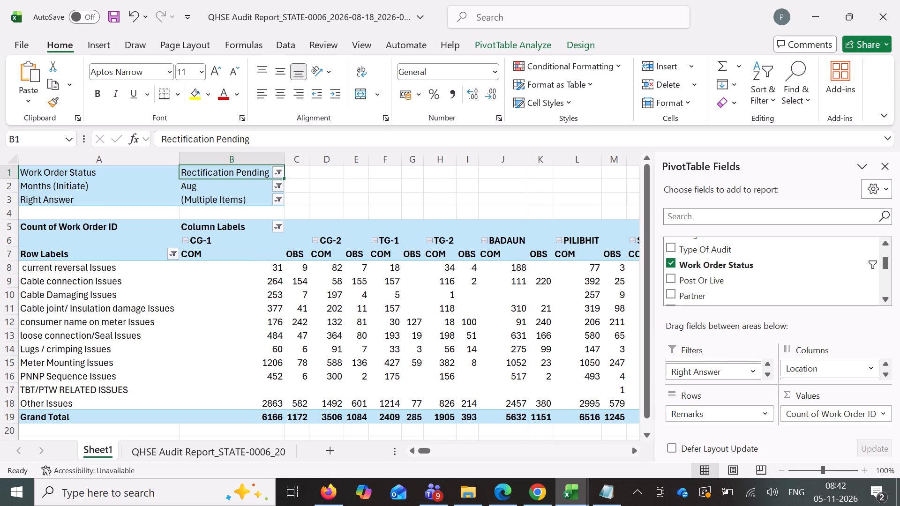
pyautogui.scroll(1, 712, 368)
pyautogui.moveTo(706, 370); pyautogui.dragTo(720, 387)
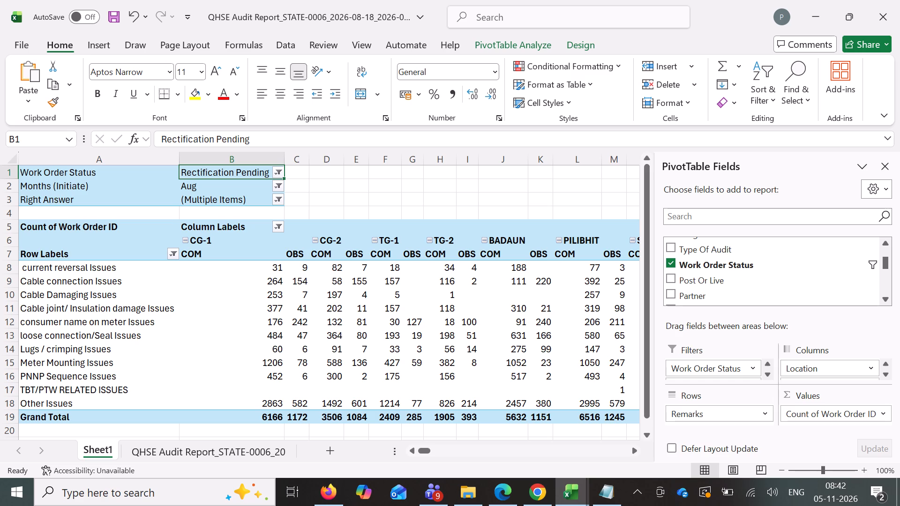
pyautogui.moveTo(720, 387); pyautogui.dragTo(717, 368)
pyautogui.scroll(-1, 700, 382)
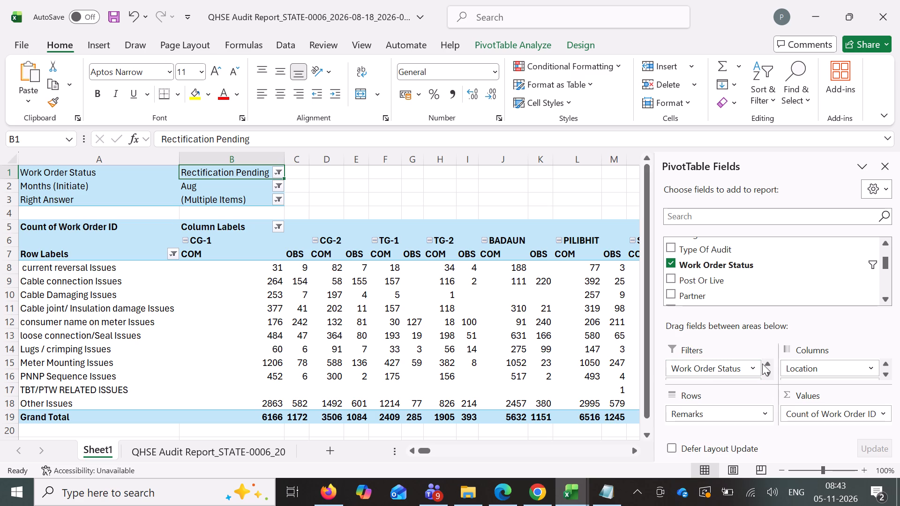
pyautogui.click(765, 364)
pyautogui.click(766, 365)
pyautogui.click(766, 375)
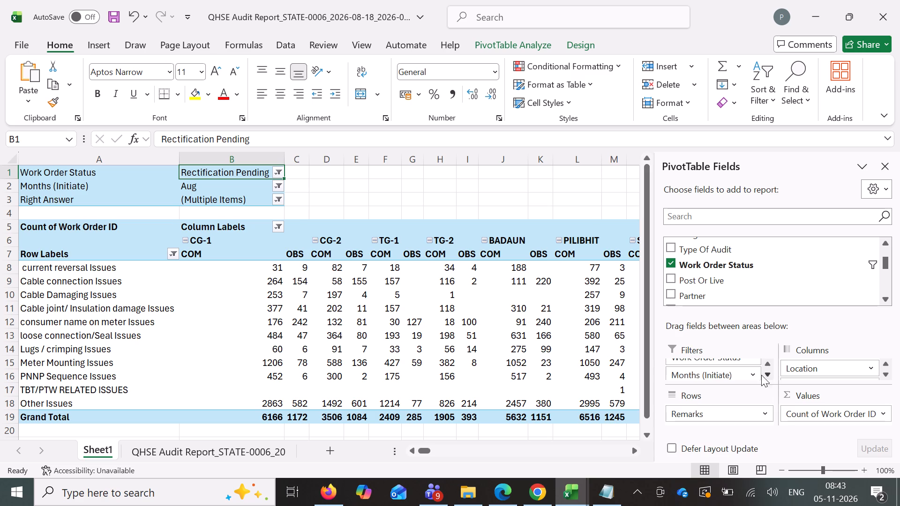
pyautogui.moveTo(712, 376); pyautogui.dragTo(719, 359)
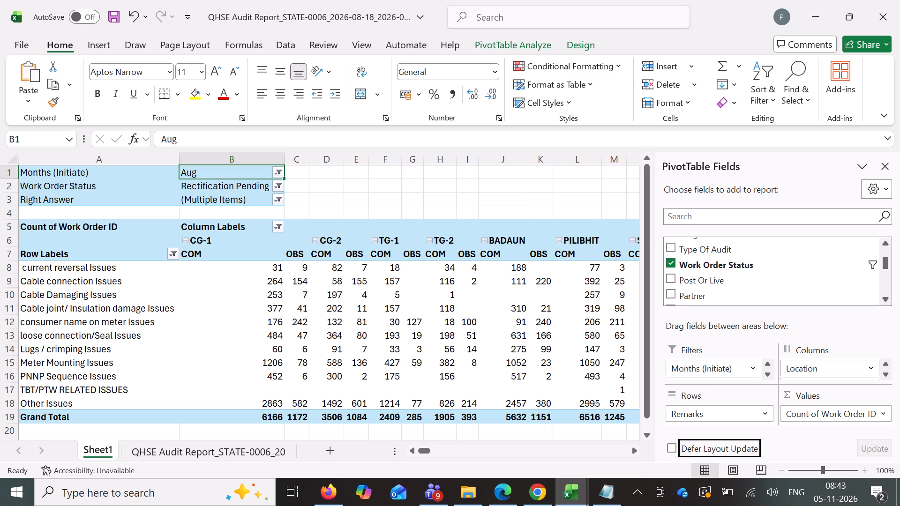
# Reapply Aug as the selection in the pivot's Months (Initiate) filter.
pyautogui.click(281, 172)
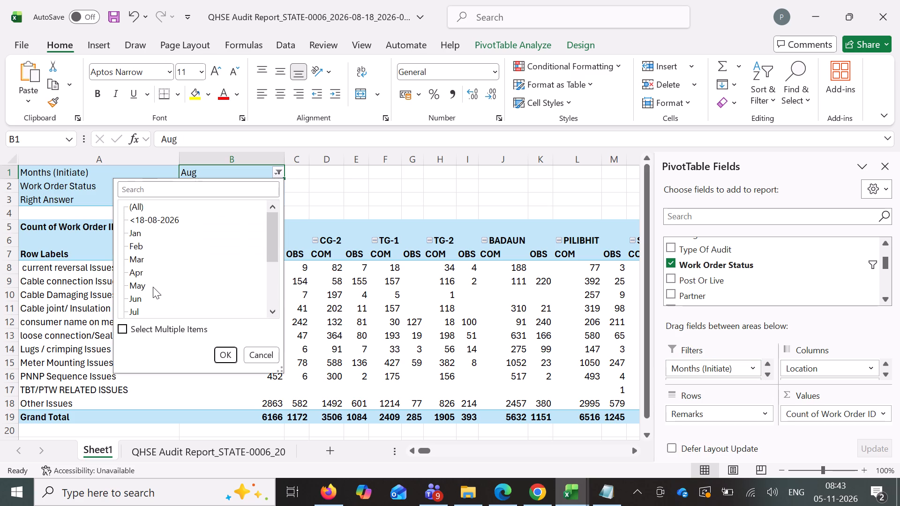
pyautogui.scroll(-2, 154, 287)
pyautogui.click(142, 249)
pyautogui.click(227, 357)
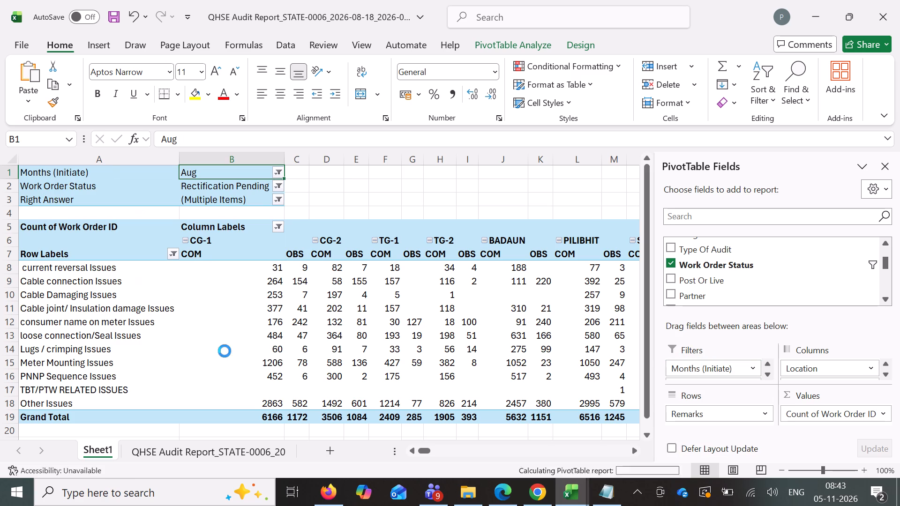
# Allow multiple items in the pivot's Work Order Status filter, keeping only Rectification Pending selected.
pyautogui.click(280, 186)
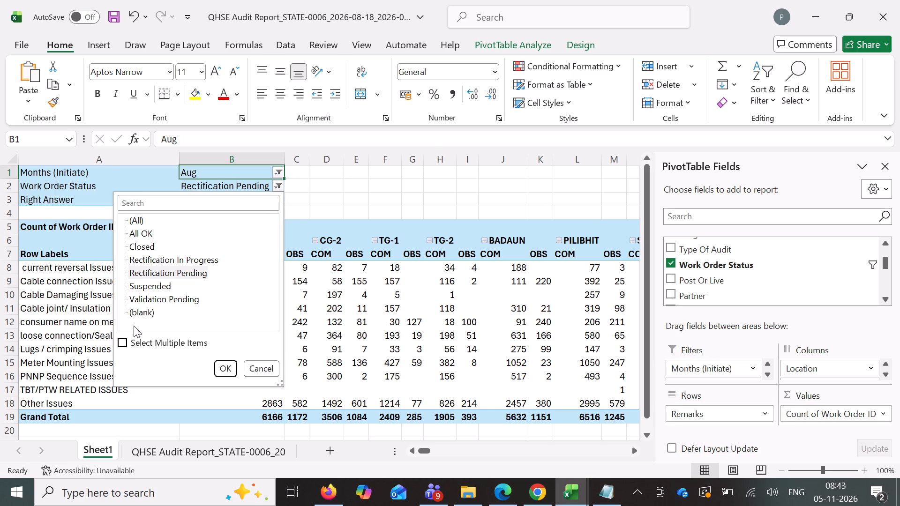
pyautogui.click(119, 348)
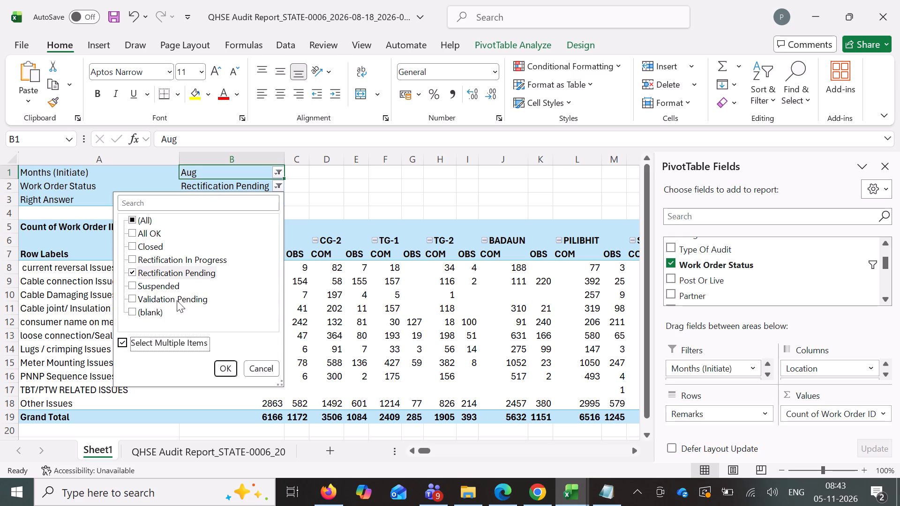
pyautogui.click(224, 370)
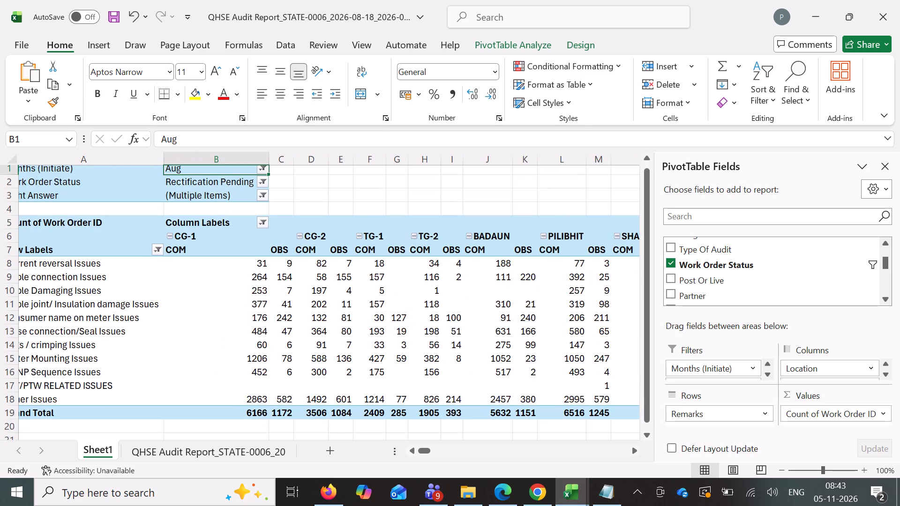
# Compare the pivot's August counts with the AUG rectification pending table in the QHSE Data for Meeting workbook.
pyautogui.hscroll(-4, 461, 347)
pyautogui.hscroll(2, 462, 345)
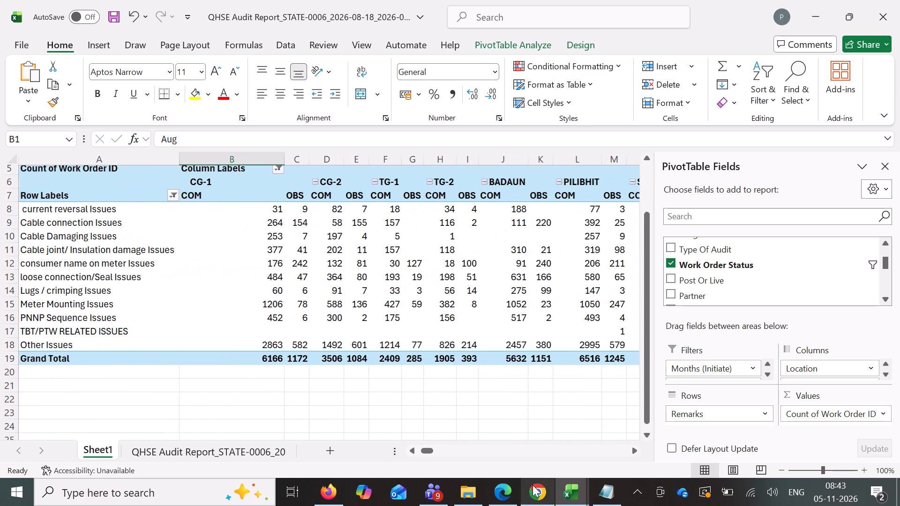
pyautogui.click(585, 489)
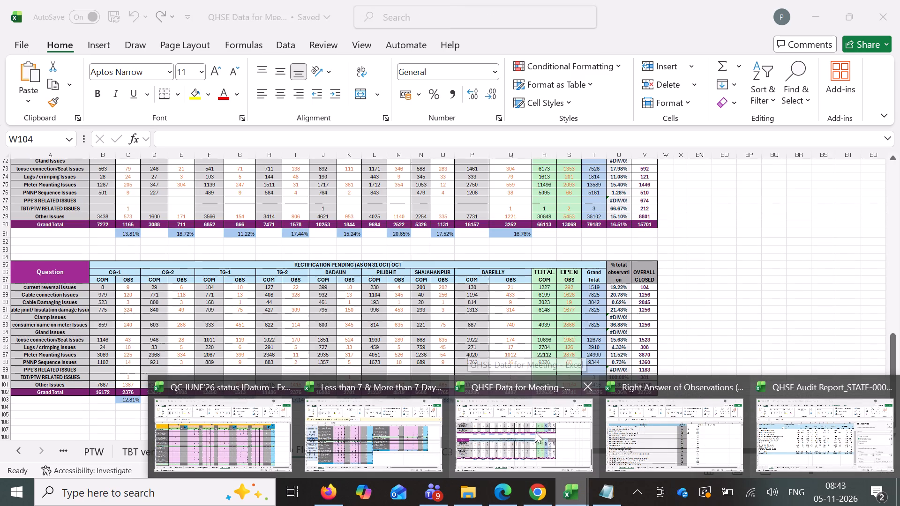
pyautogui.click(562, 434)
pyautogui.scroll(13, 469, 346)
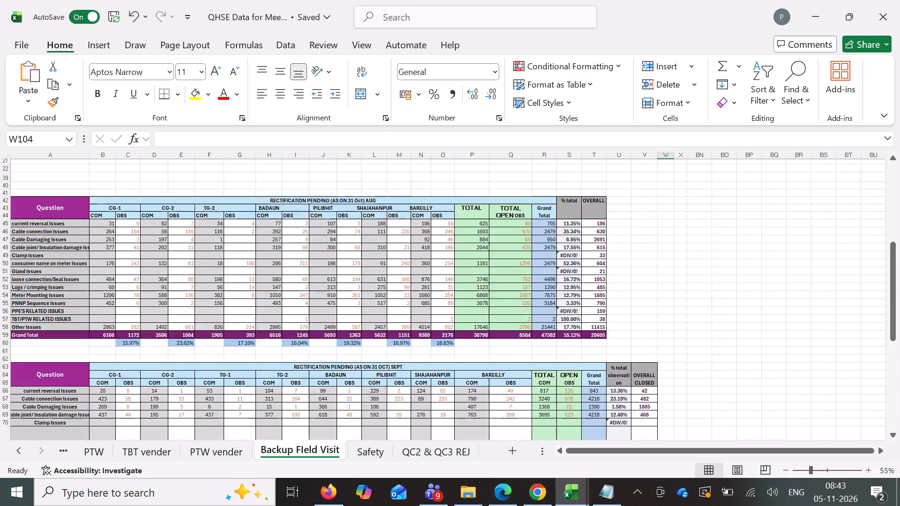
pyautogui.scroll(7, 470, 344)
pyautogui.scroll(-3, 471, 345)
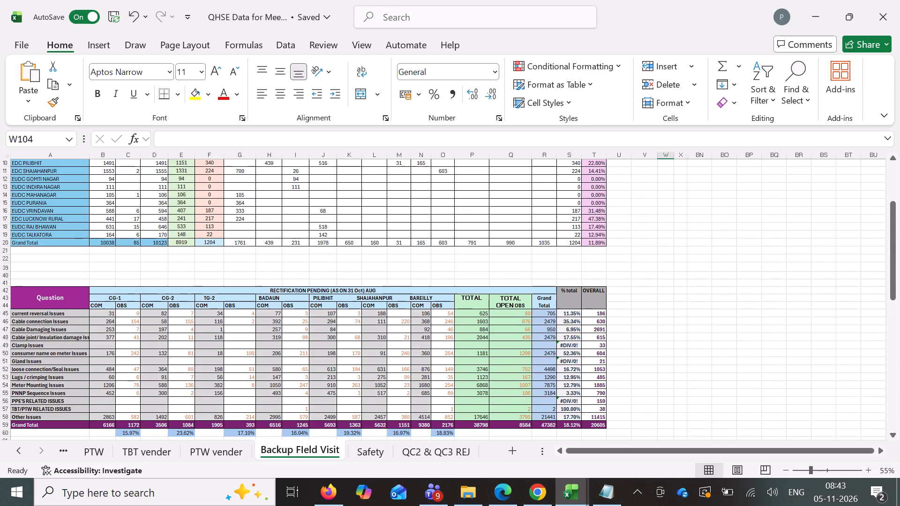
pyautogui.click(577, 481)
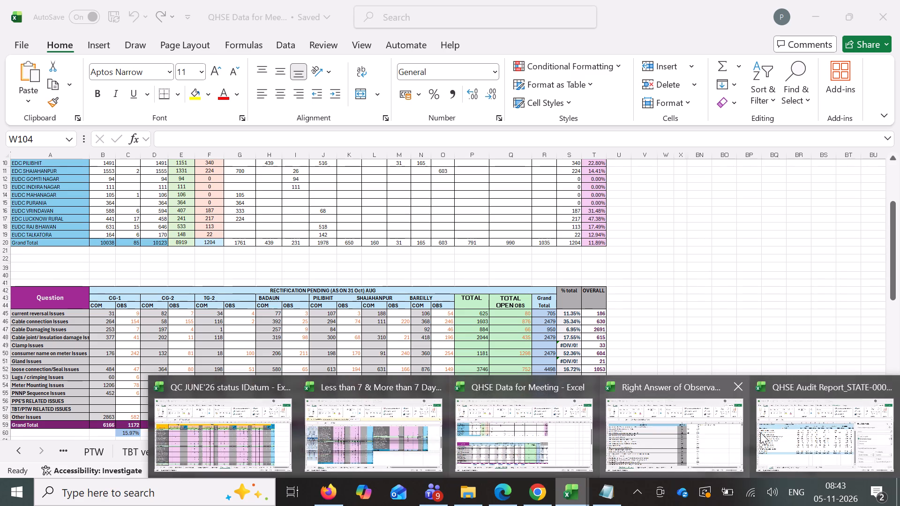
pyautogui.click(773, 436)
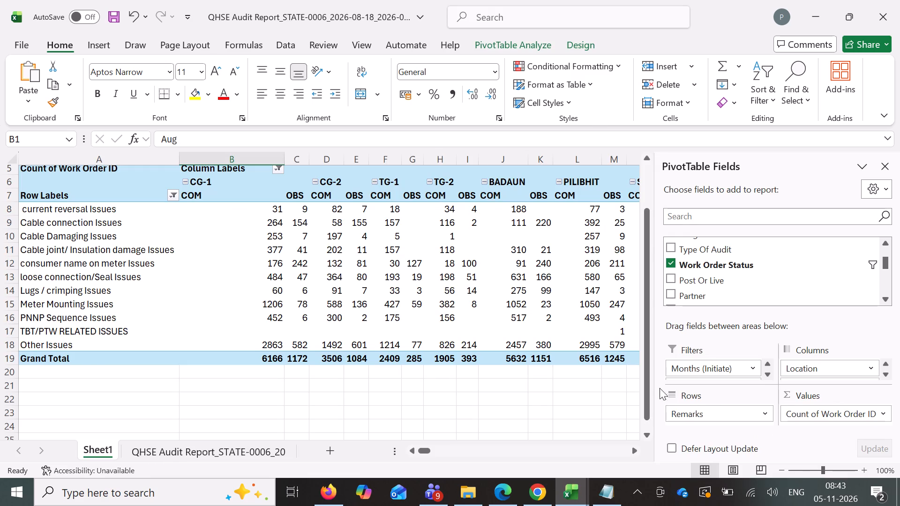
pyautogui.scroll(5, 451, 337)
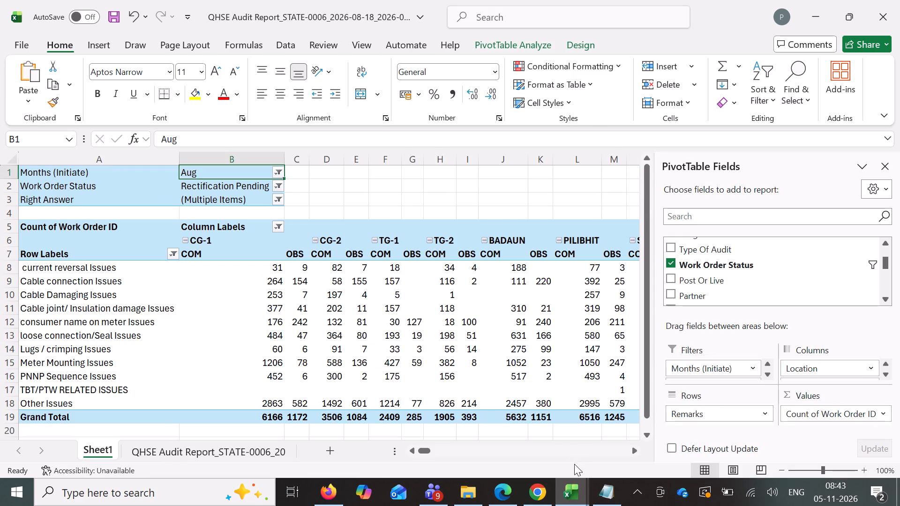
# Switch to the QHSE Data for Meeting workbook and change the AUG rectification pending heading's as-on date to 4 NOV.
pyautogui.click(571, 493)
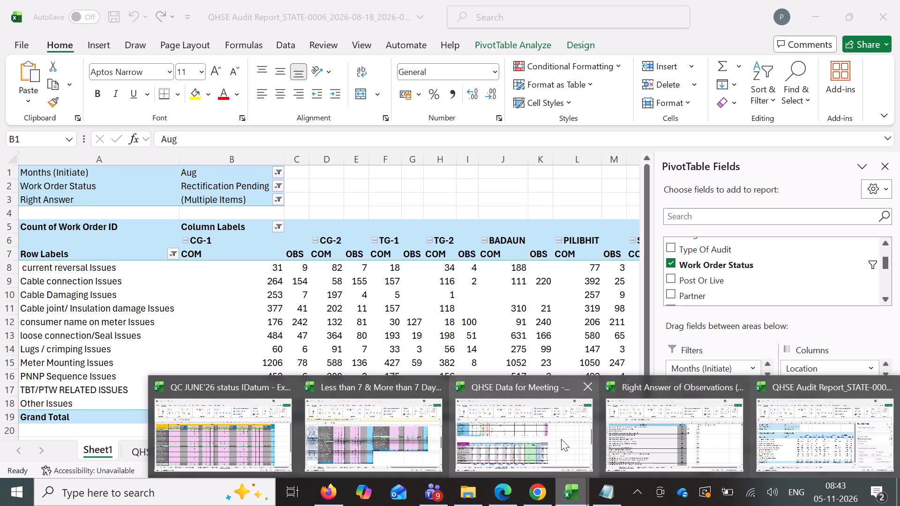
pyautogui.click(556, 437)
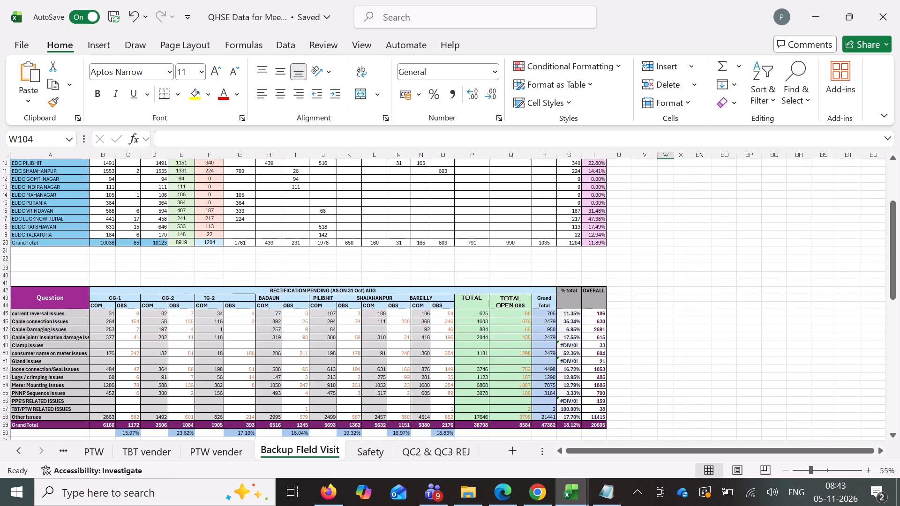
pyautogui.click(352, 293)
pyautogui.click(310, 140)
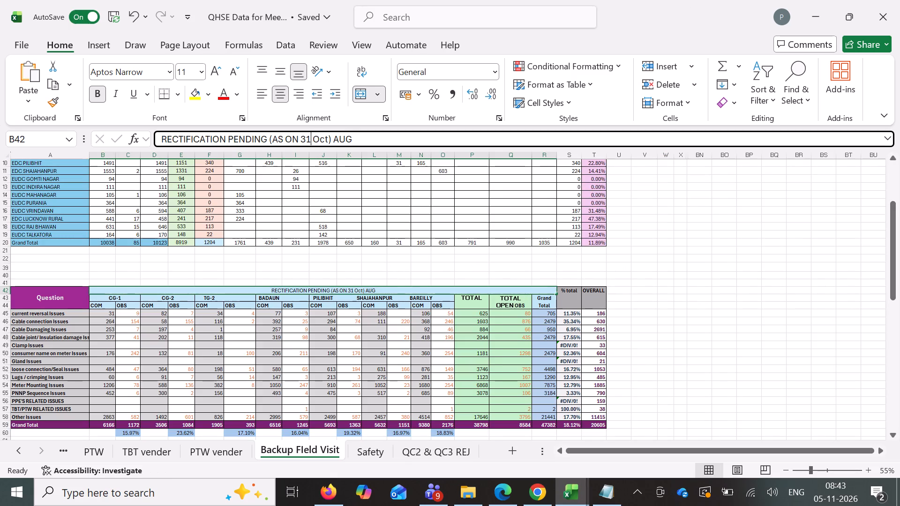
pyautogui.press('BackSpace')
pyautogui.press('BackSpace')
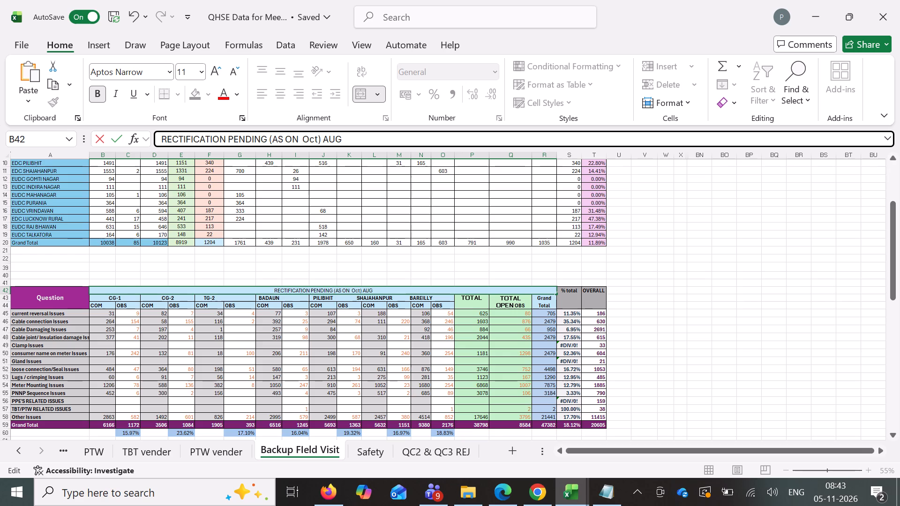
pyautogui.press('4')
pyautogui.press('Right')
pyautogui.press('Right')
pyautogui.press('Right')
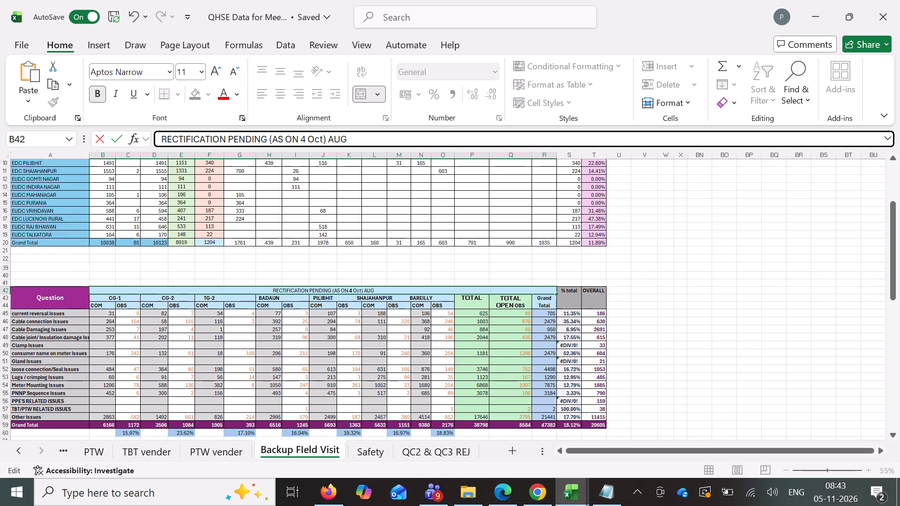
pyautogui.press('Right')
pyautogui.press('BackSpace')
pyautogui.press('BackSpace')
pyautogui.press('BackSpace')
pyautogui.press('BackSpace')
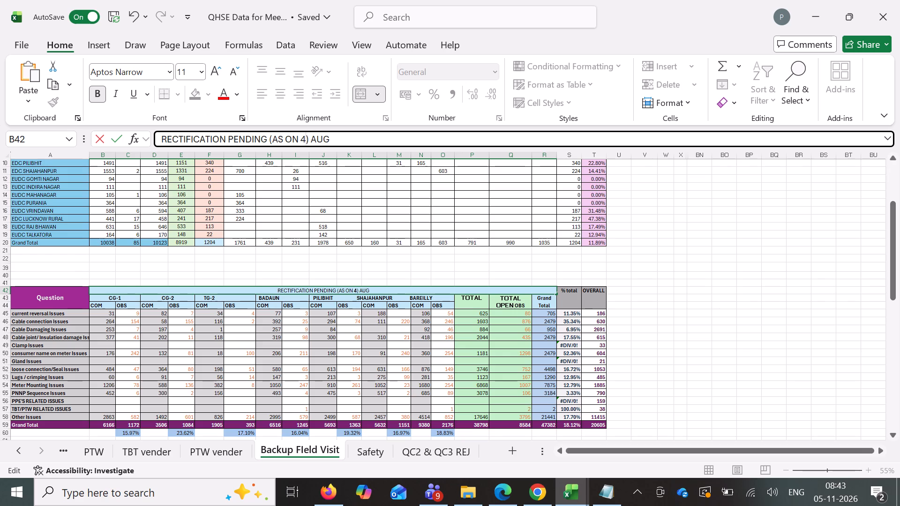
pyautogui.press('space')
pyautogui.hotkey('shift', 'n')
pyautogui.write('OV')
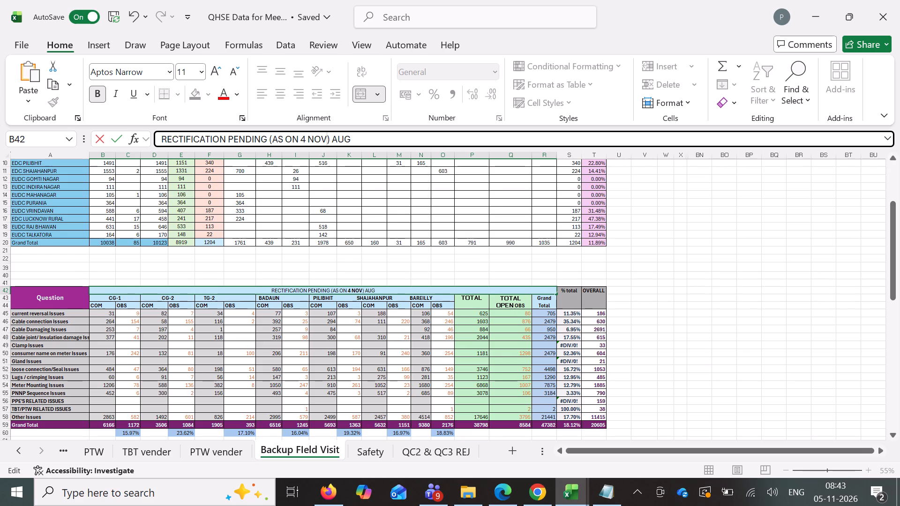
# Copy 4 NOV from the AUG heading and replace the as-on date in the SEPT rectification pending heading with it.
pyautogui.moveTo(327, 134); pyautogui.dragTo(301, 136)
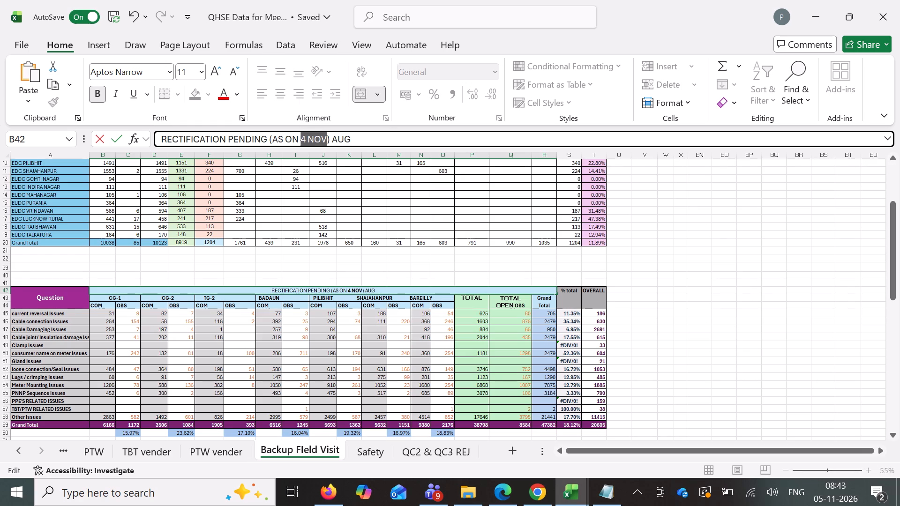
pyautogui.hotkey('ctrl', 'c')
pyautogui.scroll(-4, 364, 362)
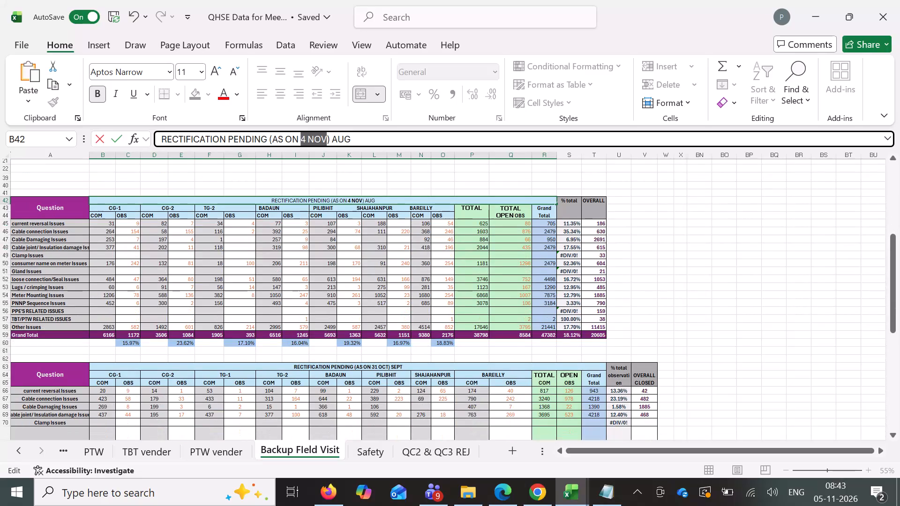
pyautogui.click(363, 362)
pyautogui.click(365, 366)
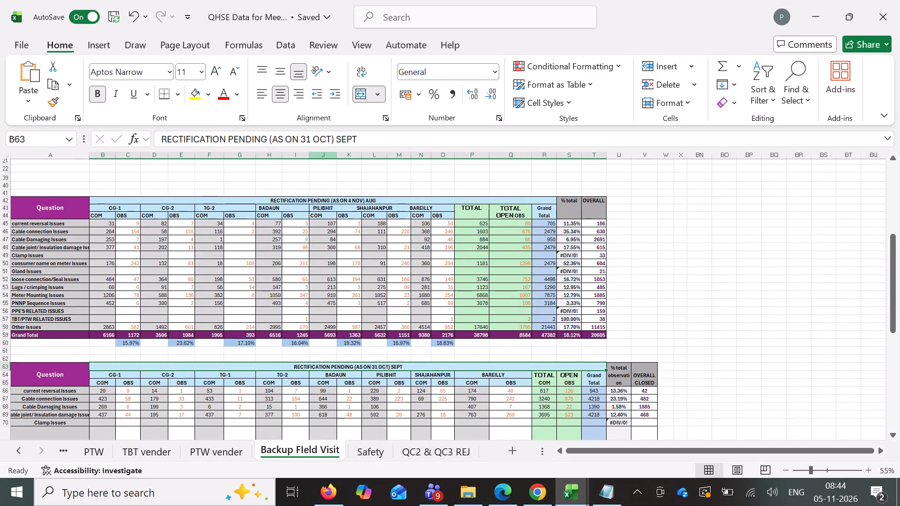
pyautogui.moveTo(303, 137); pyautogui.dragTo(328, 140)
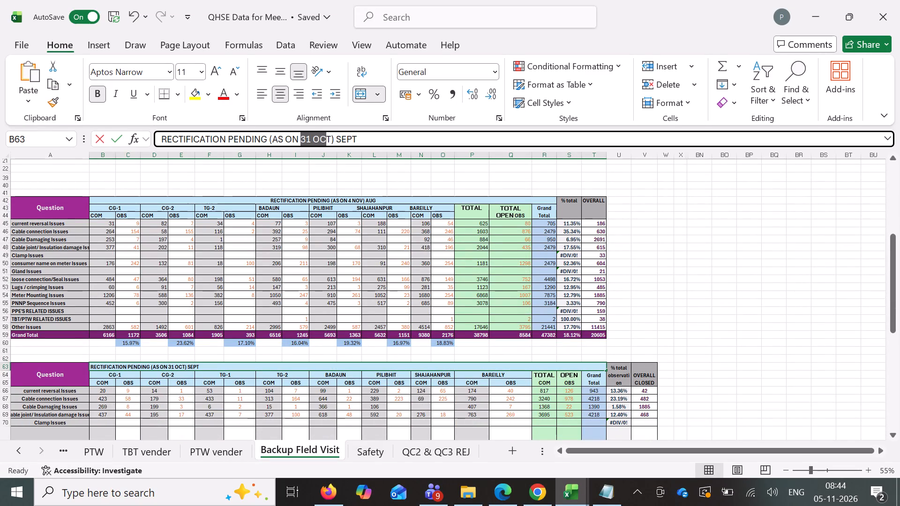
pyautogui.moveTo(328, 140); pyautogui.dragTo(330, 140)
pyautogui.hotkey('ctrl', 'v')
pyautogui.scroll(-4, 381, 224)
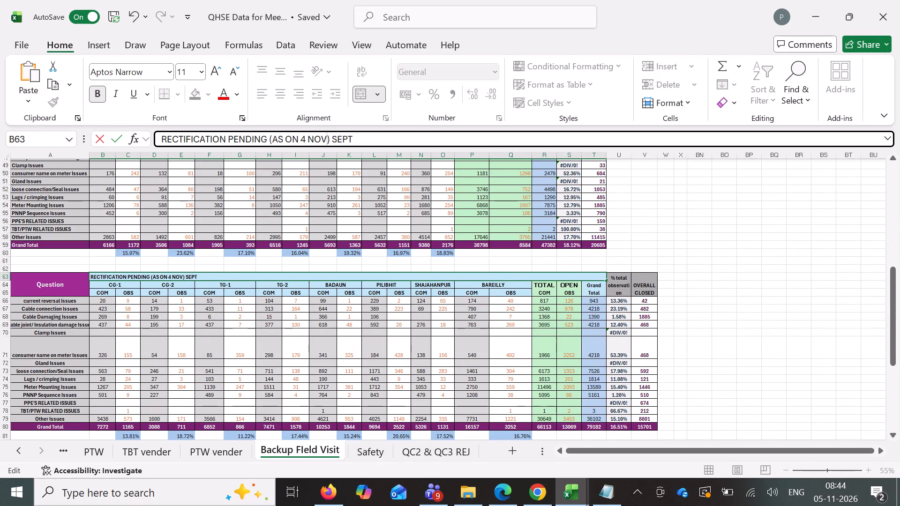
pyautogui.scroll(-3, 356, 409)
pyautogui.click(357, 401)
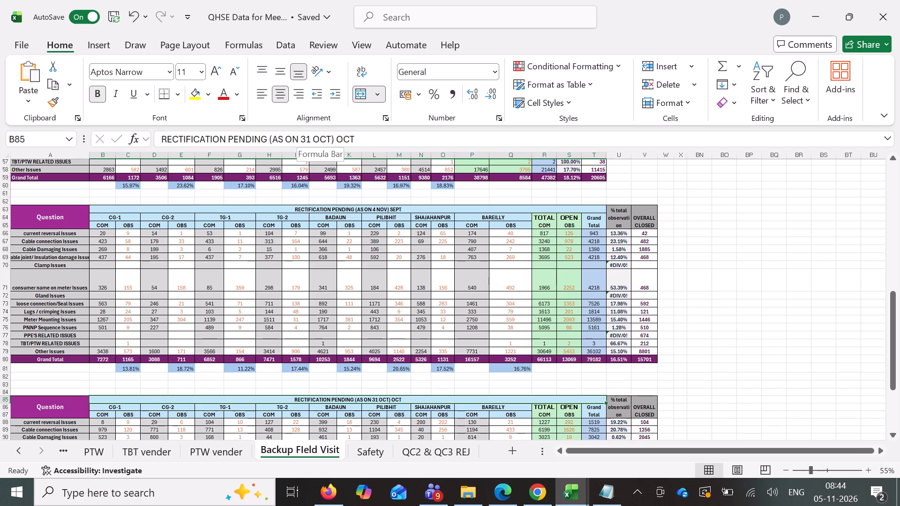
# Replace the as-on date in the OCT rectification pending heading with the copied 4 NOV and dismiss the mail notification.
pyautogui.moveTo(301, 137); pyautogui.dragTo(329, 140)
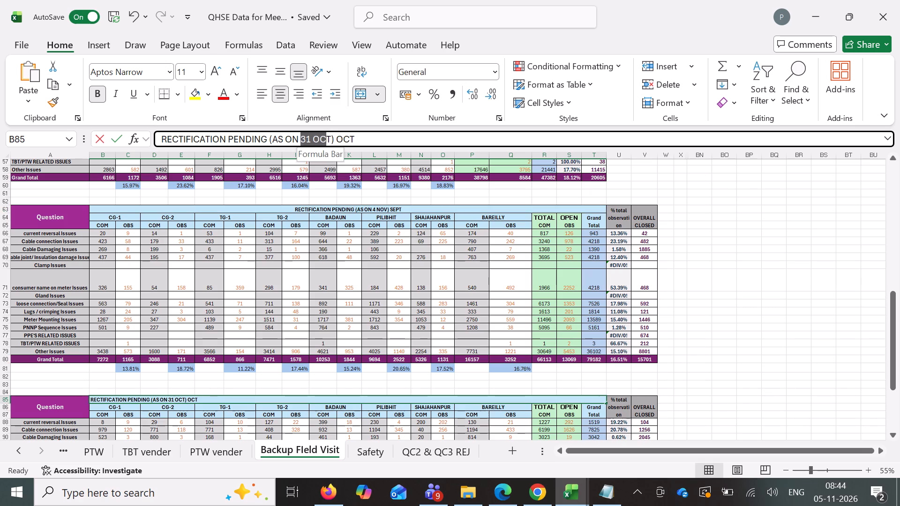
pyautogui.moveTo(329, 140); pyautogui.dragTo(333, 137)
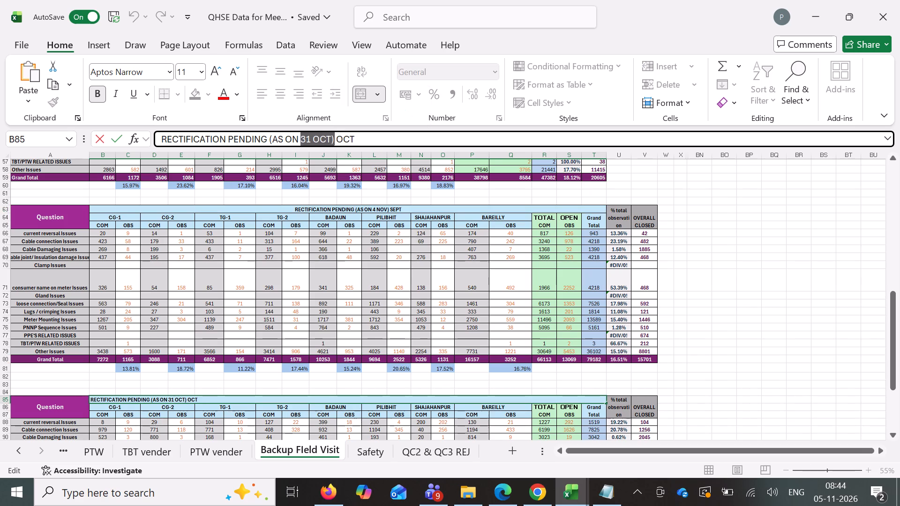
pyautogui.hotkey('shift', 'Left')
pyautogui.hotkey('ctrl', 'v')
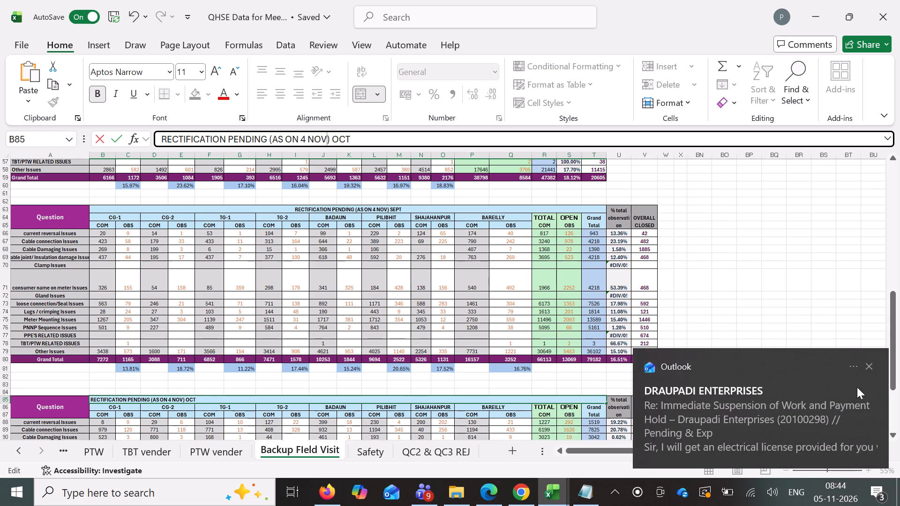
pyautogui.click(873, 366)
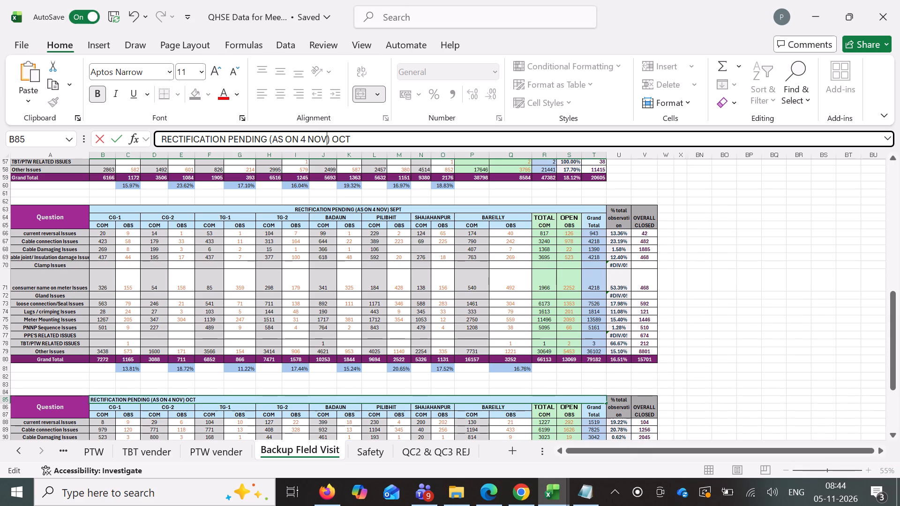
# Open the July rectification pending heading for editing at its as-on date, and switch to the PPe's Formula note in Notepad.
pyautogui.scroll(12, 353, 284)
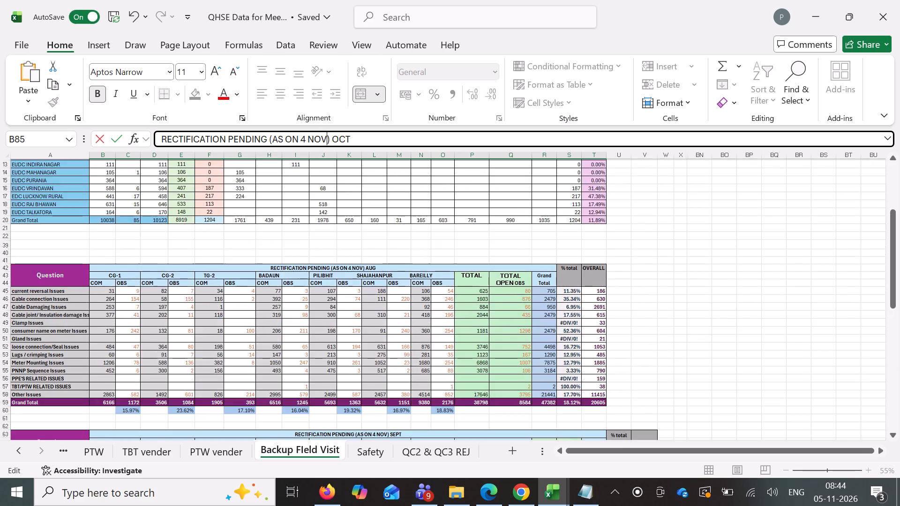
pyautogui.scroll(7, 360, 284)
pyautogui.click(337, 190)
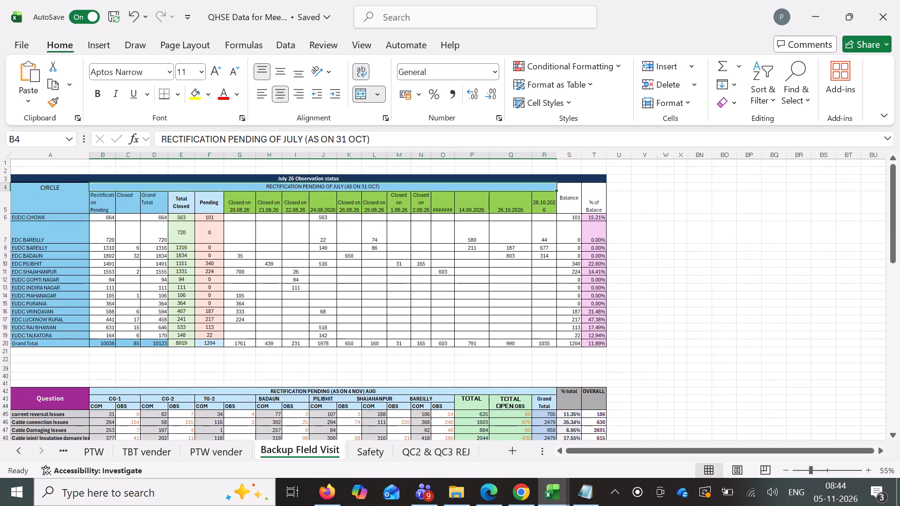
pyautogui.click(345, 139)
pyautogui.moveTo(335, 135); pyautogui.dragTo(338, 137)
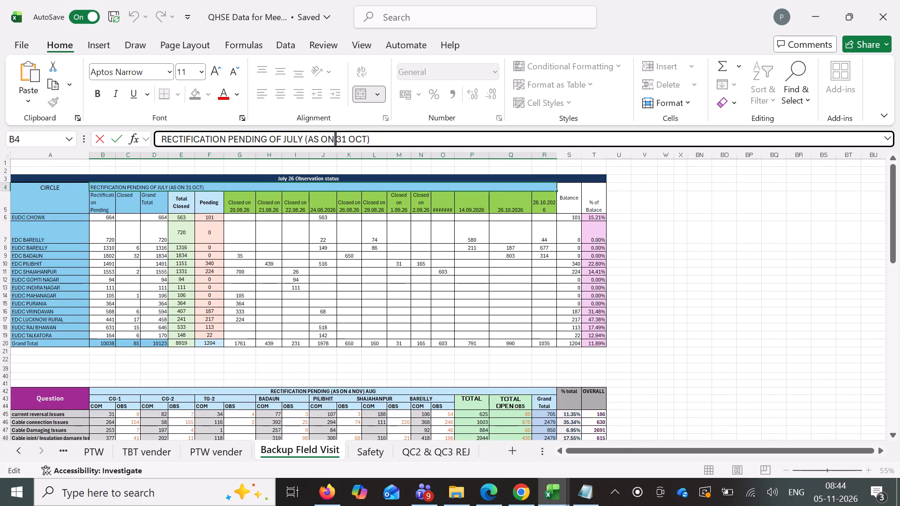
pyautogui.moveTo(338, 137); pyautogui.dragTo(356, 140)
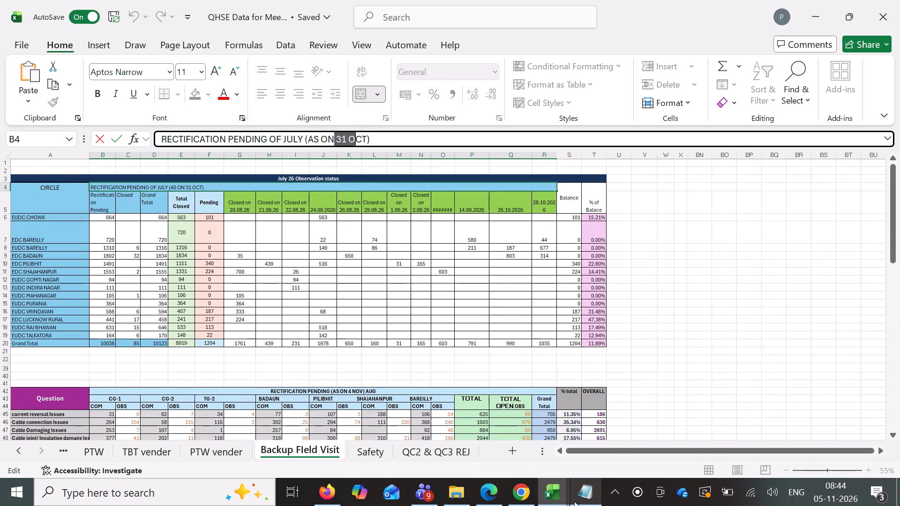
pyautogui.click(583, 499)
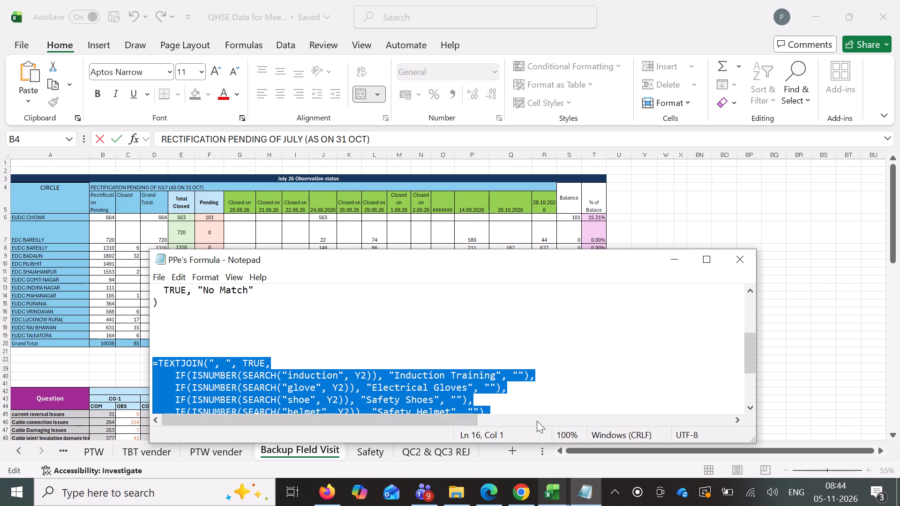
# Copy 4 NOV from the AUG rectification pending heading and replace the as-on date in the JULY heading with it.
pyautogui.click(502, 226)
pyautogui.click(323, 392)
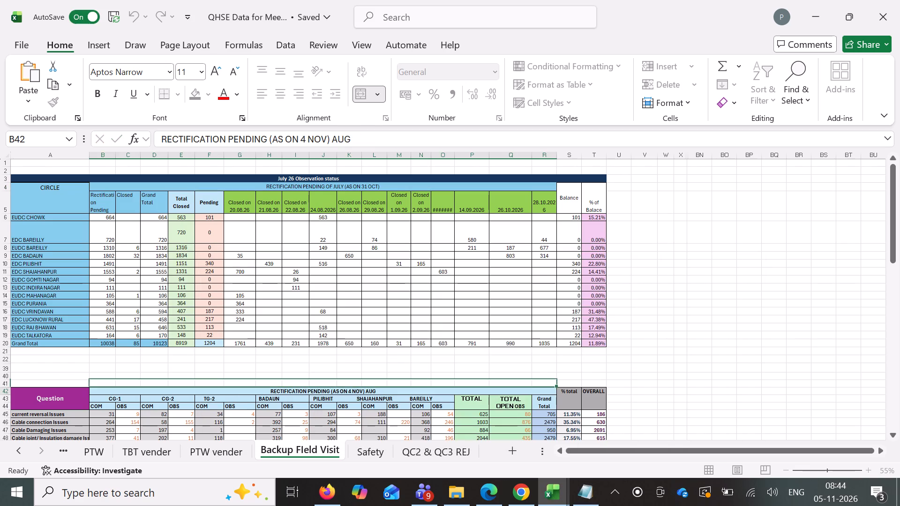
pyautogui.moveTo(301, 136); pyautogui.dragTo(324, 139)
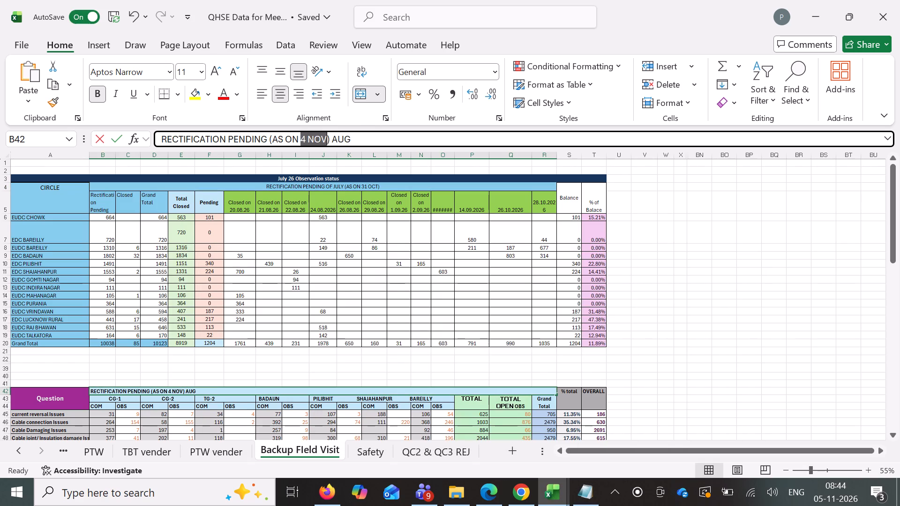
pyautogui.moveTo(324, 139); pyautogui.dragTo(325, 139)
pyautogui.hotkey('ctrl', 'c')
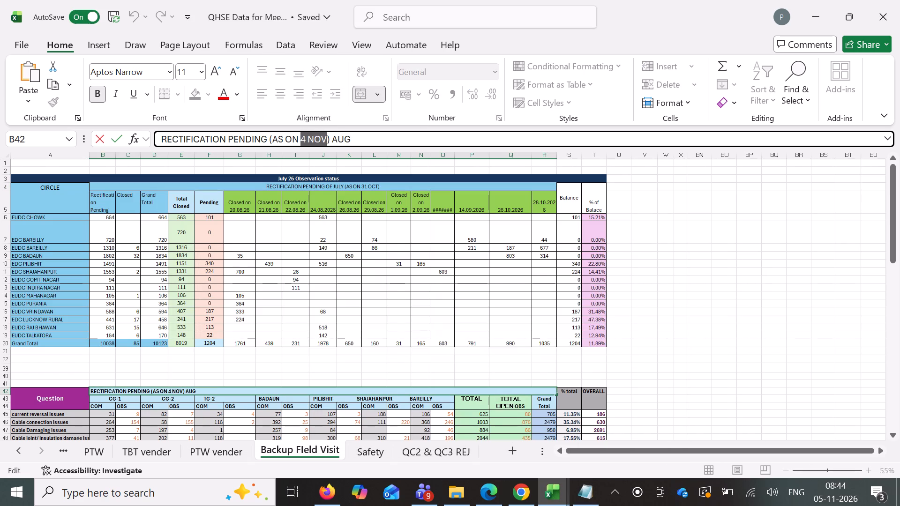
pyautogui.click(351, 185)
pyautogui.moveTo(336, 137); pyautogui.dragTo(362, 141)
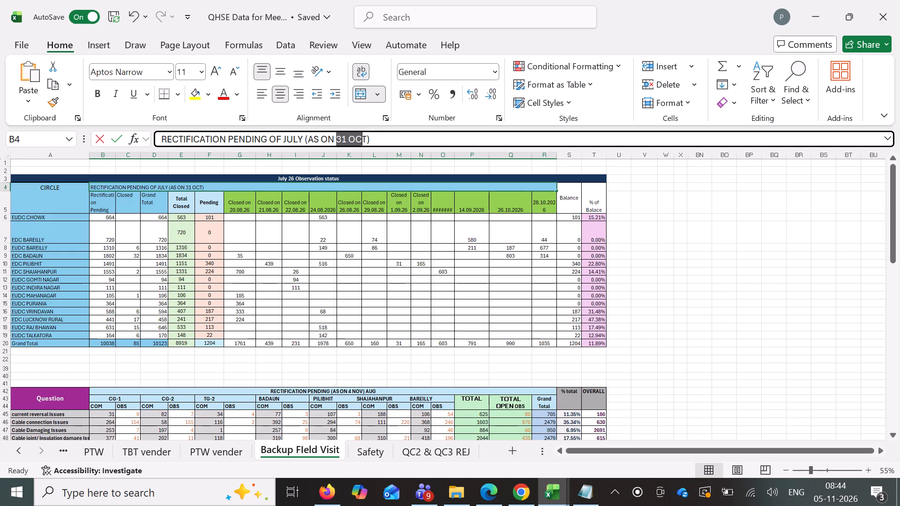
pyautogui.moveTo(362, 141); pyautogui.dragTo(366, 141)
pyautogui.hotkey('ctrl', 'v')
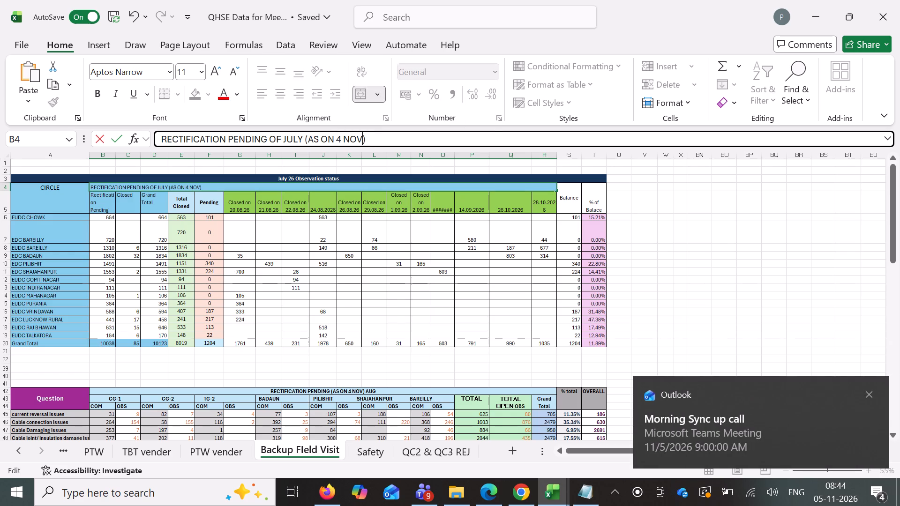
pyautogui.click(712, 199)
# Switch to Edge and open the bookmarked Pending for Rectificatoin July'26-MVVNL.xlsx workbook in a new tab.
pyautogui.click(530, 494)
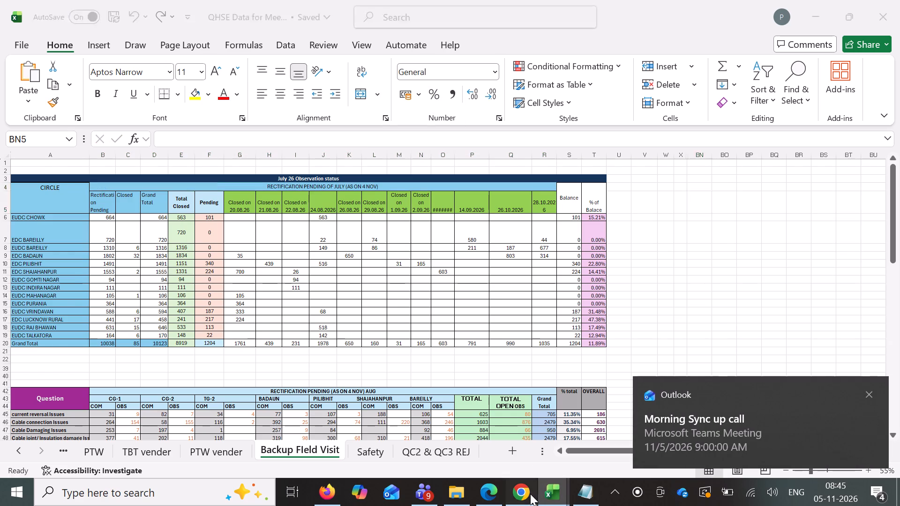
pyautogui.click(494, 495)
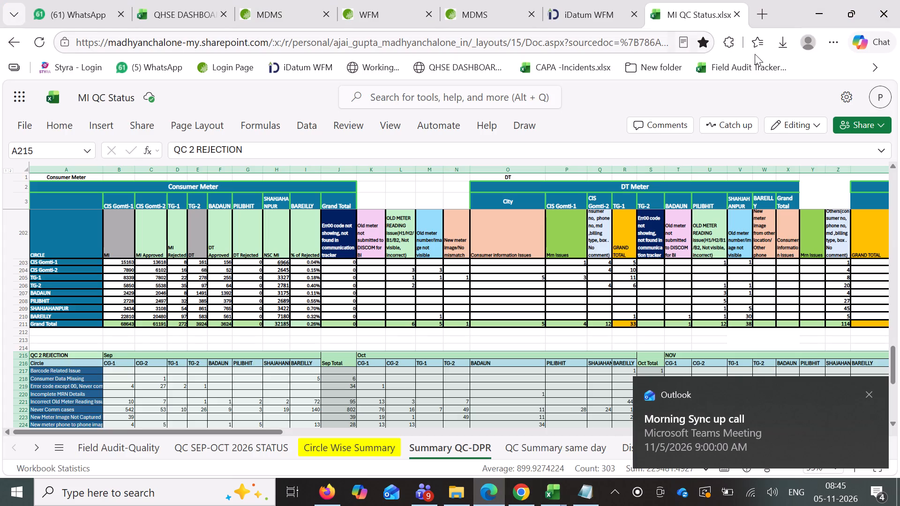
pyautogui.click(879, 67)
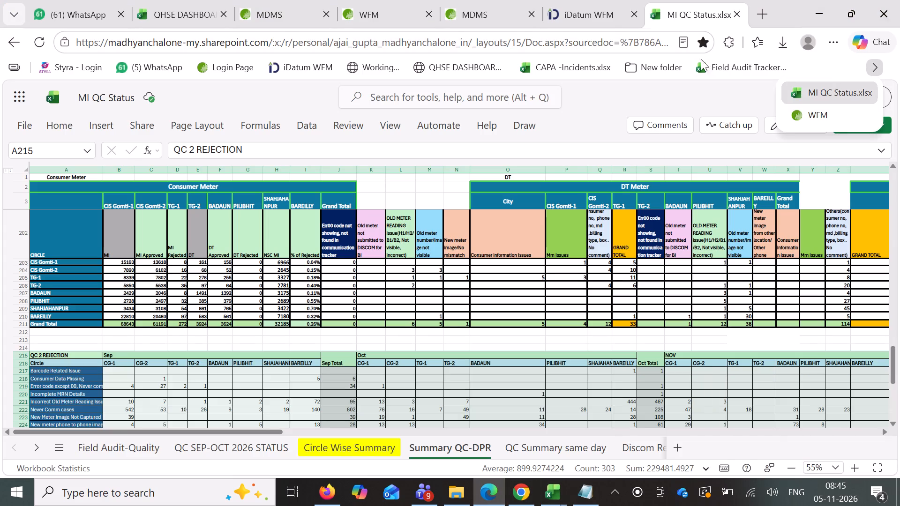
pyautogui.click(652, 67)
pyautogui.click(757, 7)
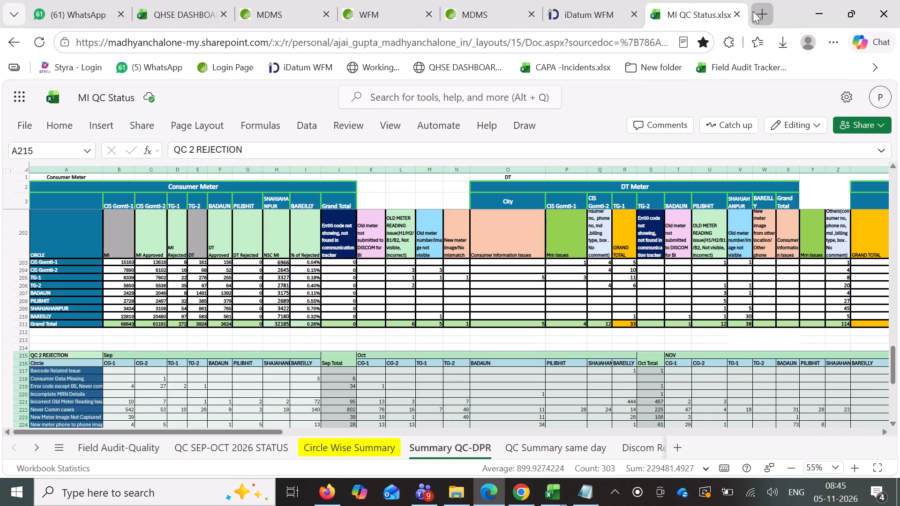
pyautogui.click(657, 64)
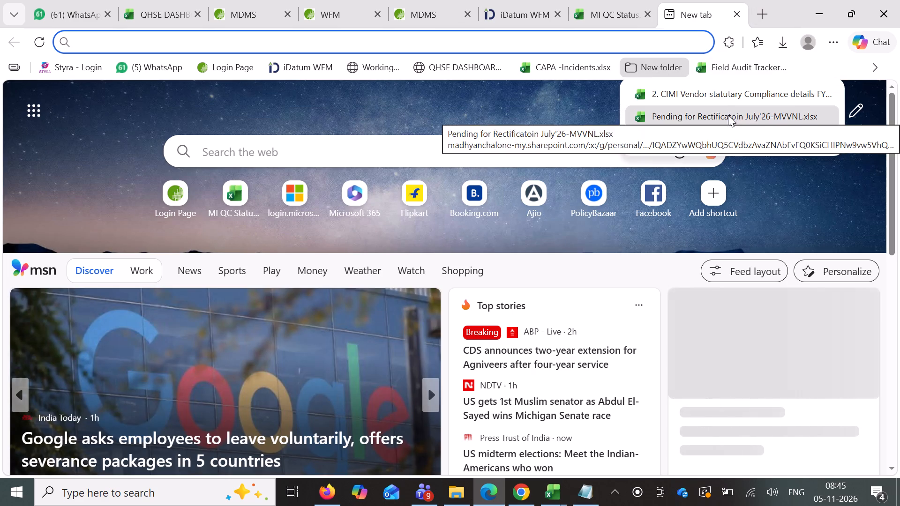
pyautogui.click(728, 115)
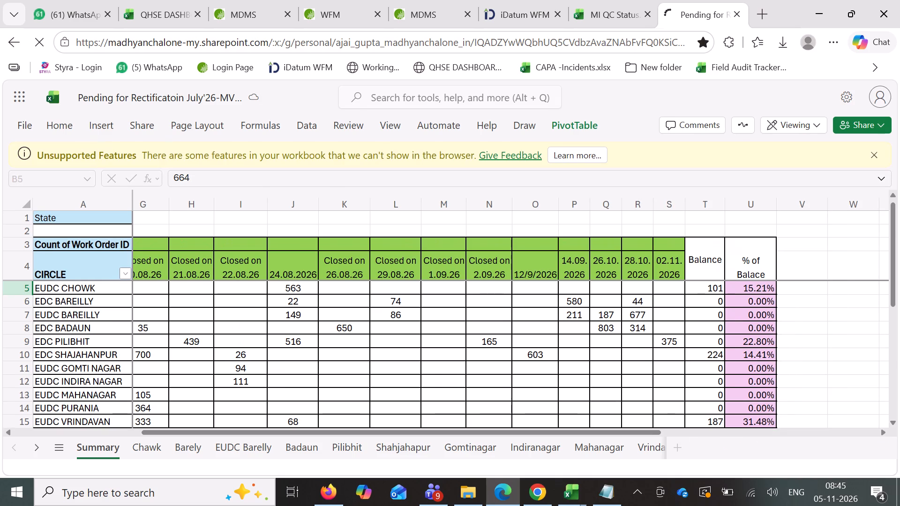
# Examine the dated closure columns on the Summary sheet, including the 02.11.2026 column for EDC PILIBHIT.
pyautogui.hscroll(2, 429, 226)
pyautogui.hscroll(1, 550, 218)
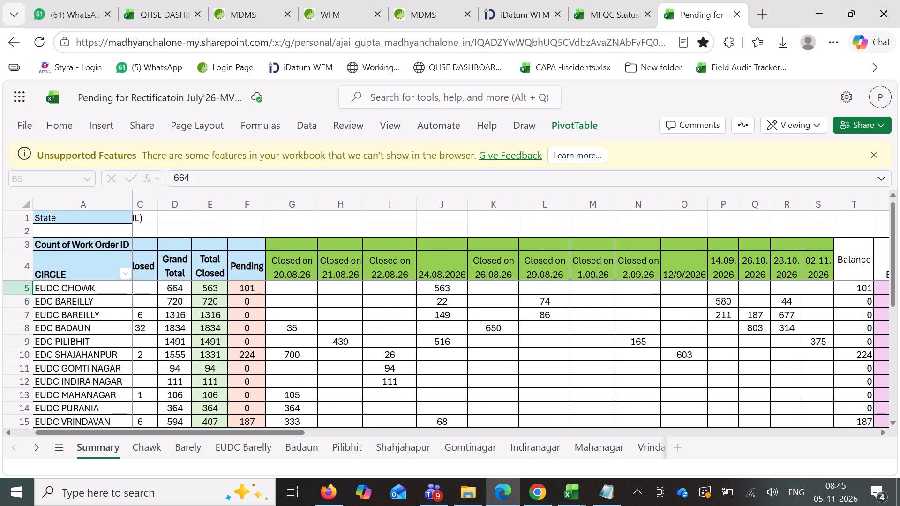
pyautogui.click(869, 156)
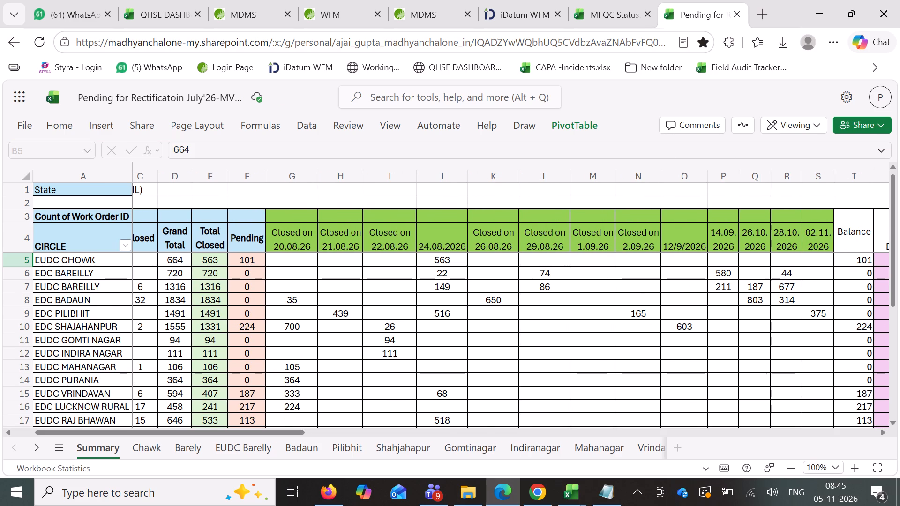
pyautogui.hscroll(-2, 326, 293)
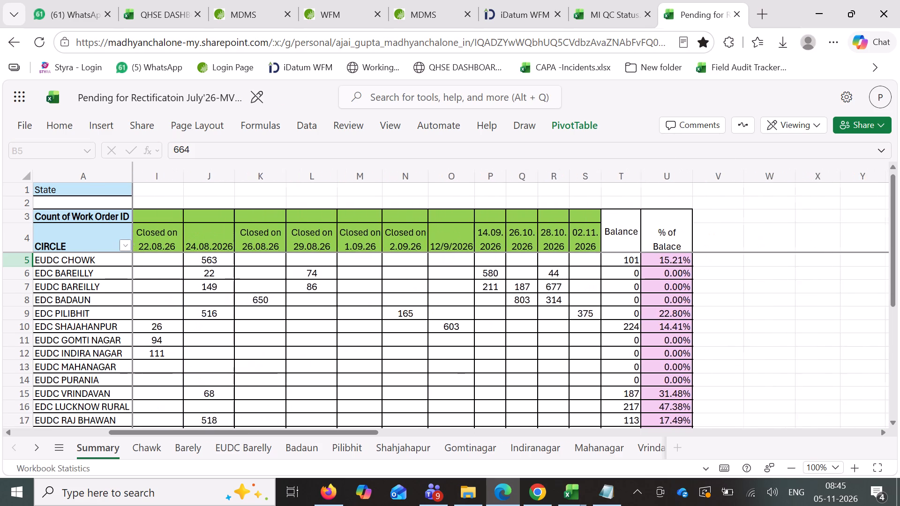
pyautogui.hscroll(-1, 326, 292)
pyautogui.click(599, 315)
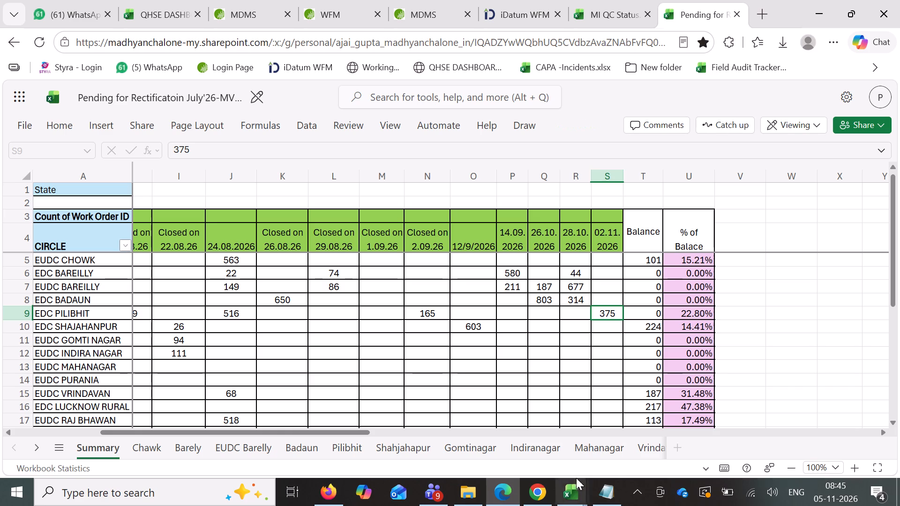
# Switch back to the QHSE Data for Meeting workbook and unmerge the July 26 Observation status title row.
pyautogui.click(573, 502)
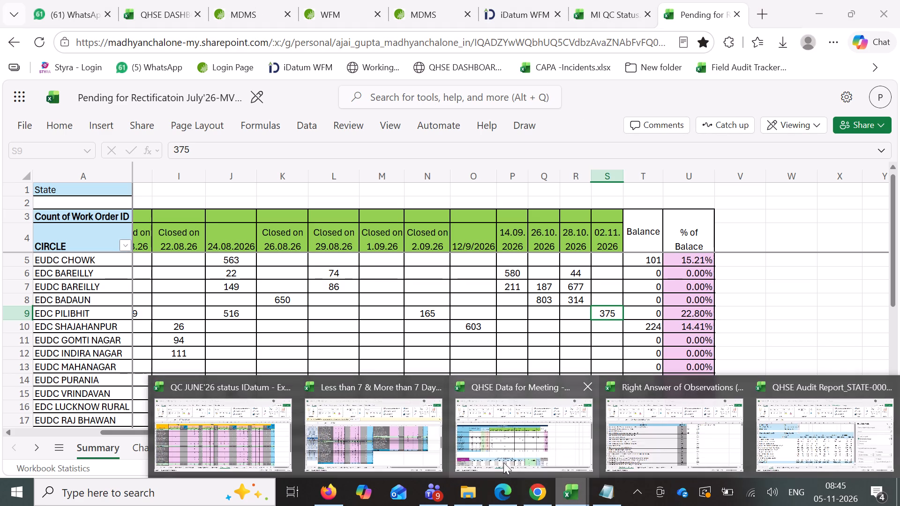
pyautogui.click(555, 424)
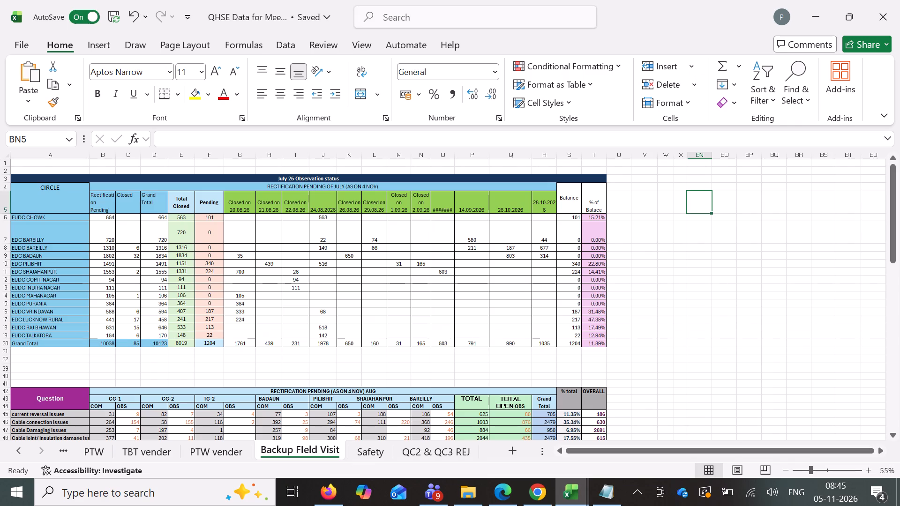
pyautogui.moveTo(569, 189); pyautogui.dragTo(597, 231)
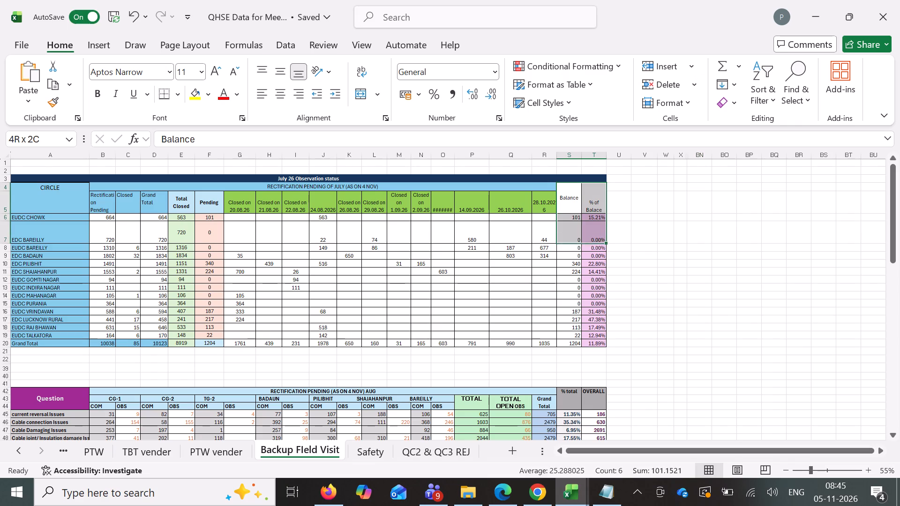
pyautogui.moveTo(597, 231); pyautogui.dragTo(598, 342)
pyautogui.click(417, 178)
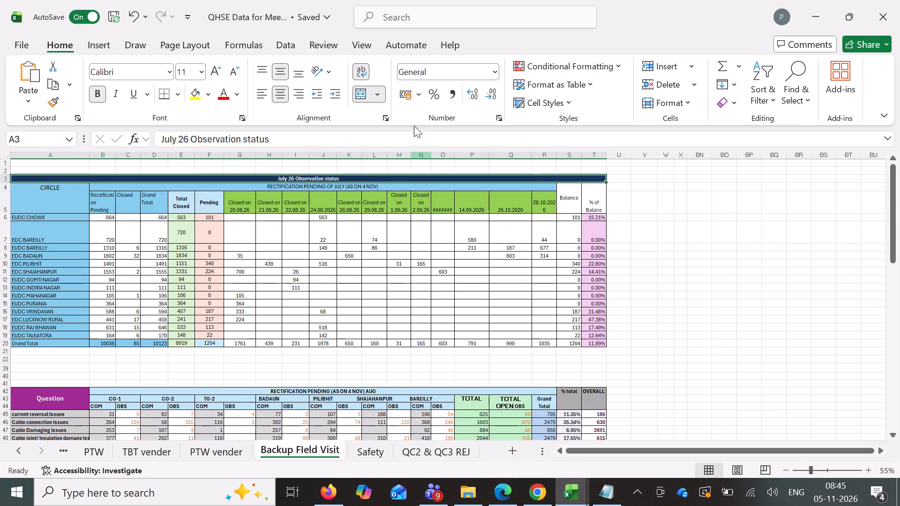
pyautogui.click(362, 92)
# Move the July table's Balance and % of Balance columns one column over to columns T and U, leaving column S free.
pyautogui.moveTo(571, 199); pyautogui.dragTo(594, 341)
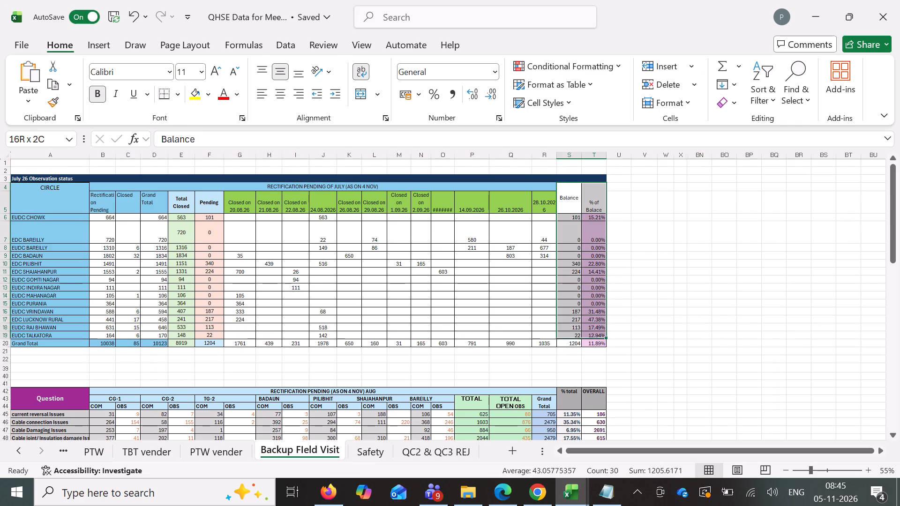
pyautogui.moveTo(594, 341); pyautogui.dragTo(595, 345)
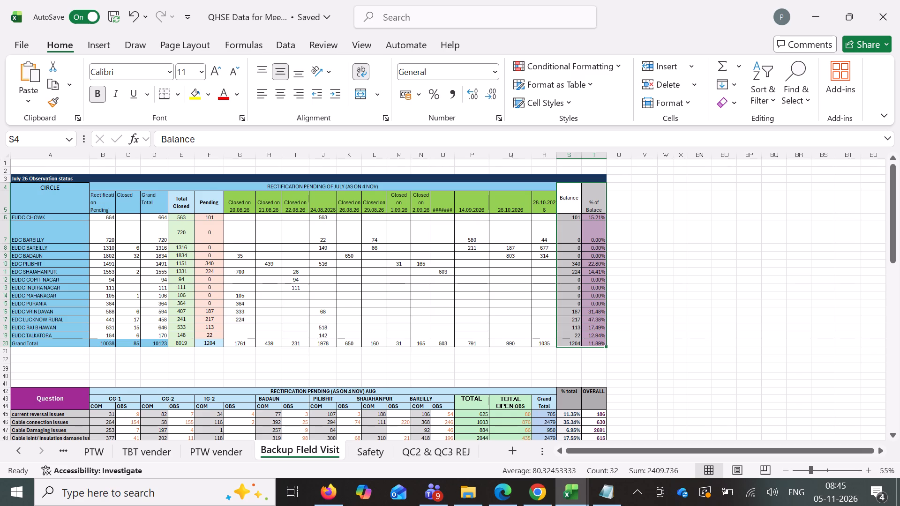
pyautogui.moveTo(607, 212); pyautogui.dragTo(617, 212)
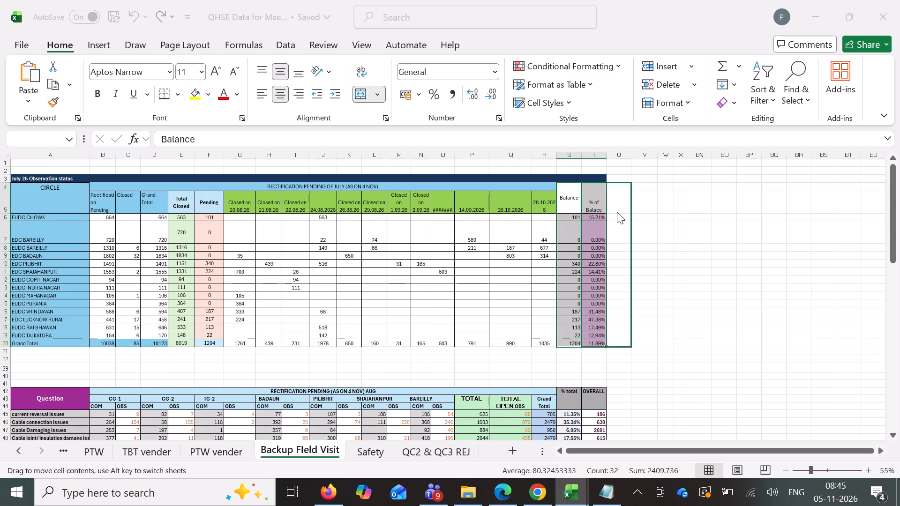
pyautogui.click(495, 272)
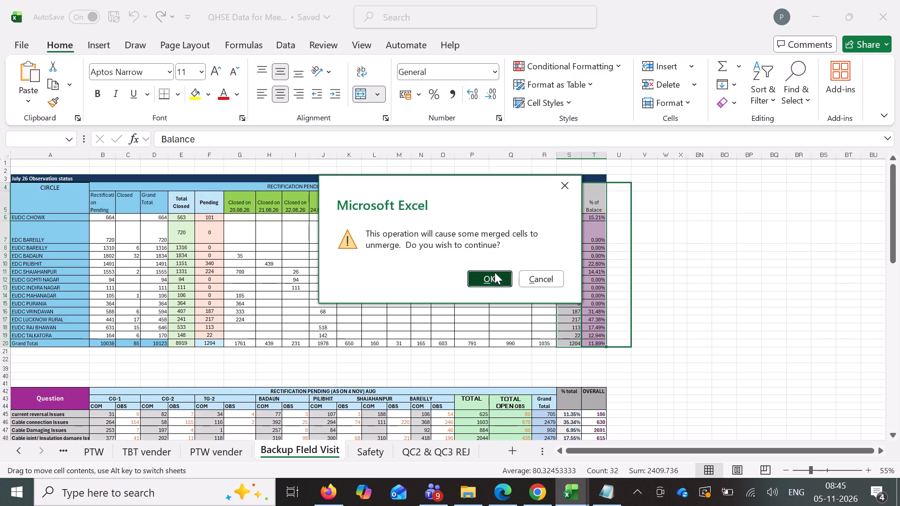
pyautogui.click(569, 206)
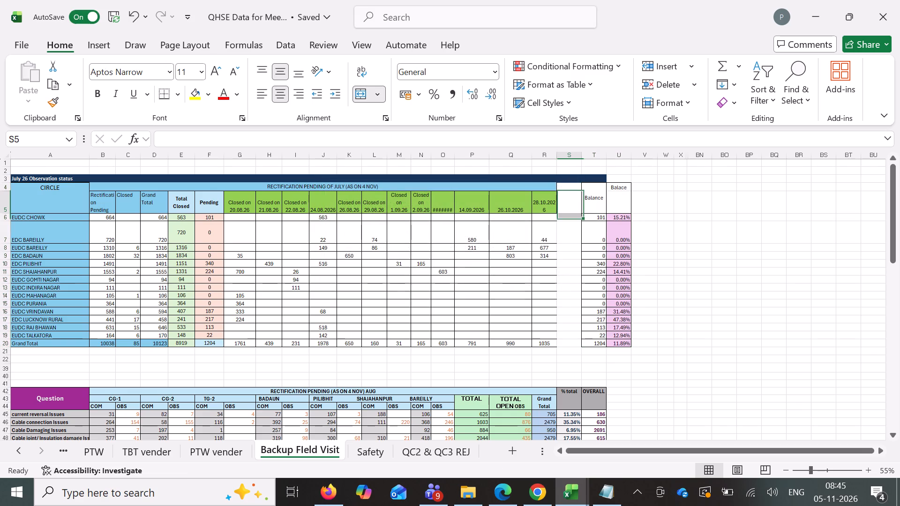
# Copy the July table's 28.10.2026 column from header to Grand Total into the empty column S.
pyautogui.click(546, 203)
pyautogui.moveTo(547, 203); pyautogui.dragTo(548, 342)
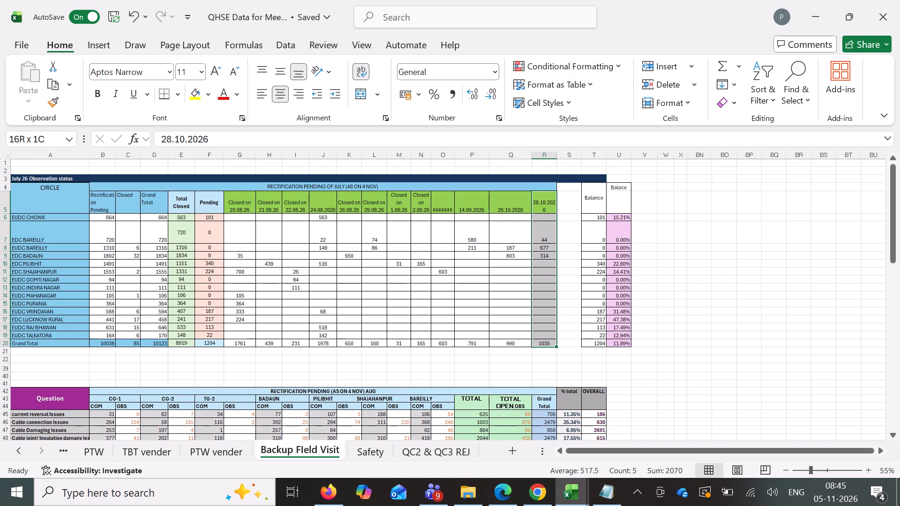
pyautogui.moveTo(548, 342); pyautogui.dragTo(548, 342)
pyautogui.hotkey('ctrl', 'x')
pyautogui.hotkey('ctrl', 'c')
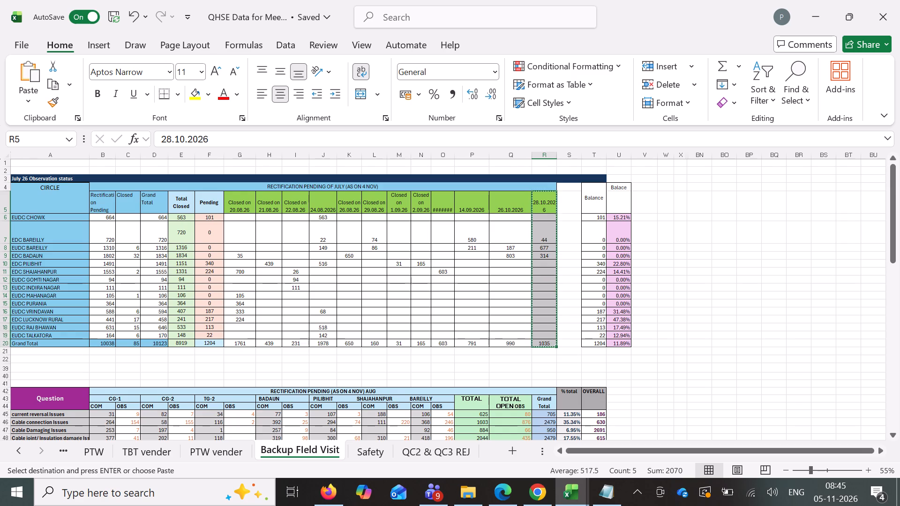
pyautogui.click(572, 201)
pyautogui.hotkey('ctrl', 'v')
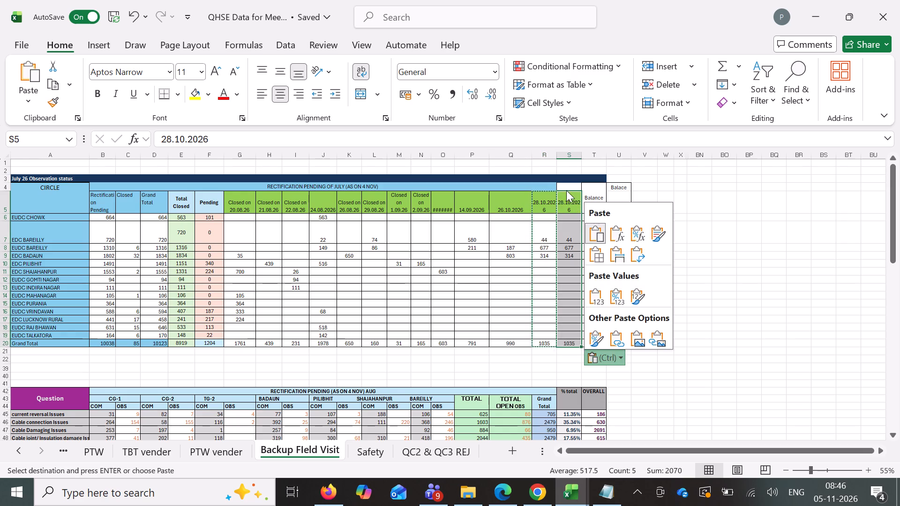
# Extend the merged RECTIFICATION PENDING OF JULY heading across the added column S.
pyautogui.click(565, 186)
pyautogui.moveTo(556, 186); pyautogui.dragTo(570, 187)
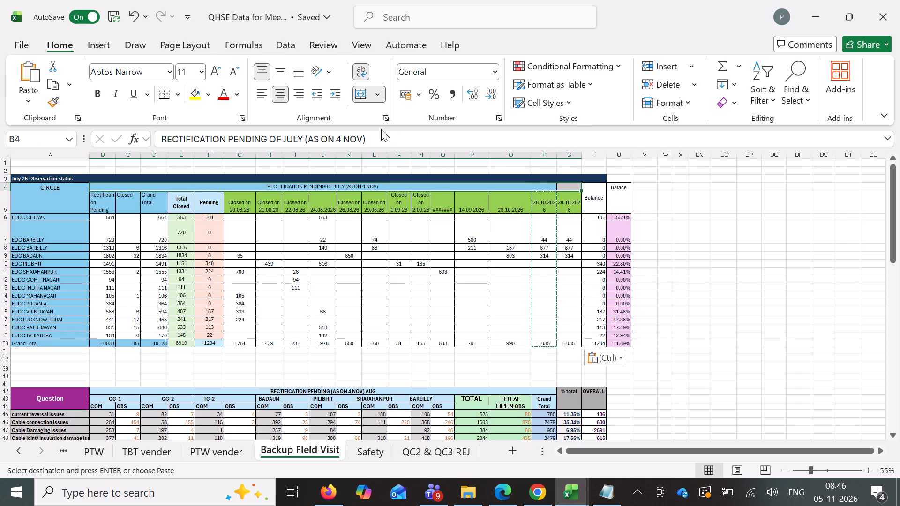
pyautogui.click(364, 87)
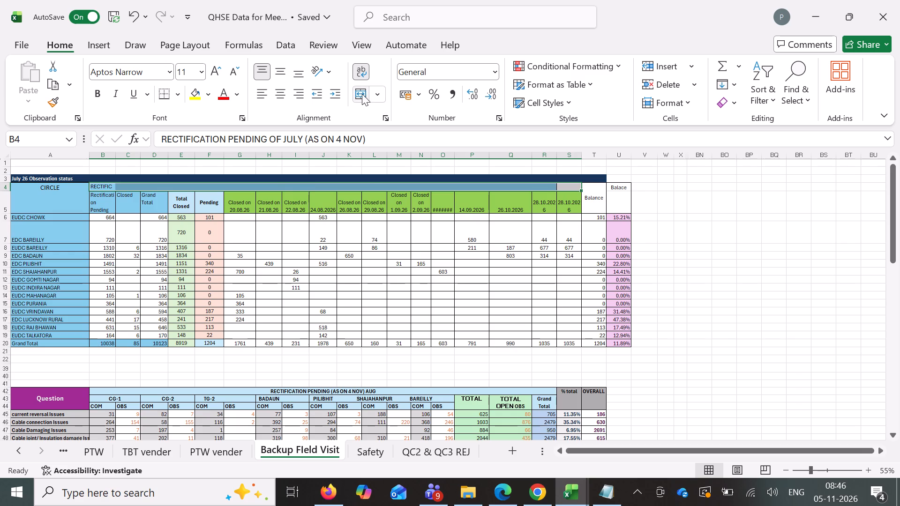
pyautogui.click(362, 94)
# Merge and center the July 26 Observation status title across the widened table, columns A to U.
pyautogui.moveTo(588, 180); pyautogui.dragTo(608, 180)
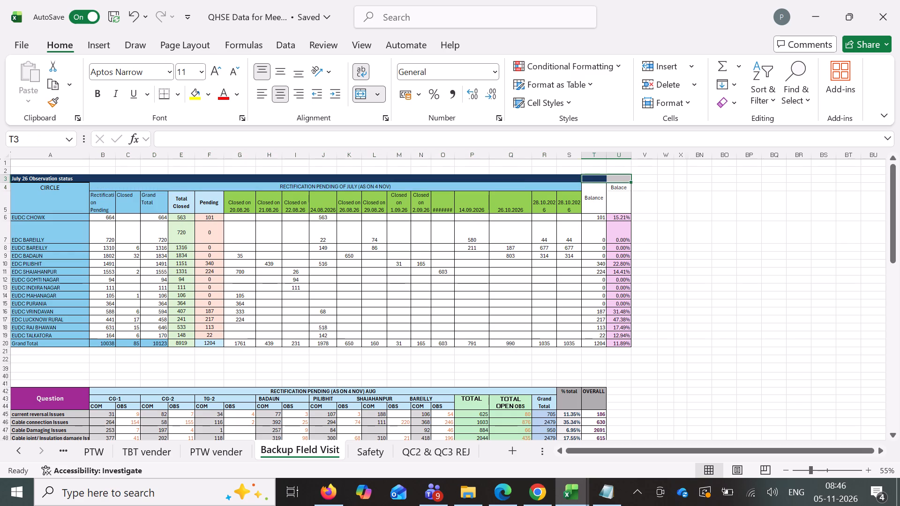
pyautogui.moveTo(36, 176); pyautogui.dragTo(448, 183)
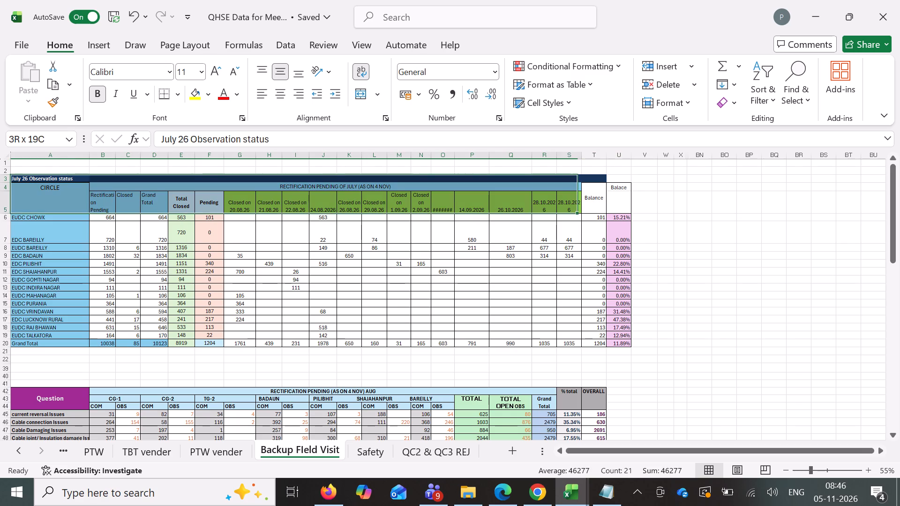
pyautogui.moveTo(448, 183); pyautogui.dragTo(616, 182)
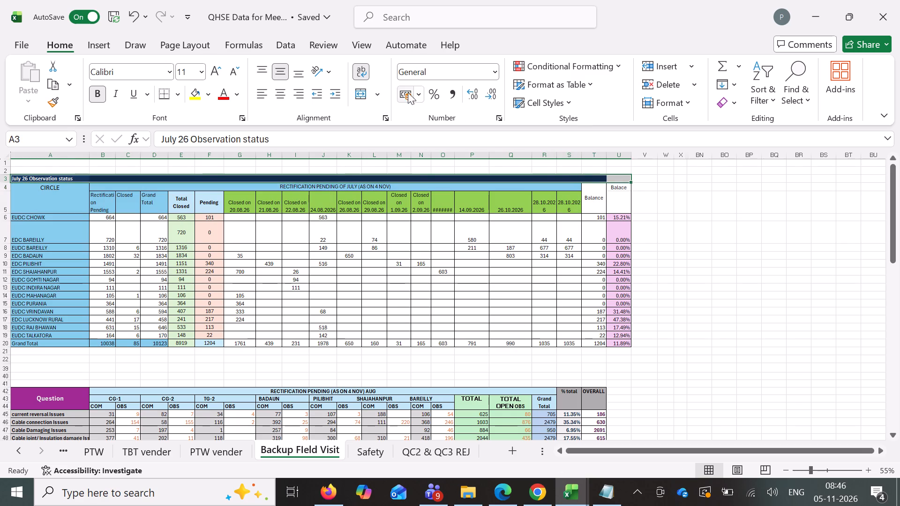
pyautogui.click(362, 96)
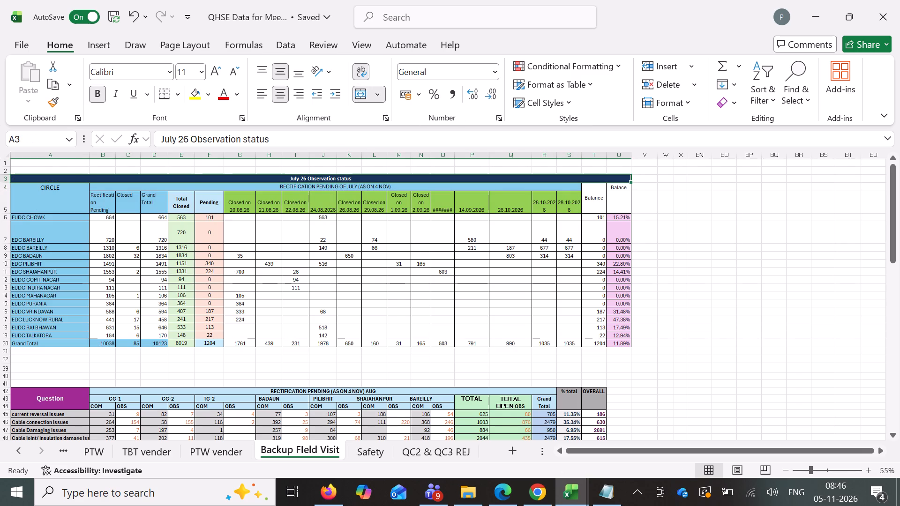
pyautogui.click(758, 218)
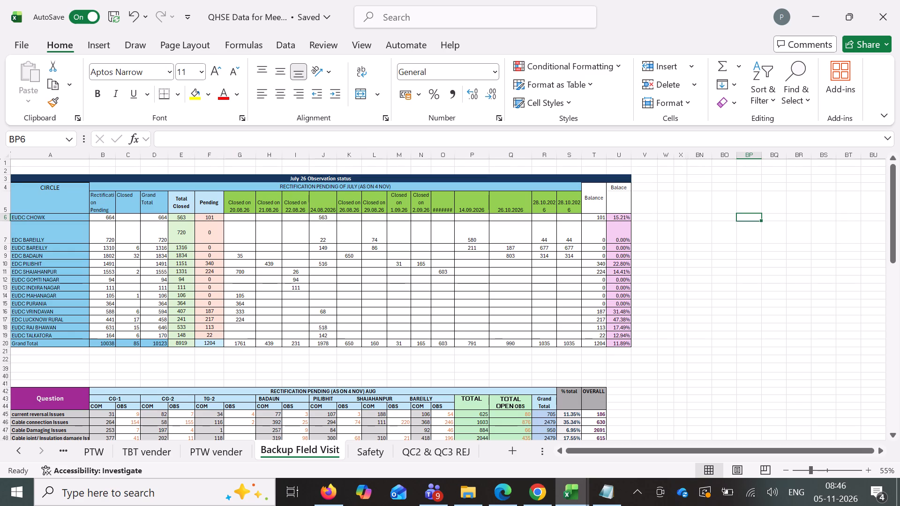
# Copy the MVVNL pending workbook's Summary block from Rectification Pending through 02.11.2026, including Grand Total, over columns B to S of the July table.
pyautogui.click(591, 206)
pyautogui.click(564, 208)
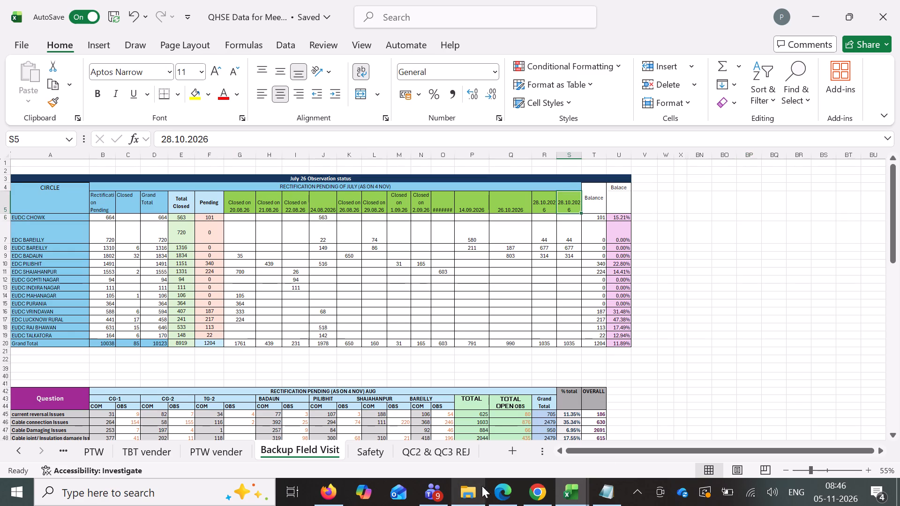
pyautogui.click(512, 496)
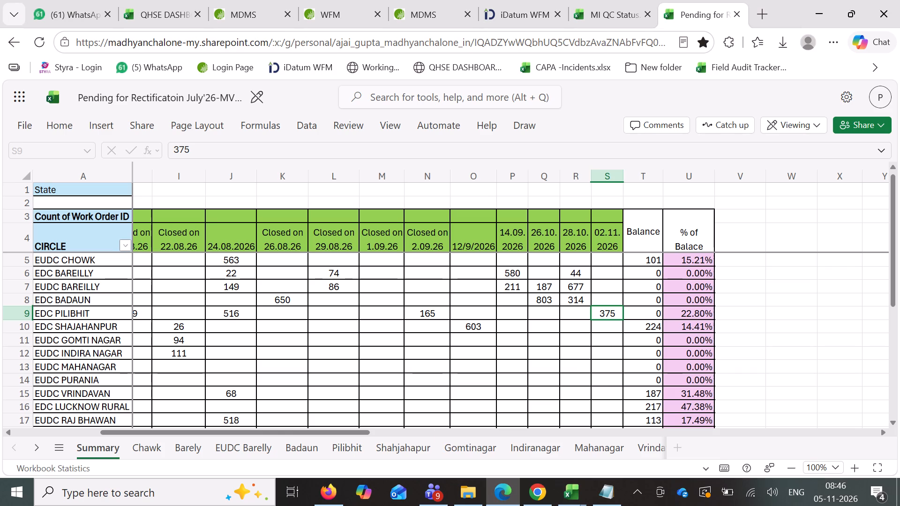
pyautogui.hscroll(6, 246, 279)
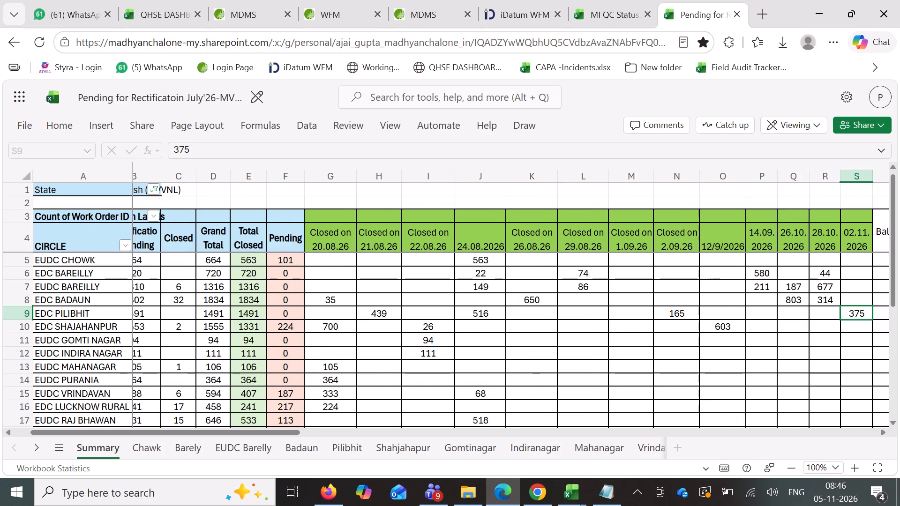
pyautogui.moveTo(165, 238); pyautogui.dragTo(899, 386)
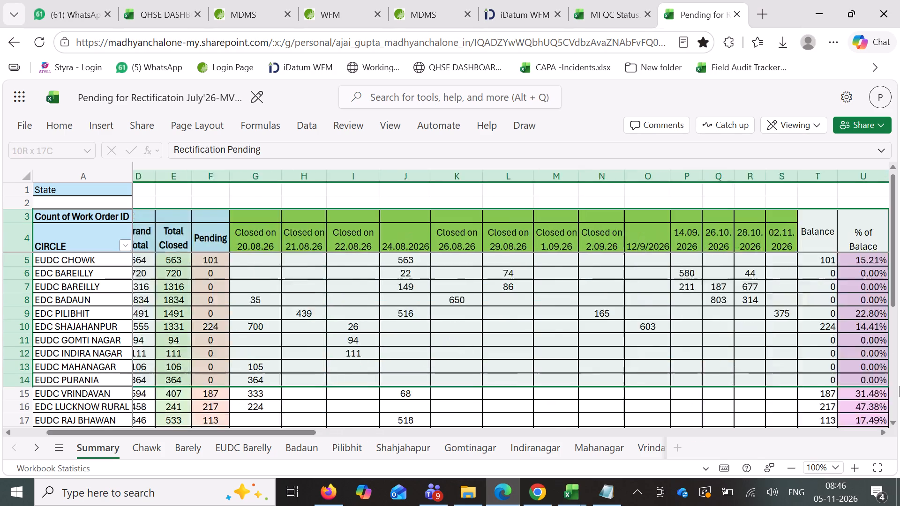
pyautogui.moveTo(899, 386); pyautogui.dragTo(462, 342)
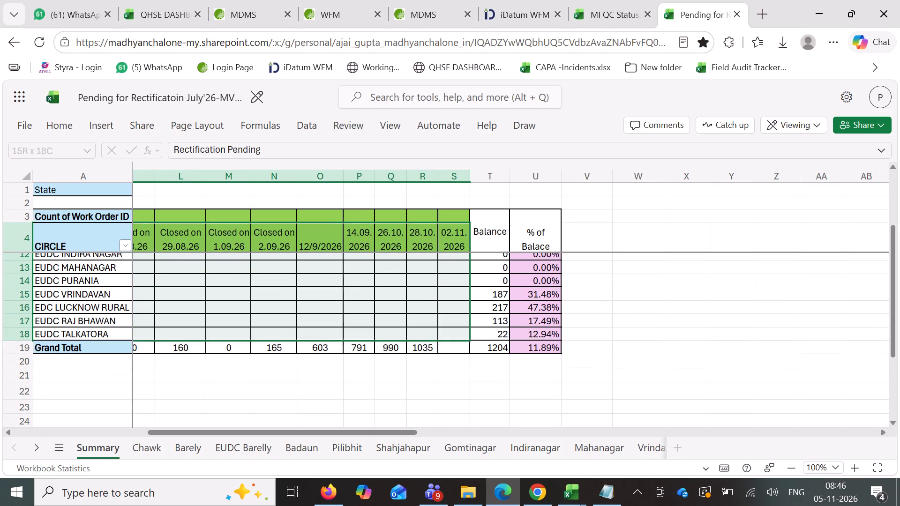
pyautogui.moveTo(462, 342); pyautogui.dragTo(462, 343)
pyautogui.hotkey('ctrl', 'c')
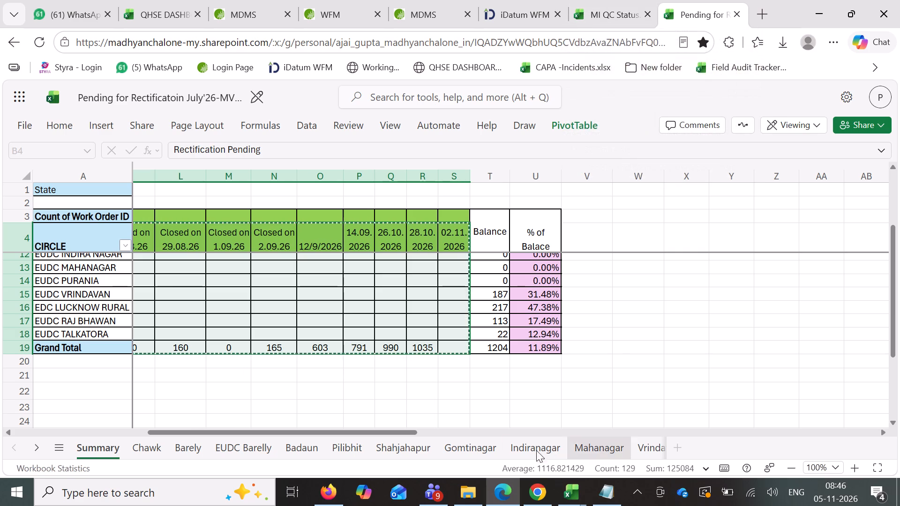
pyautogui.click(502, 491)
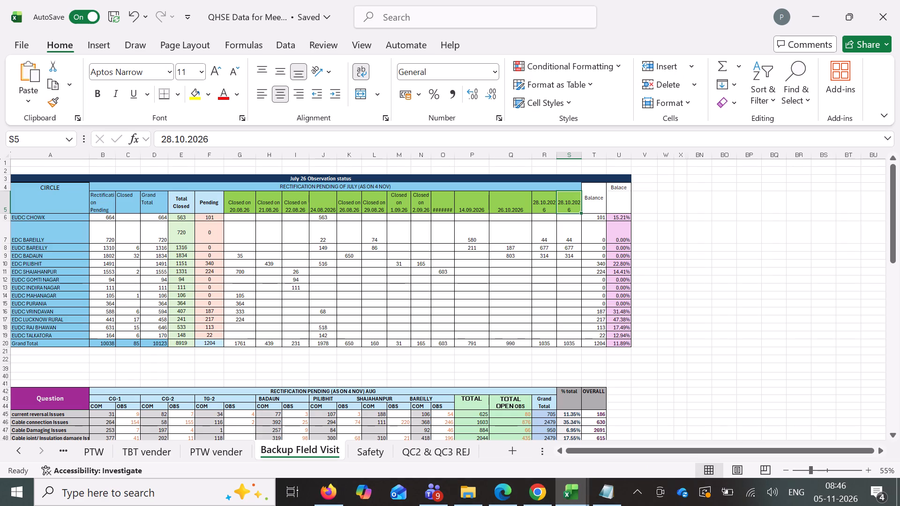
pyautogui.click(110, 215)
pyautogui.click(103, 201)
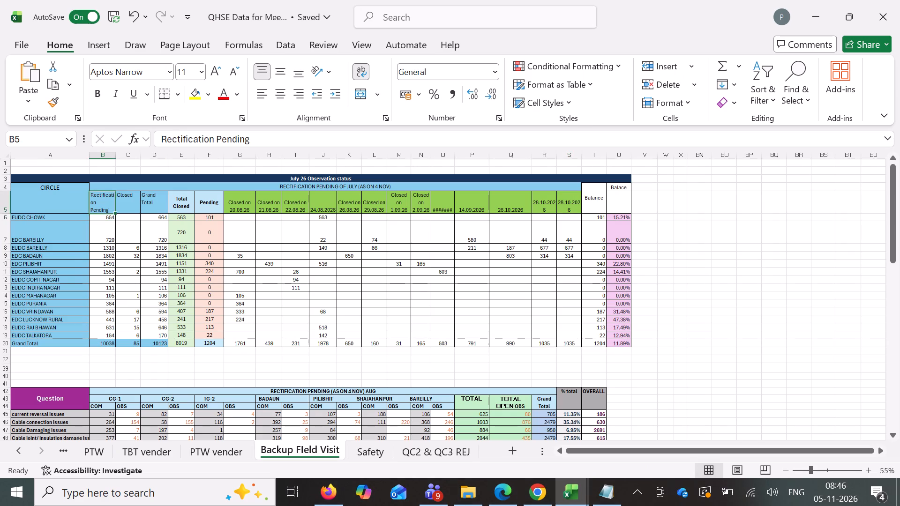
pyautogui.hotkey('ctrl', 'shift', 'v')
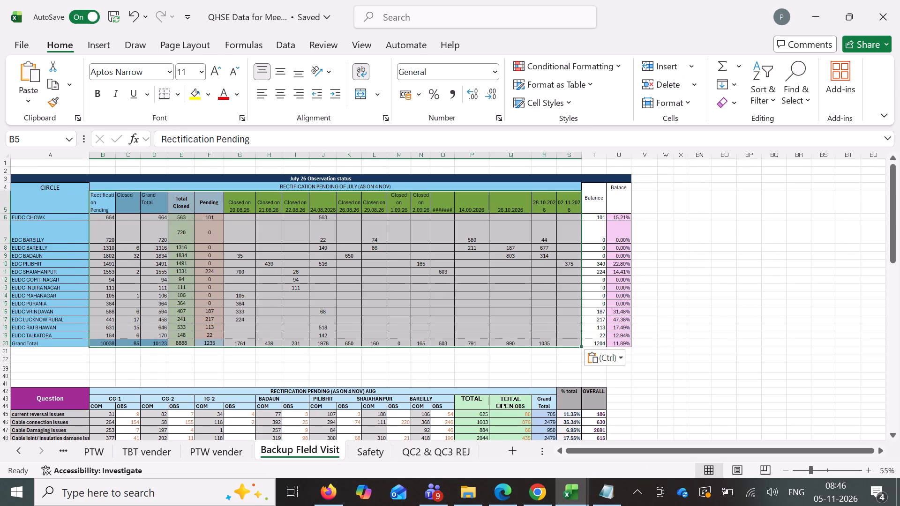
# Enter 375 as the Grand Total of the July table's 02.11.2026 column in cell S20.
pyautogui.click(567, 343)
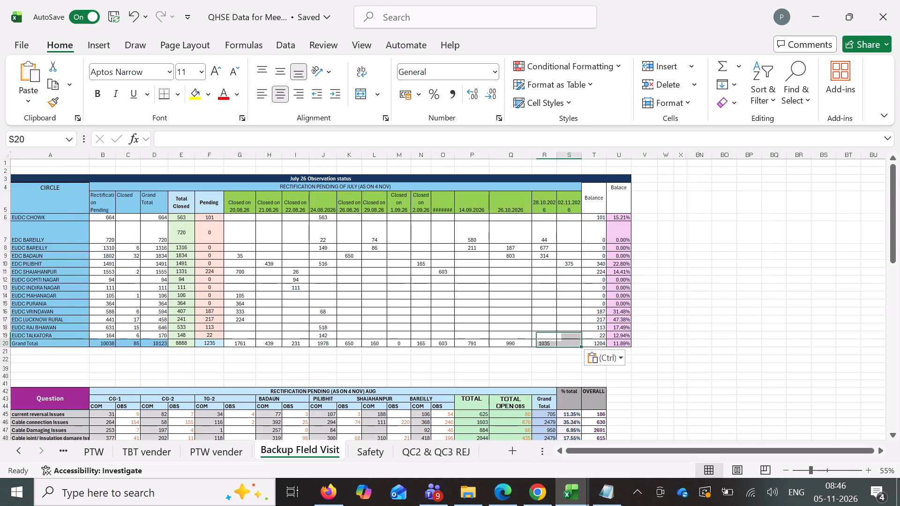
pyautogui.press('3')
pyautogui.press('7')
pyautogui.press('5')
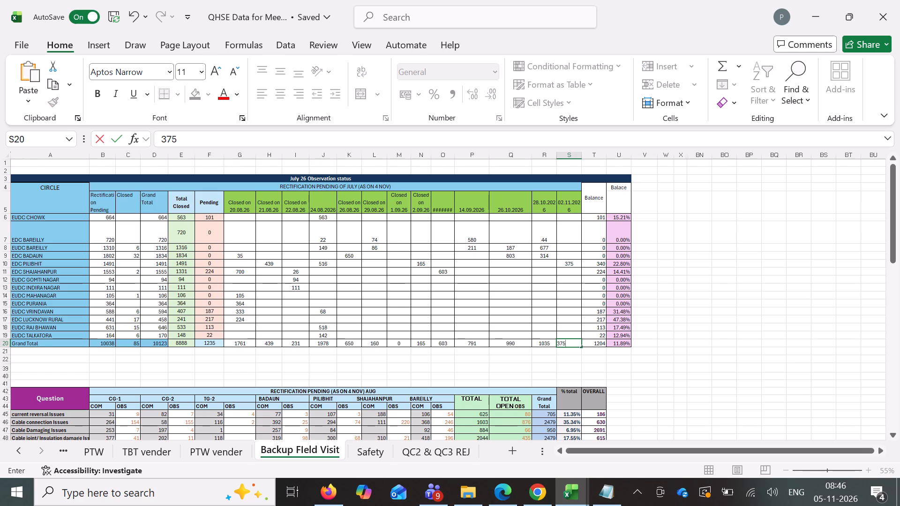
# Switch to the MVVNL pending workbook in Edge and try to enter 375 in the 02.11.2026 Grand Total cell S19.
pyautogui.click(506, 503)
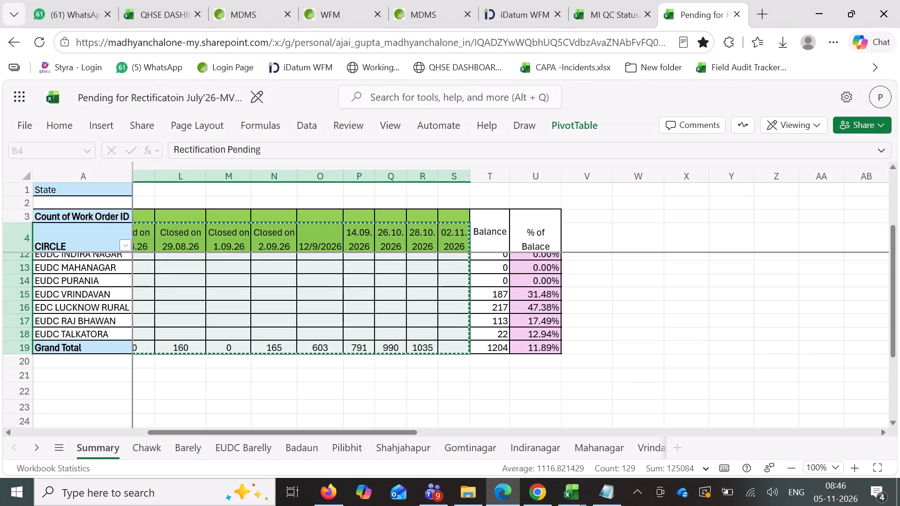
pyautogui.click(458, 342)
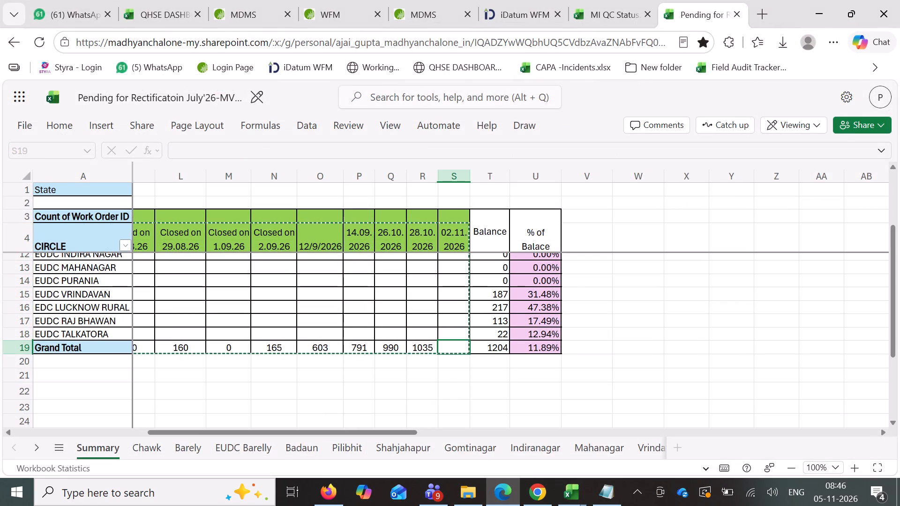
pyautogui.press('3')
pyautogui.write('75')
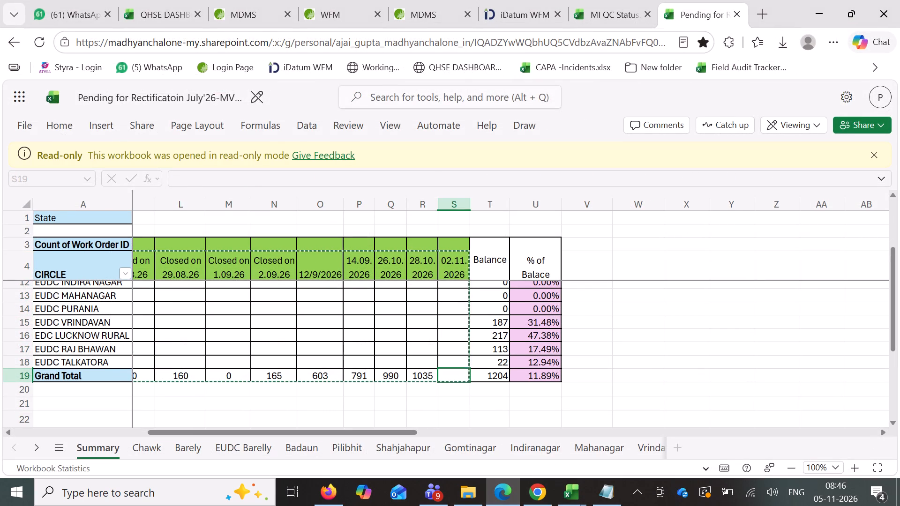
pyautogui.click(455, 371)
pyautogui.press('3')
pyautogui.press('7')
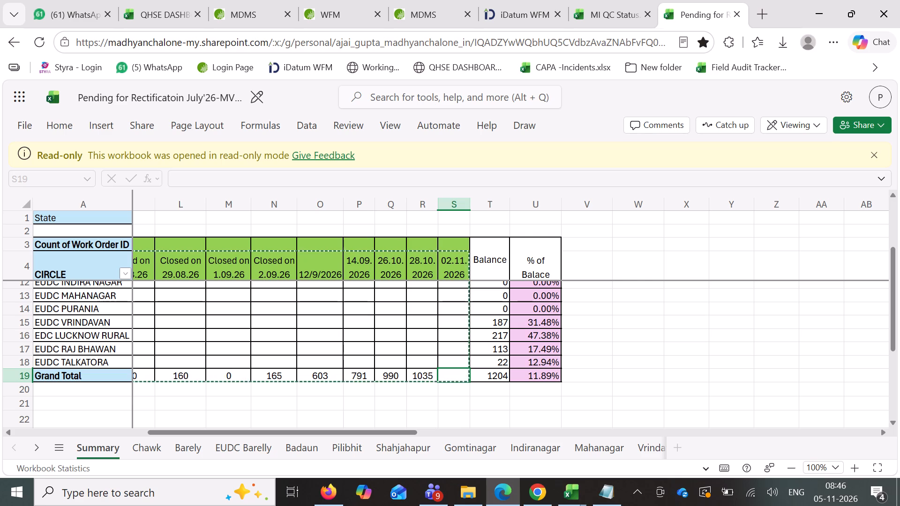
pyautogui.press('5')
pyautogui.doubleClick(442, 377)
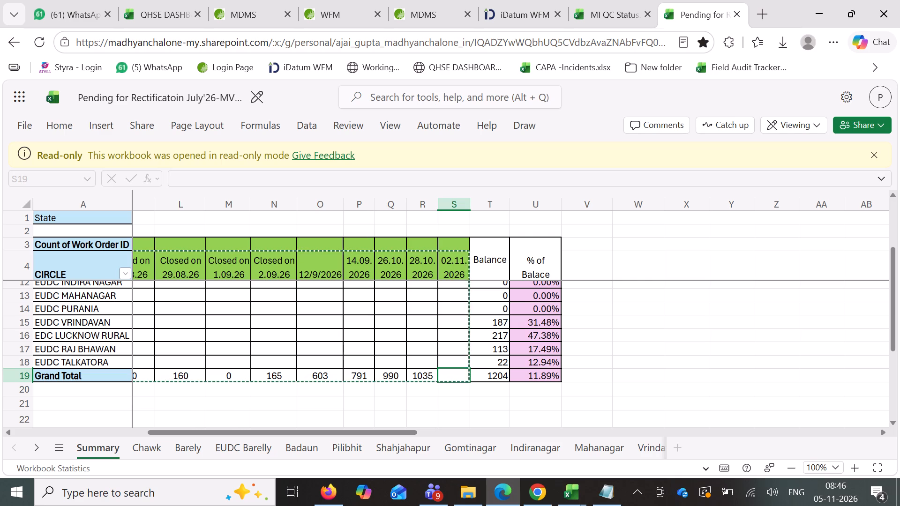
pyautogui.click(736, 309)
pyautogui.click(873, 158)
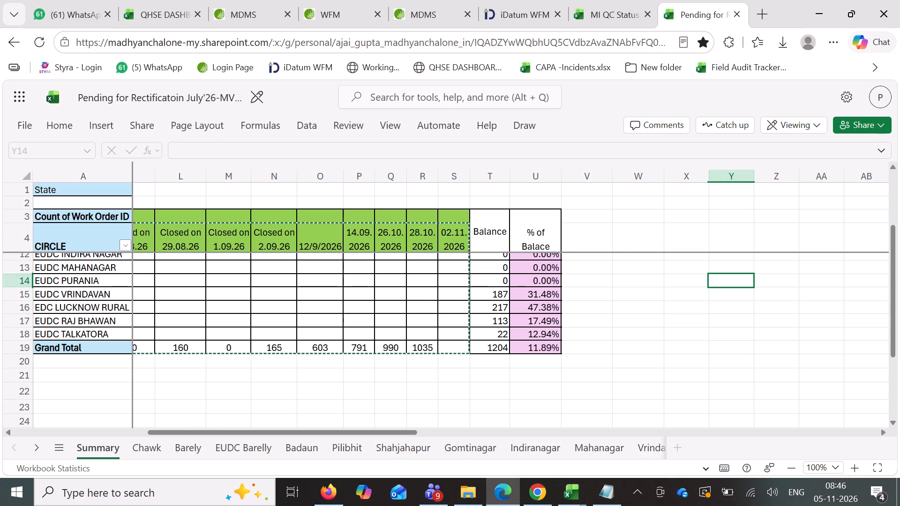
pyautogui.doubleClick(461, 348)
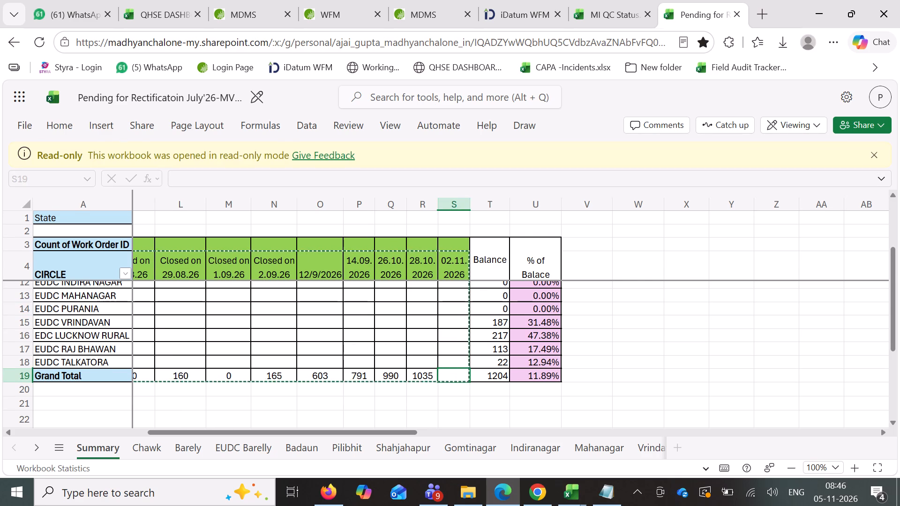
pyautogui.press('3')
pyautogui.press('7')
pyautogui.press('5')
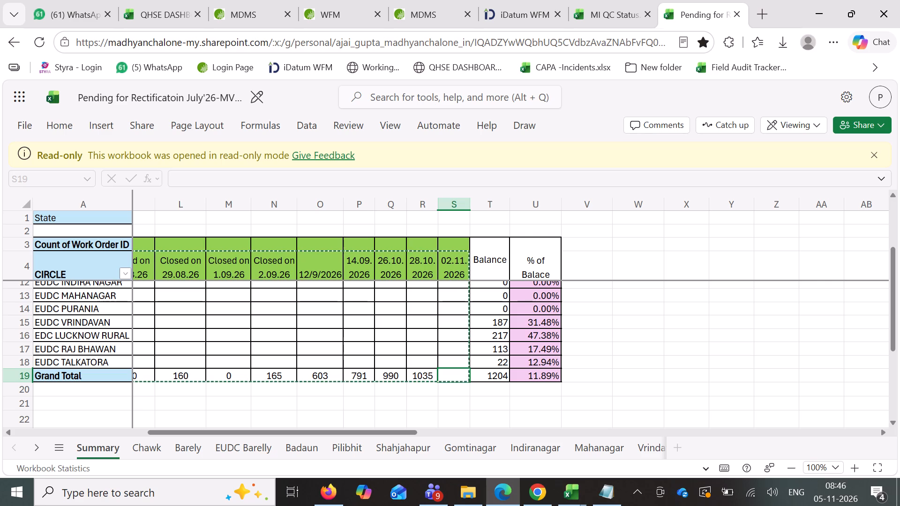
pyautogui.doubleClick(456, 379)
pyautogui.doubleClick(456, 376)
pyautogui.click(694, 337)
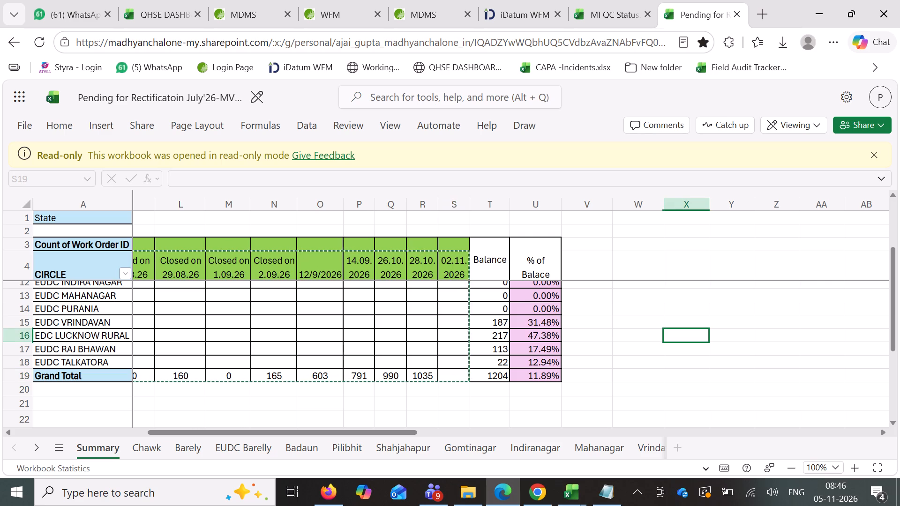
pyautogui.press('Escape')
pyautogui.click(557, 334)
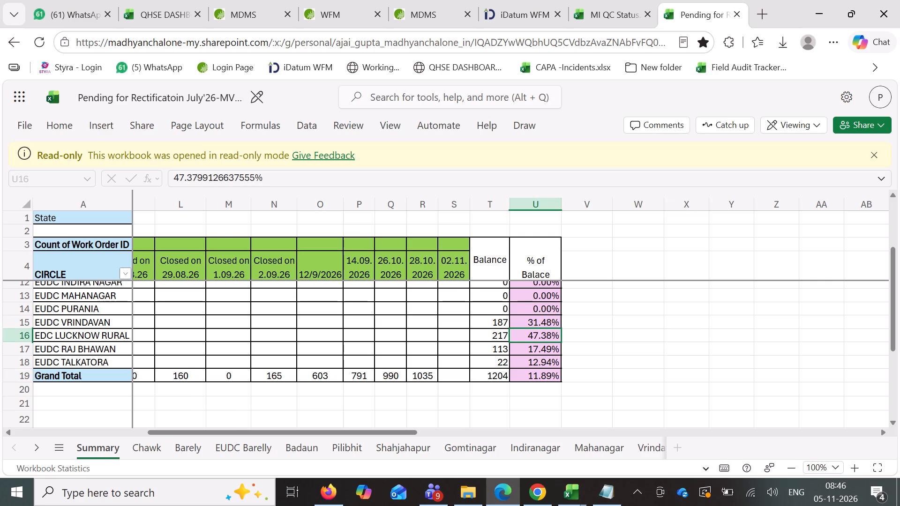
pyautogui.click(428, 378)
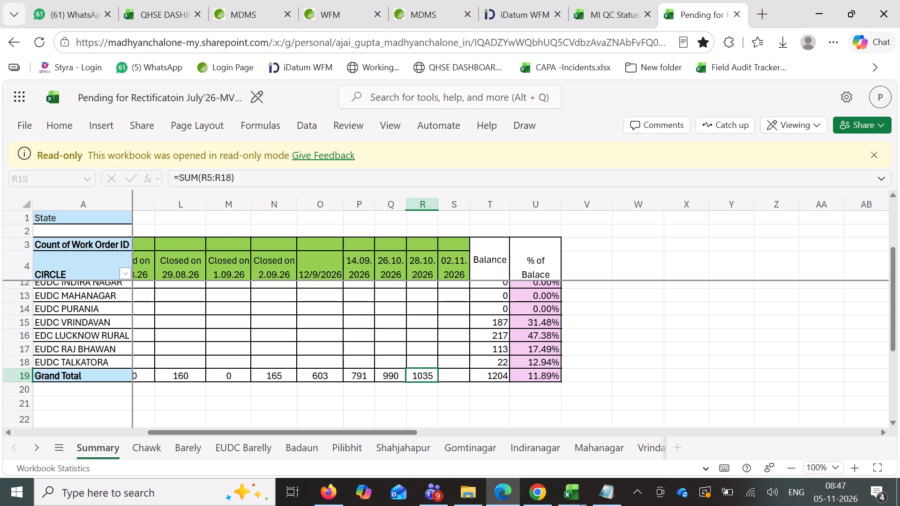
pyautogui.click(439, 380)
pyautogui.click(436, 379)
# Open the MVVNL pending workbook in desktop Excel, keeping the browser as the default way of opening files.
pyautogui.click(872, 158)
pyautogui.click(806, 129)
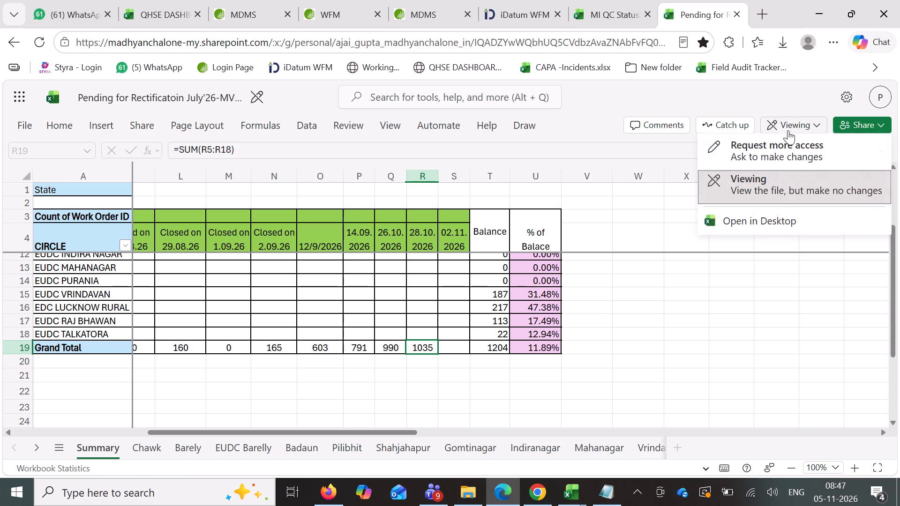
pyautogui.click(730, 221)
pyautogui.click(490, 322)
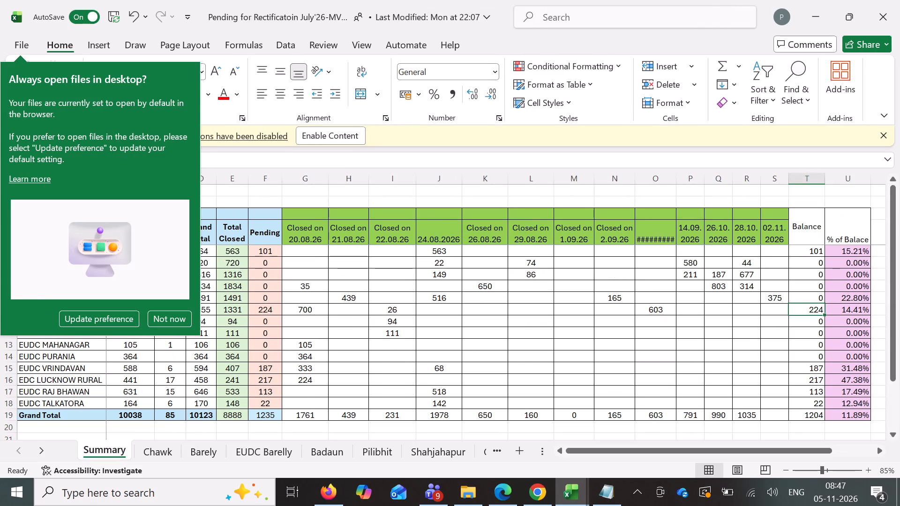
pyautogui.click(178, 319)
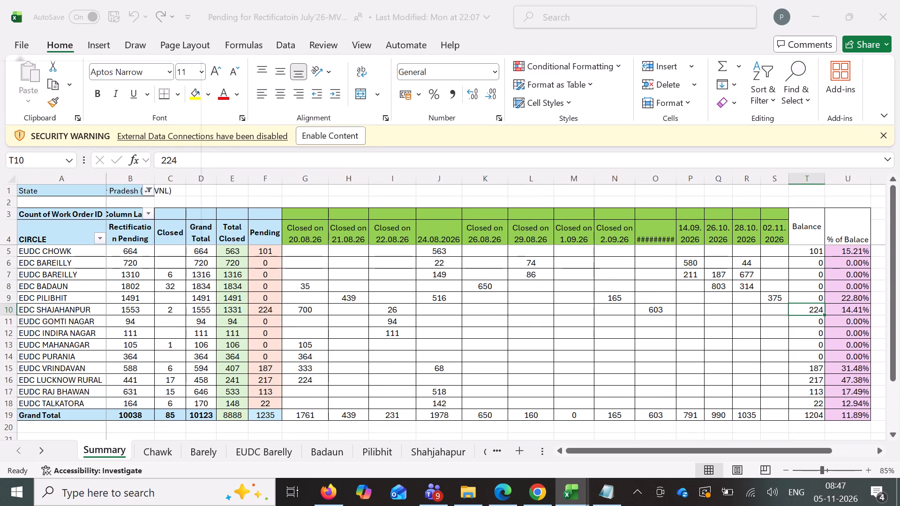
# Fill the Grand Total sum formula from the 28.10.2026 column across into the 02.11.2026 column's cell S19.
pyautogui.click(748, 415)
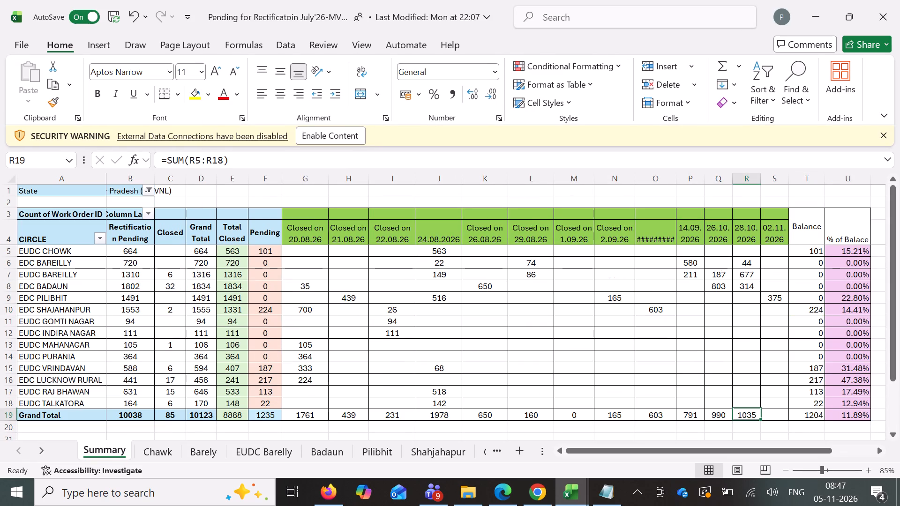
pyautogui.moveTo(759, 420); pyautogui.dragTo(778, 419)
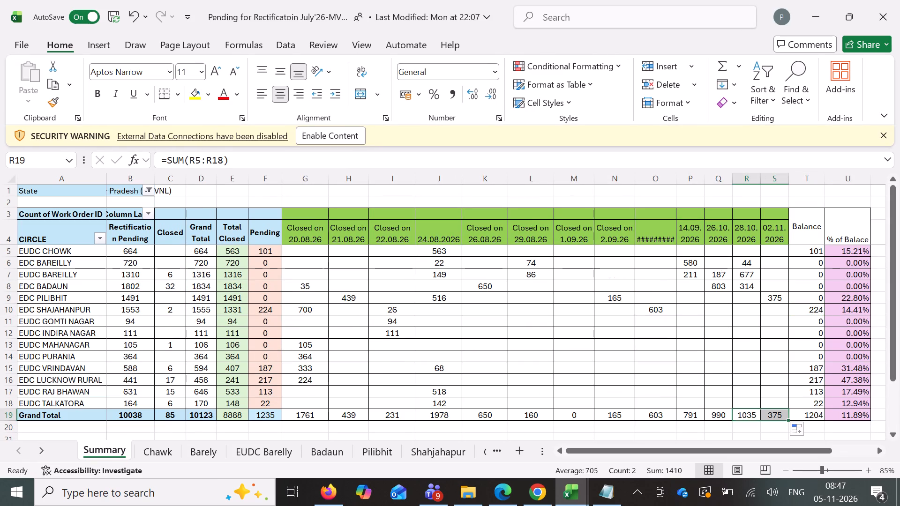
pyautogui.click(773, 417)
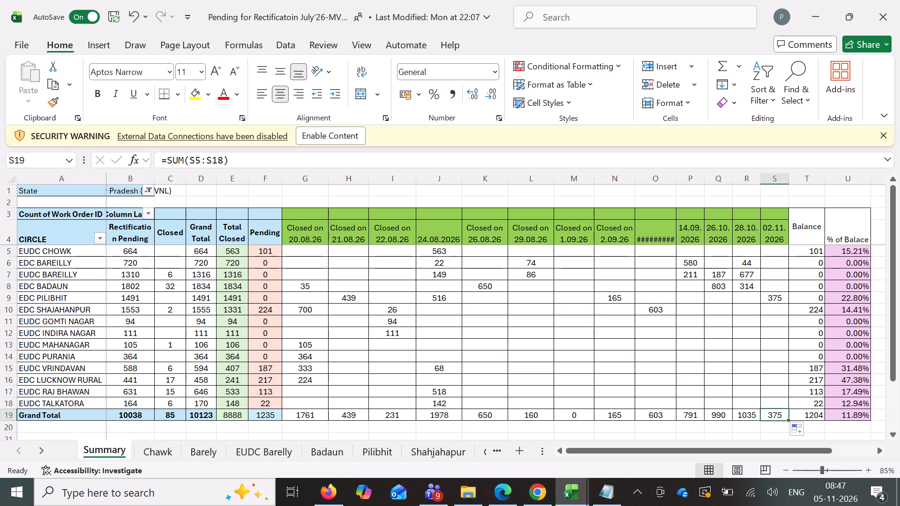
# Add the 02.11.2026 column's cell S5 to EUDC CHOWK's Total Closed formula in cell E5.
pyautogui.click(272, 414)
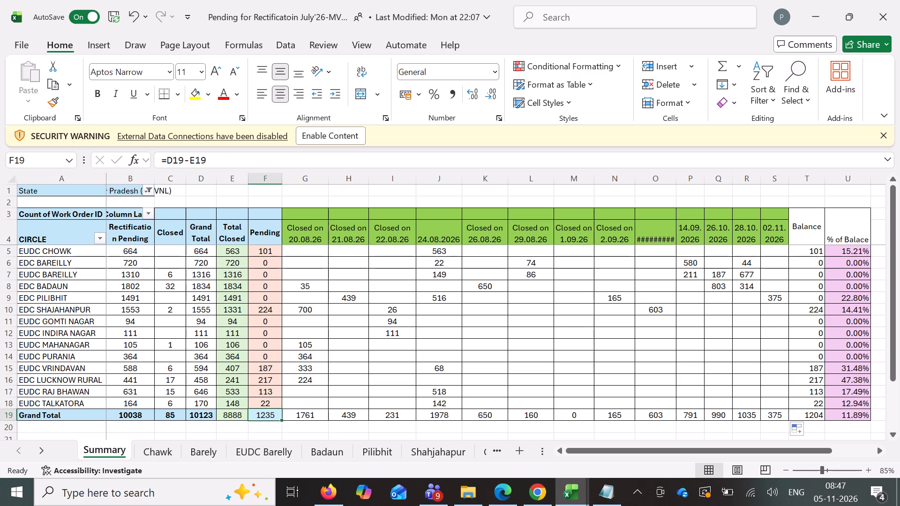
pyautogui.click(743, 255)
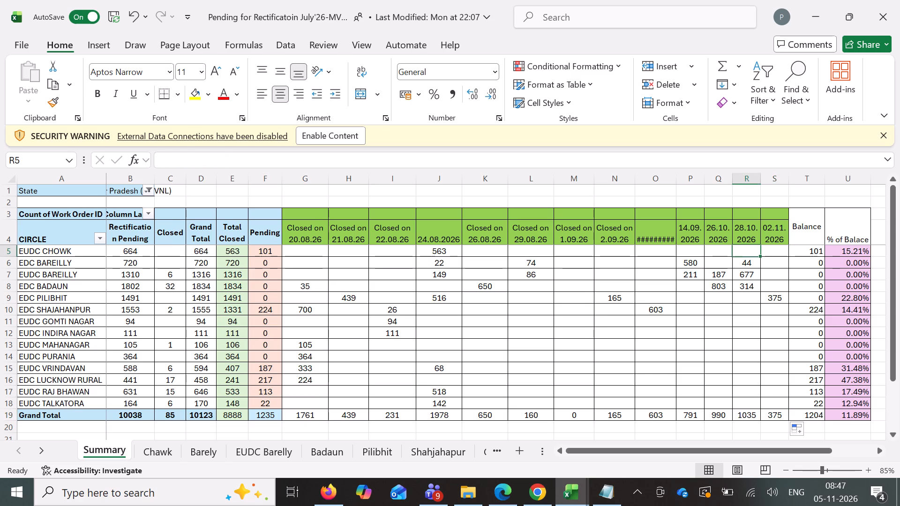
pyautogui.click(238, 250)
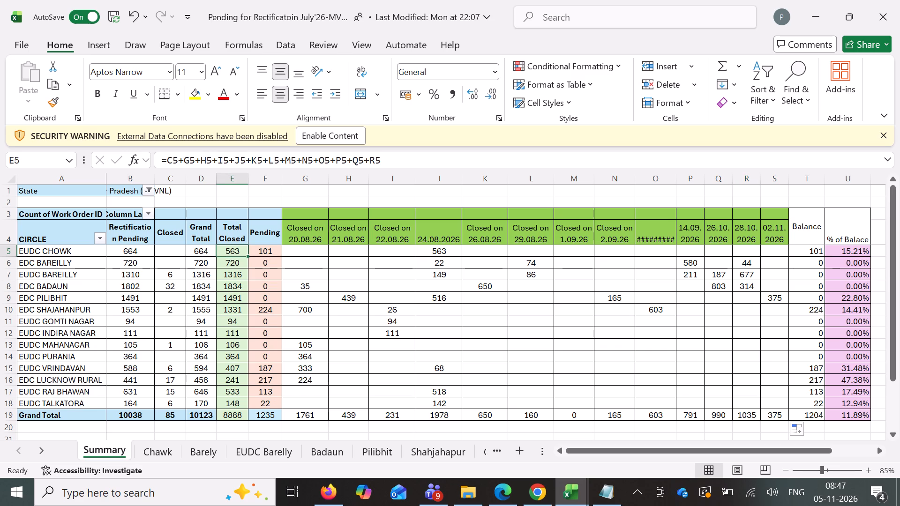
pyautogui.click(396, 163)
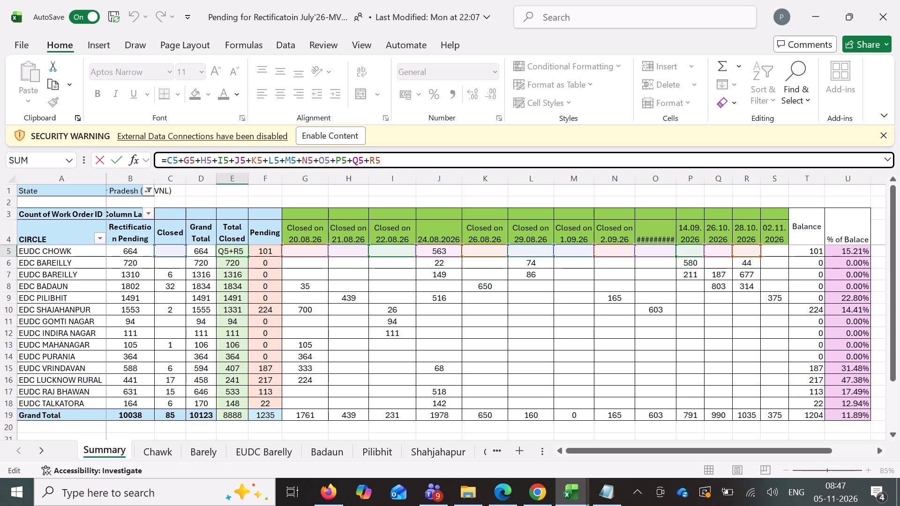
pyautogui.hotkey('shift', '+')
pyautogui.hotkey('shift', '+')
pyautogui.hotkey('shift', '+')
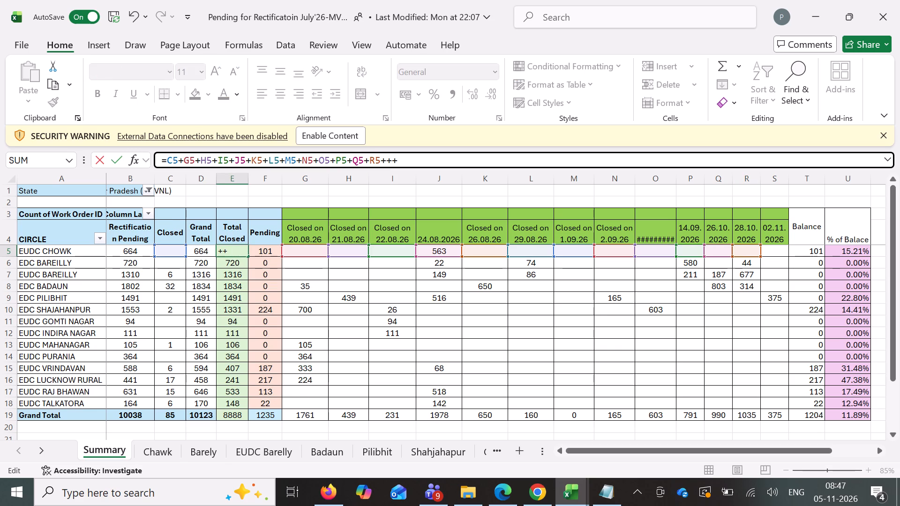
pyautogui.press('BackSpace')
pyautogui.press('BackSpace')
pyautogui.click(777, 250)
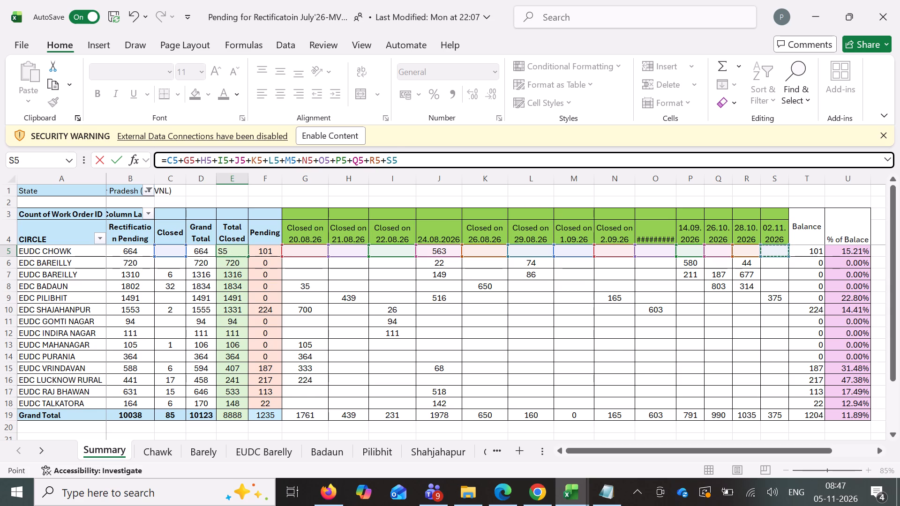
pyautogui.press('Return')
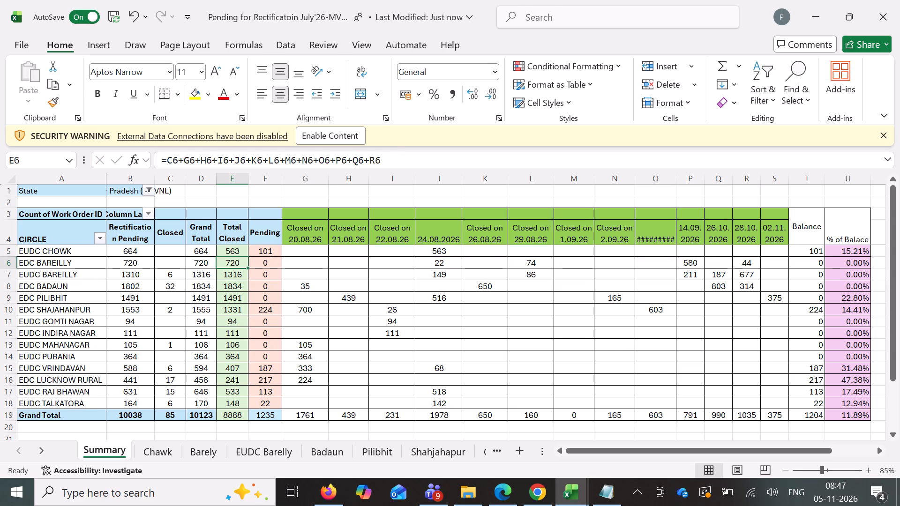
# Fill the extended Total Closed formula from E5 down through EUDC TALKATORA's cell E18.
pyautogui.click(237, 251)
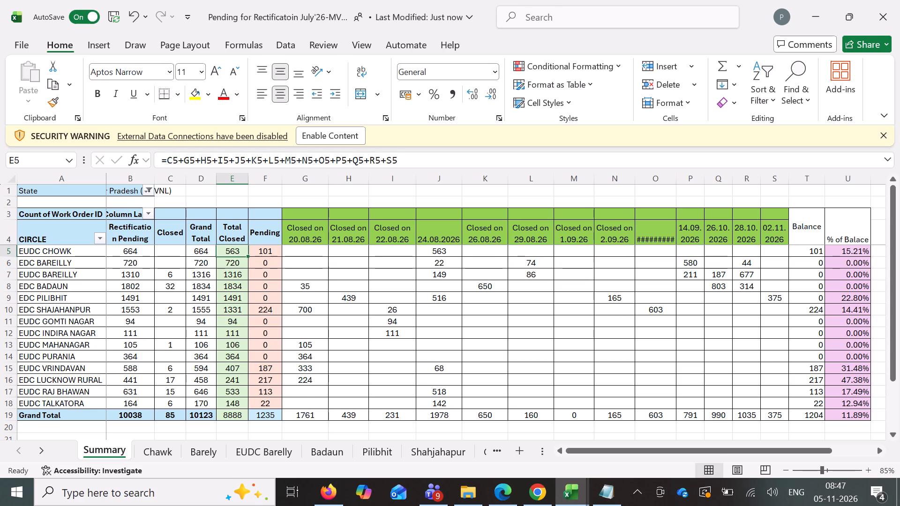
pyautogui.moveTo(247, 254); pyautogui.dragTo(238, 400)
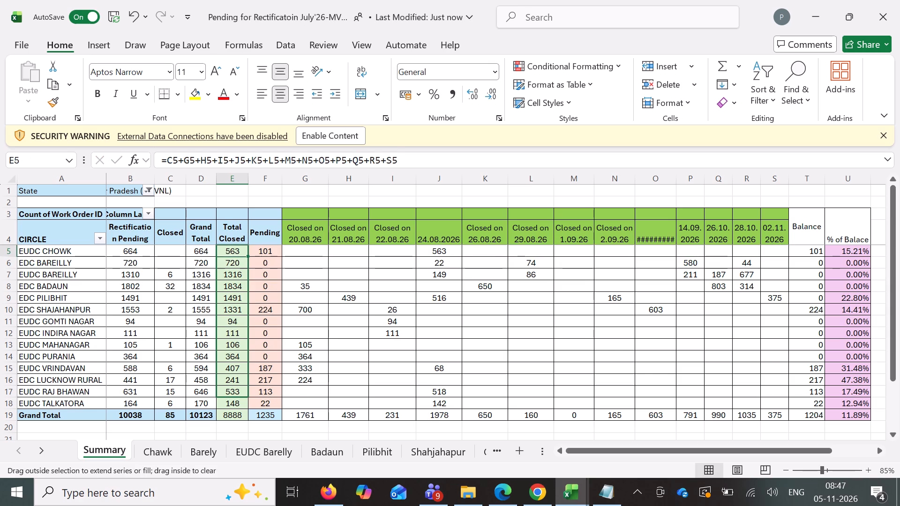
pyautogui.moveTo(238, 400); pyautogui.dragTo(238, 403)
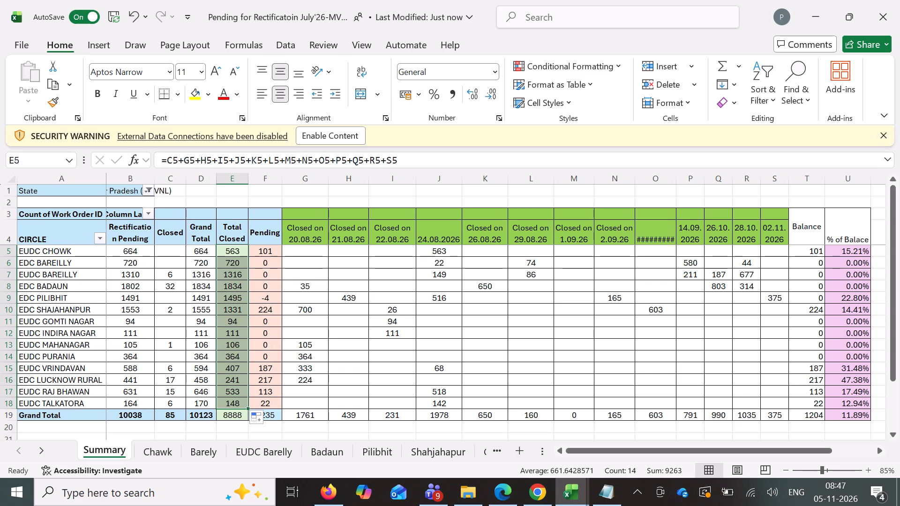
# Add the 02.11.2026 Grand Total cell S19 to the Grand Total row's Total Closed formula in cell E19.
pyautogui.click(233, 417)
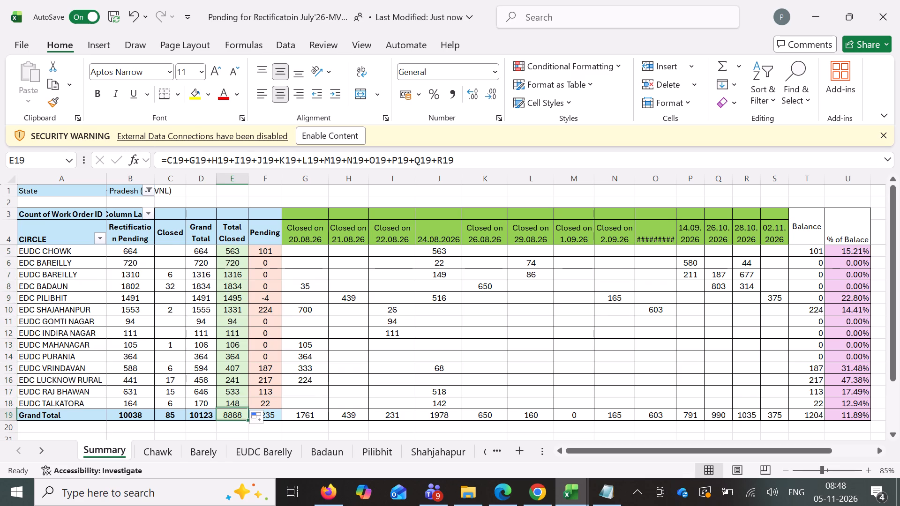
pyautogui.click(477, 157)
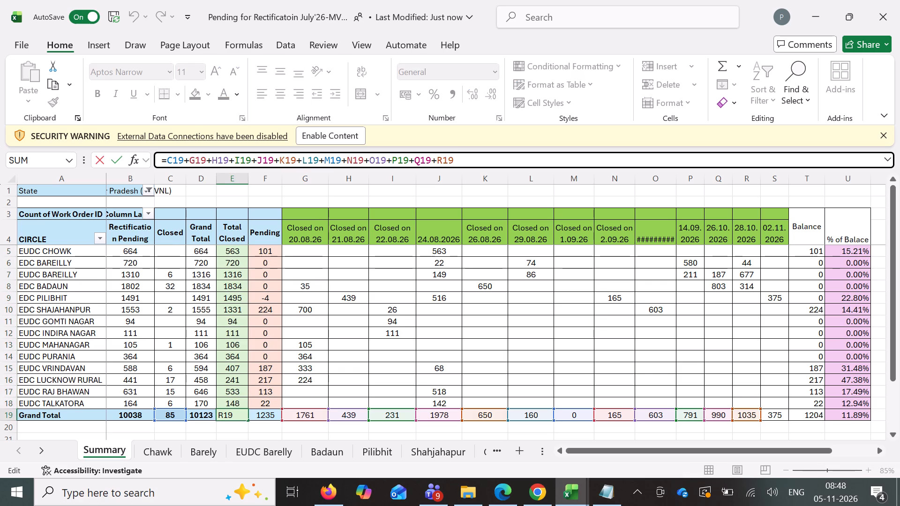
pyautogui.hotkey('shift', '+')
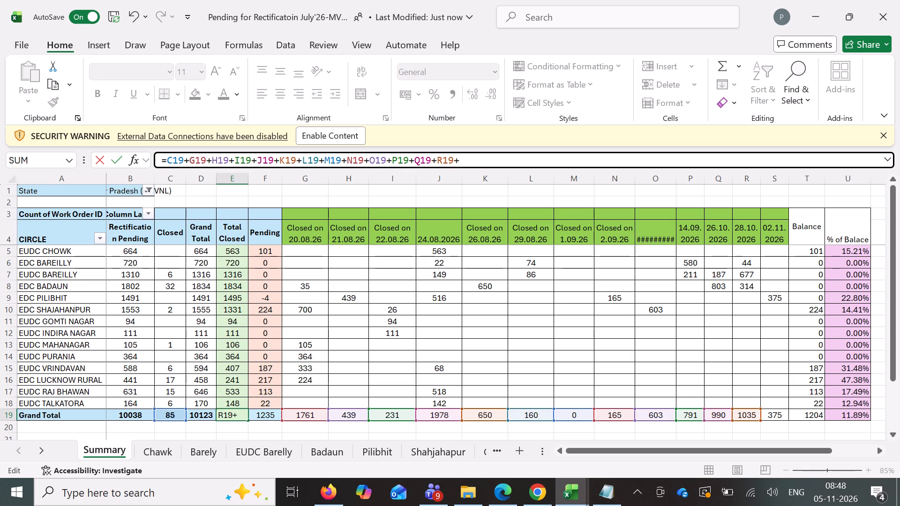
pyautogui.click(777, 416)
pyautogui.press('Return')
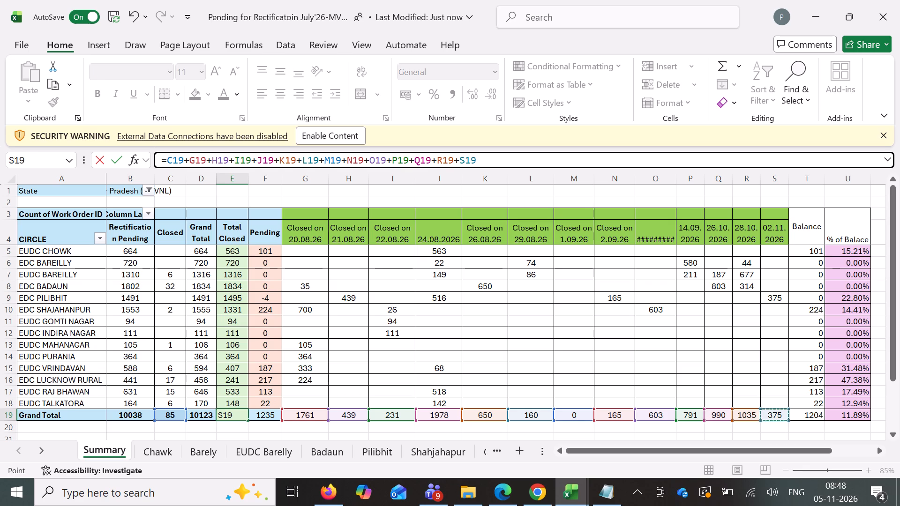
pyautogui.click(239, 417)
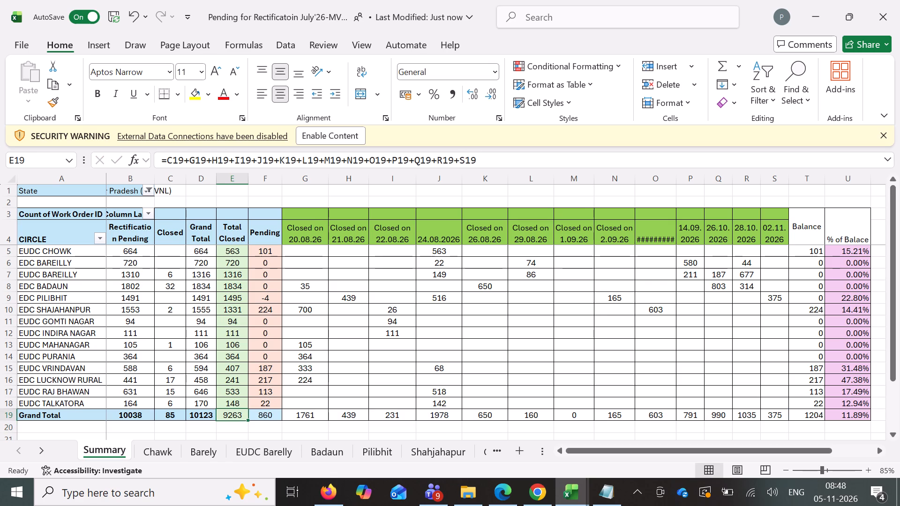
# Fill the Grand Total sum formula from S19 across into the Balance column's cell T19, replacing the fixed number.
pyautogui.click(810, 418)
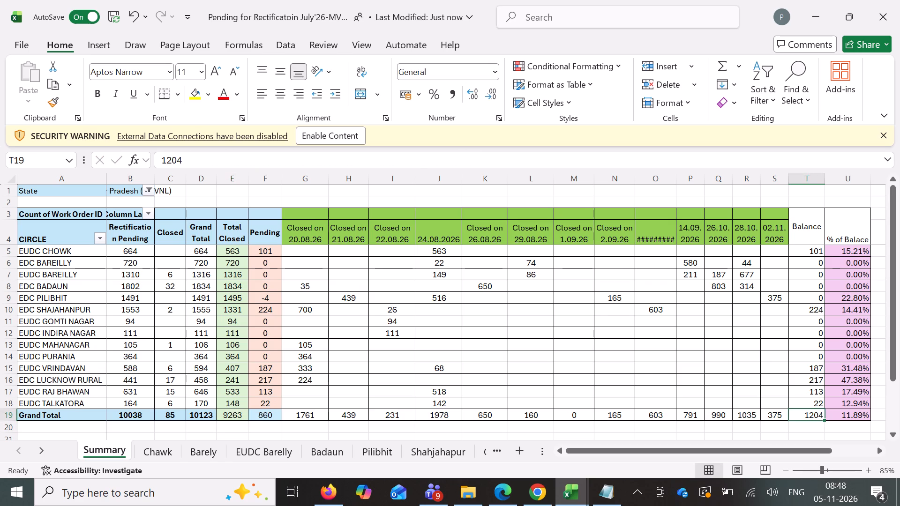
pyautogui.doubleClick(812, 251)
pyautogui.click(805, 274)
pyautogui.click(779, 248)
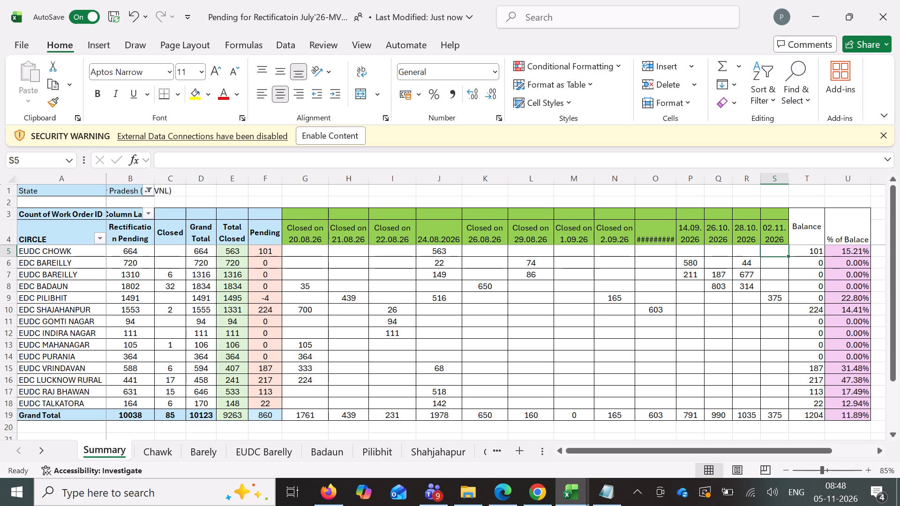
pyautogui.moveTo(820, 250); pyautogui.dragTo(813, 401)
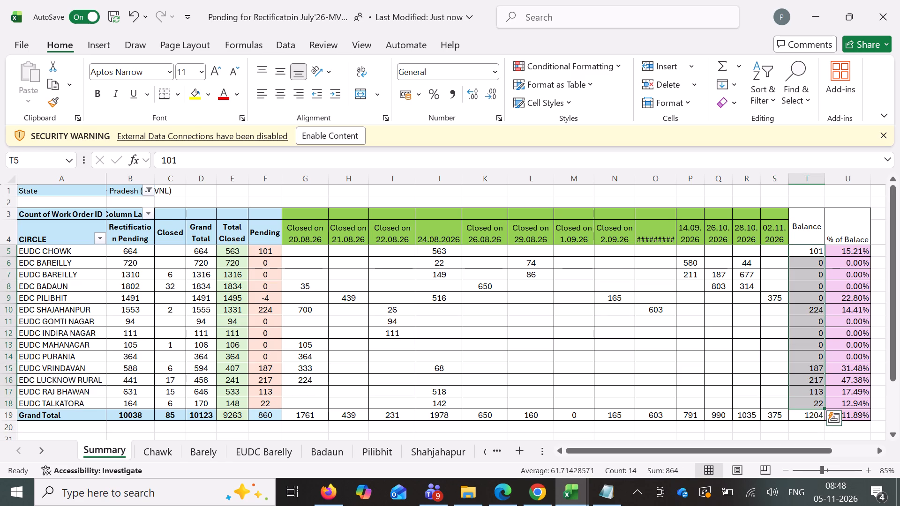
pyautogui.click(759, 417)
pyautogui.click(776, 416)
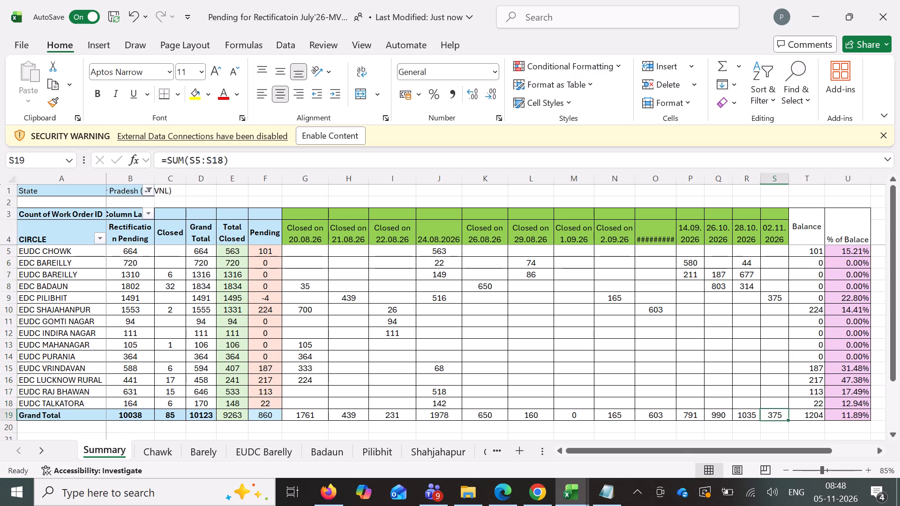
pyautogui.moveTo(788, 420); pyautogui.dragTo(818, 417)
pyautogui.click(805, 428)
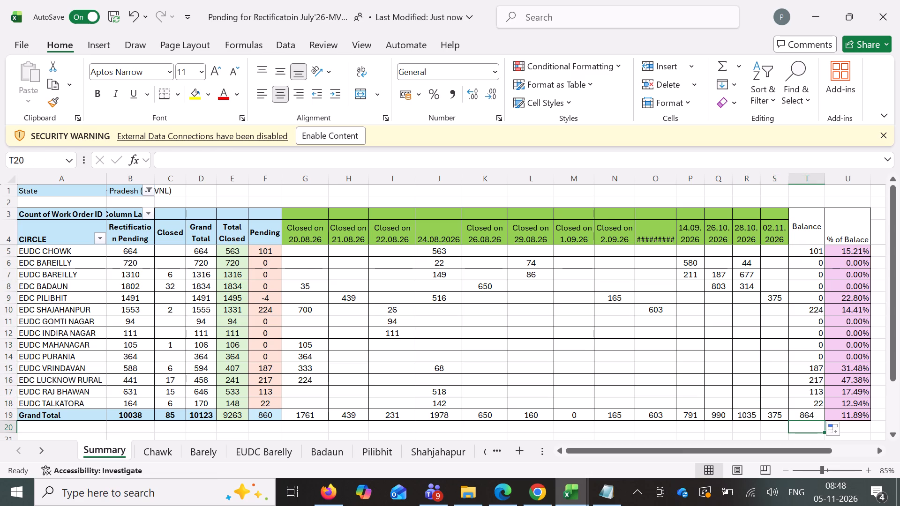
pyautogui.click(757, 433)
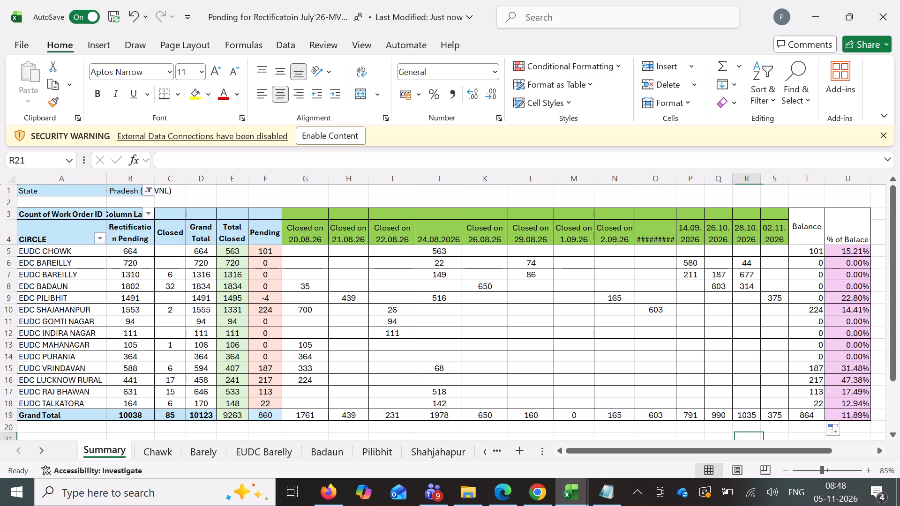
# Check the dated closures of EDC SHAJAHANPUR and EDC PILIBHIT against their Total Closed and Pending formulas.
pyautogui.moveTo(307, 308); pyautogui.dragTo(310, 308)
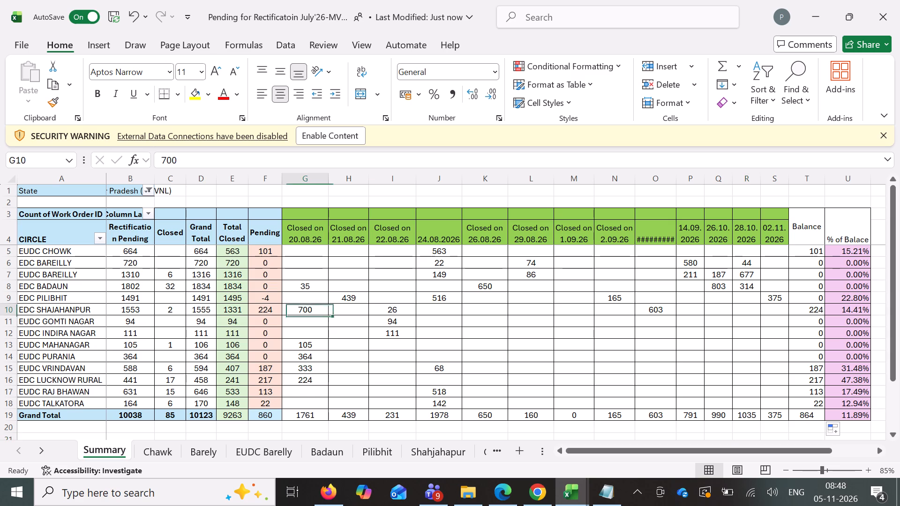
pyautogui.moveTo(310, 308); pyautogui.dragTo(775, 312)
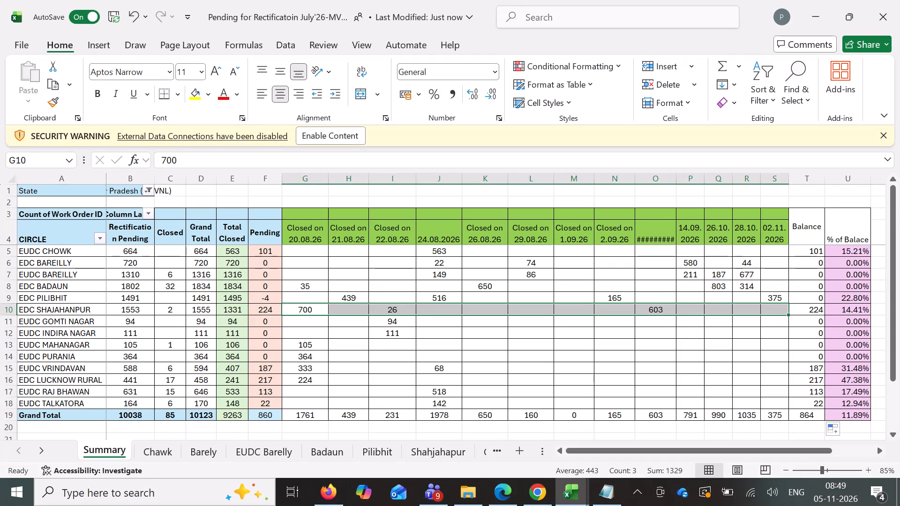
pyautogui.click(240, 307)
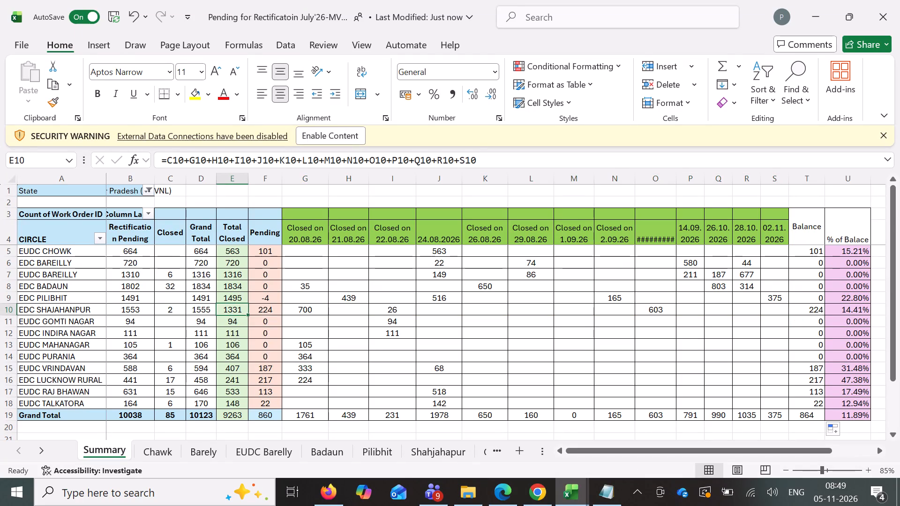
pyautogui.click(236, 296)
pyautogui.moveTo(247, 301); pyautogui.dragTo(247, 310)
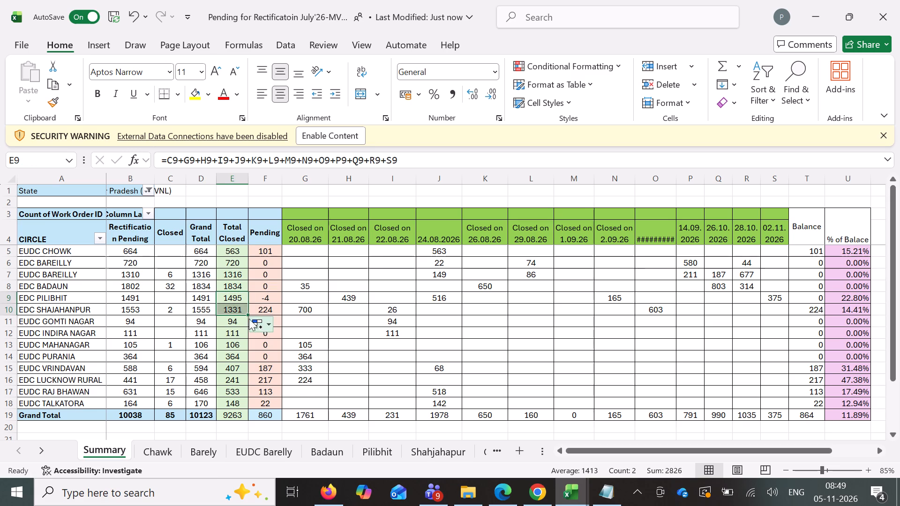
pyautogui.click(239, 312)
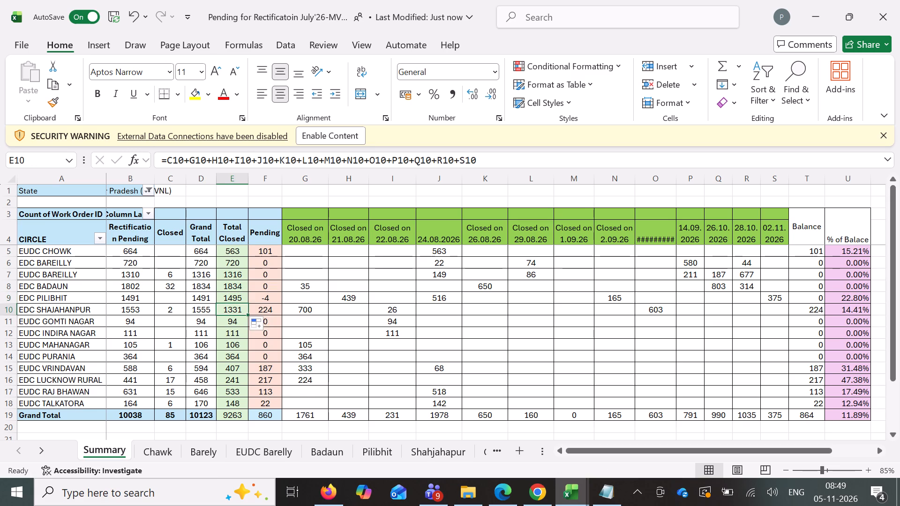
pyautogui.moveTo(311, 309); pyautogui.dragTo(712, 310)
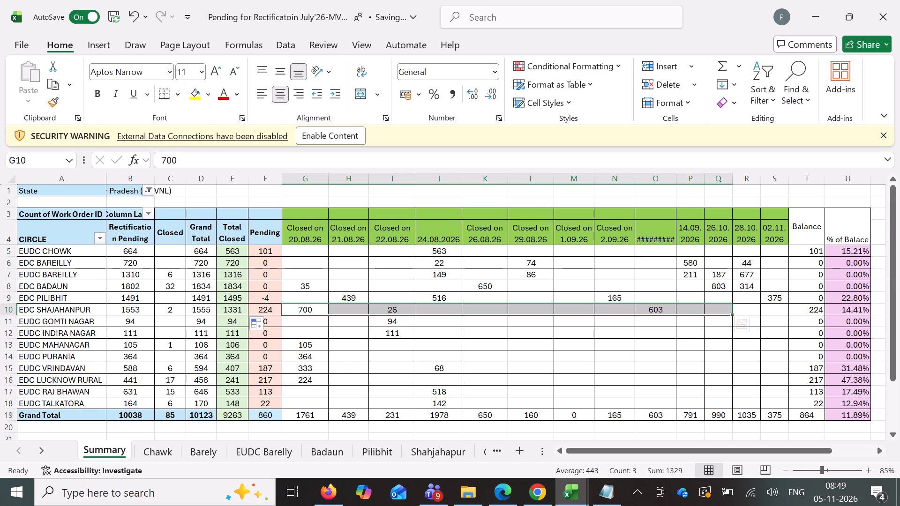
pyautogui.click(266, 300)
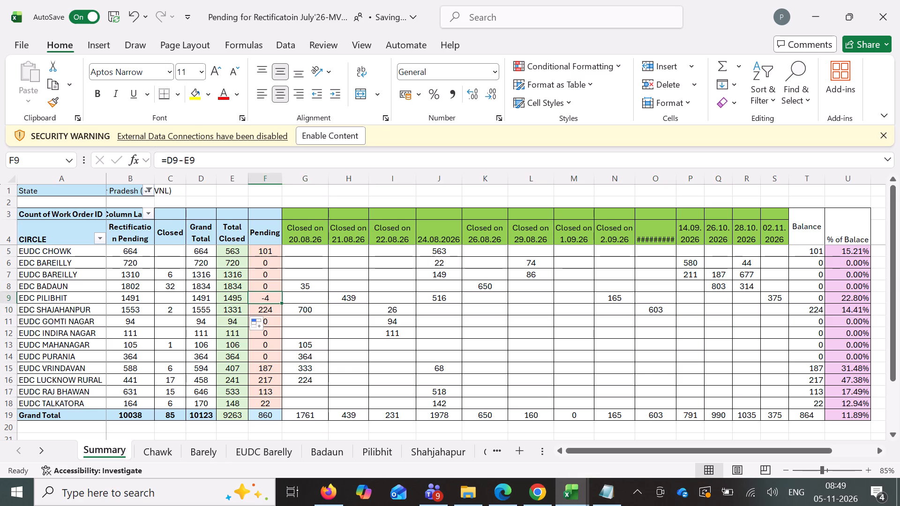
pyautogui.moveTo(320, 300); pyautogui.dragTo(776, 300)
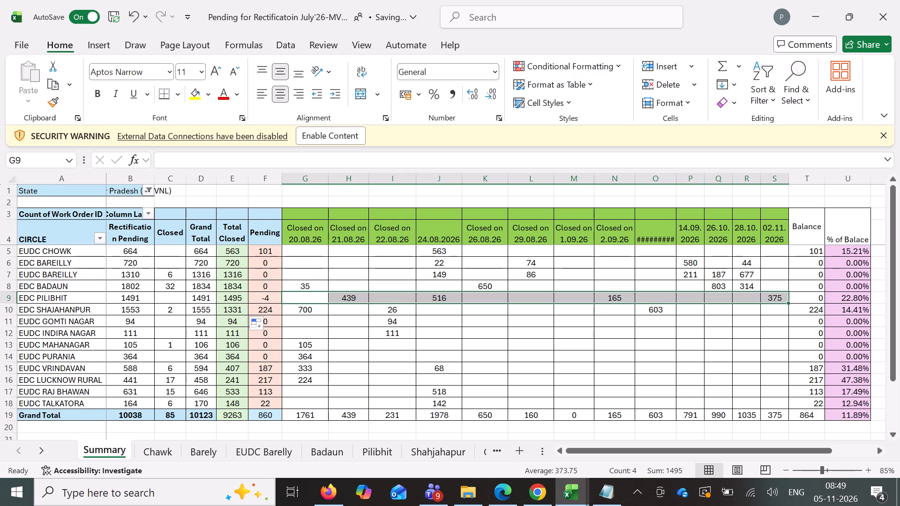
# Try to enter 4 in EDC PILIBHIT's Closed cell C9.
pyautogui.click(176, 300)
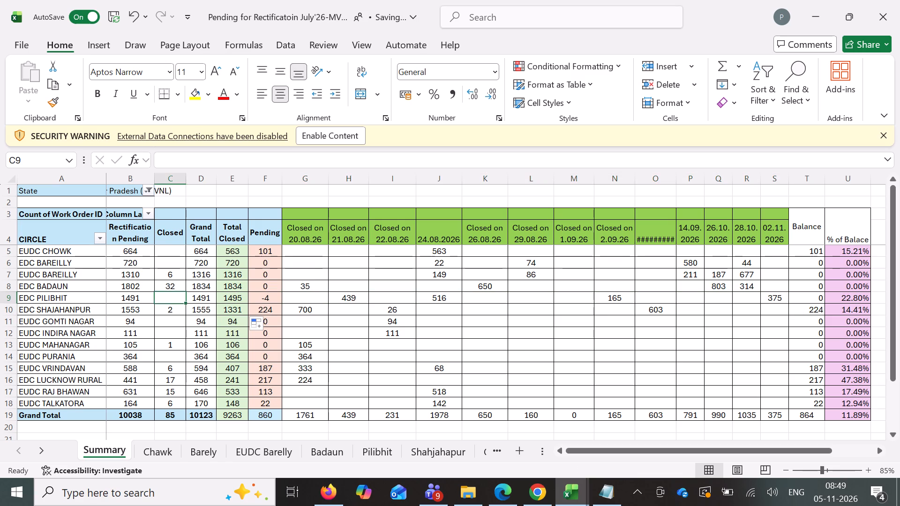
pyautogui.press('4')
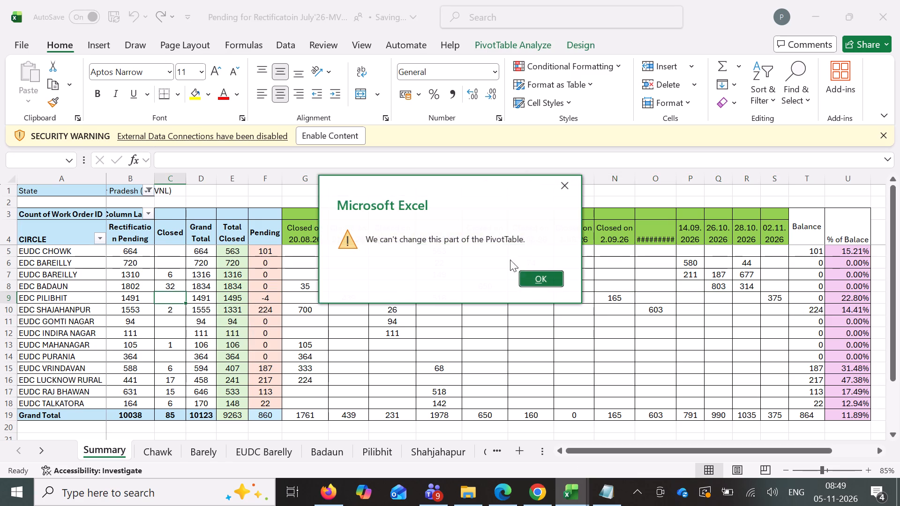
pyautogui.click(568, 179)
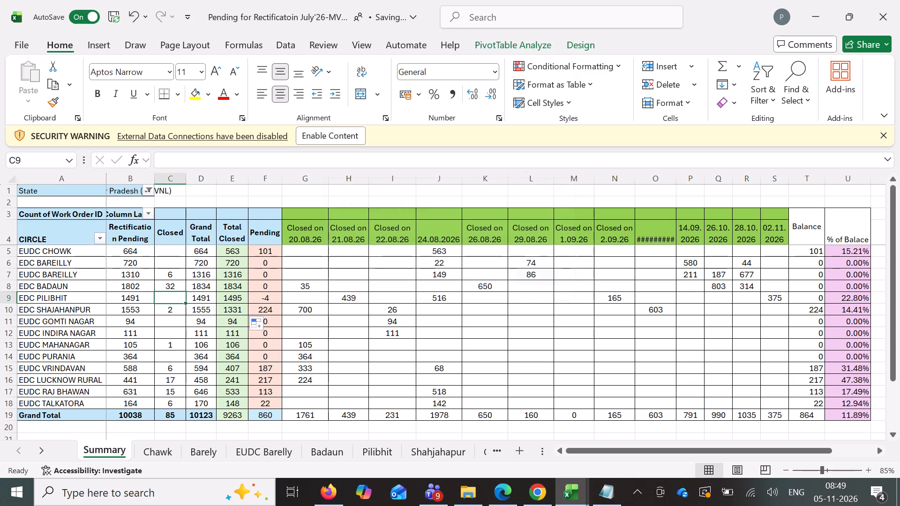
# Set EDC PILIBHIT's closure under 02.11.2026 (cell S9) to 371 and check the Summary sheet's totals.
pyautogui.click(775, 297)
pyautogui.press('3')
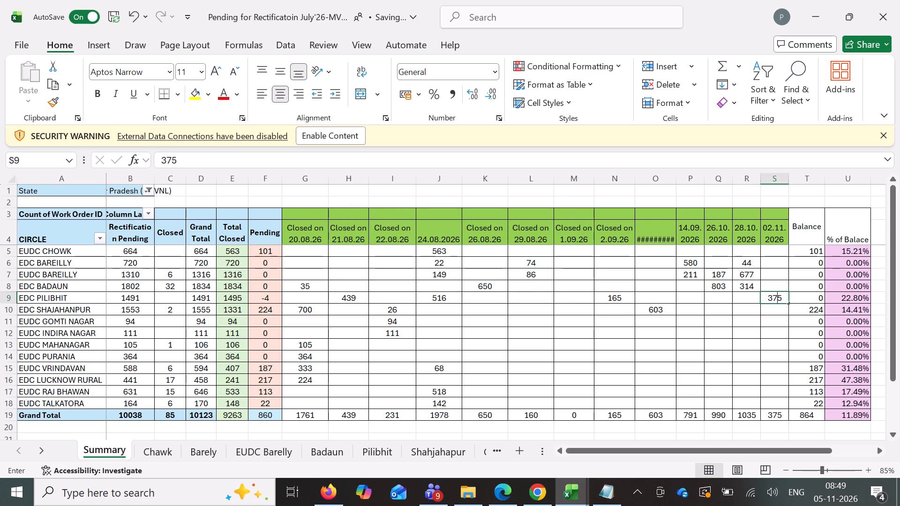
pyautogui.write('71')
pyautogui.click(770, 437)
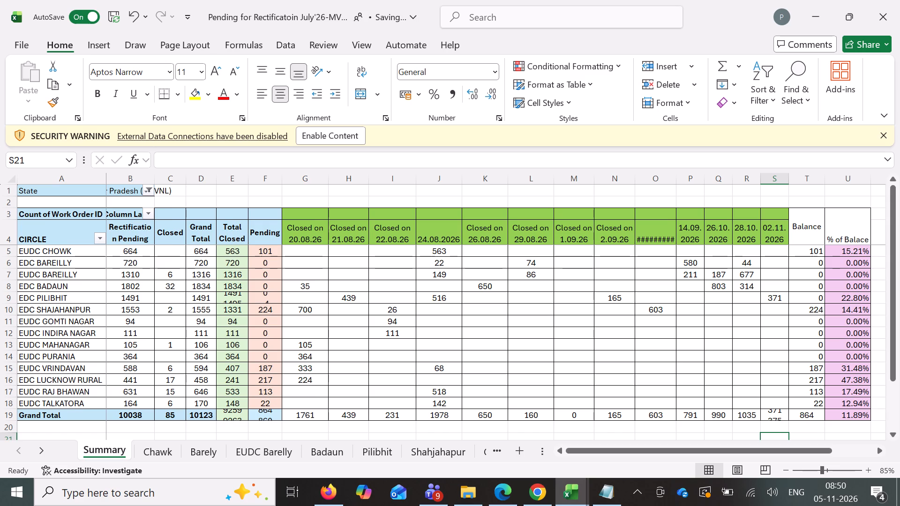
pyautogui.scroll(-3, 669, 278)
pyautogui.click(603, 350)
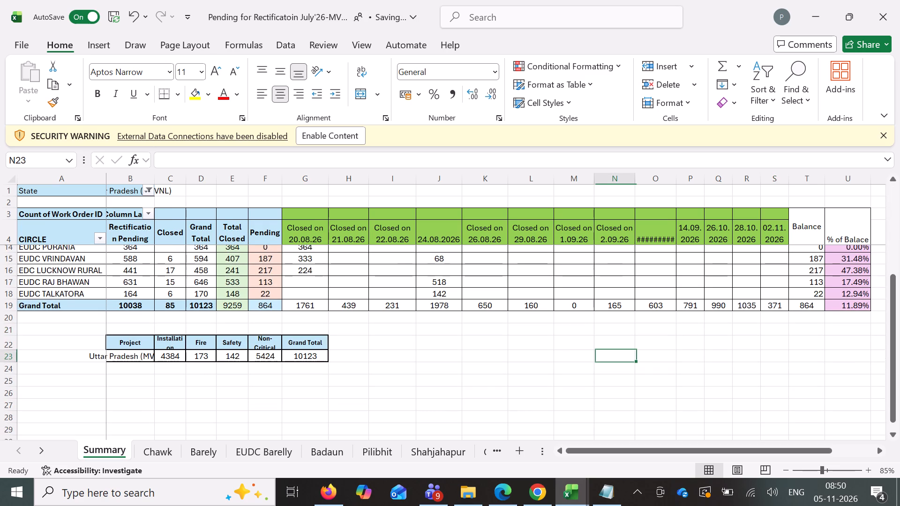
pyautogui.scroll(5, 343, 426)
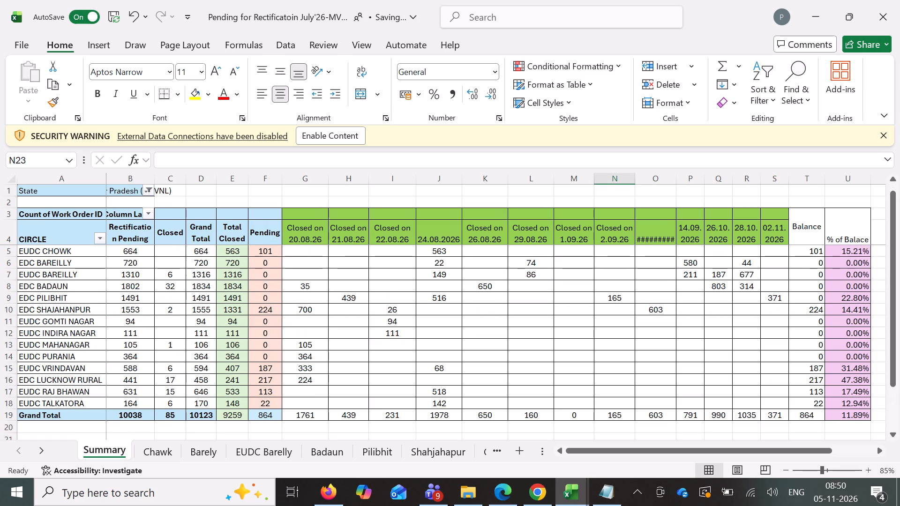
pyautogui.scroll(6, 345, 414)
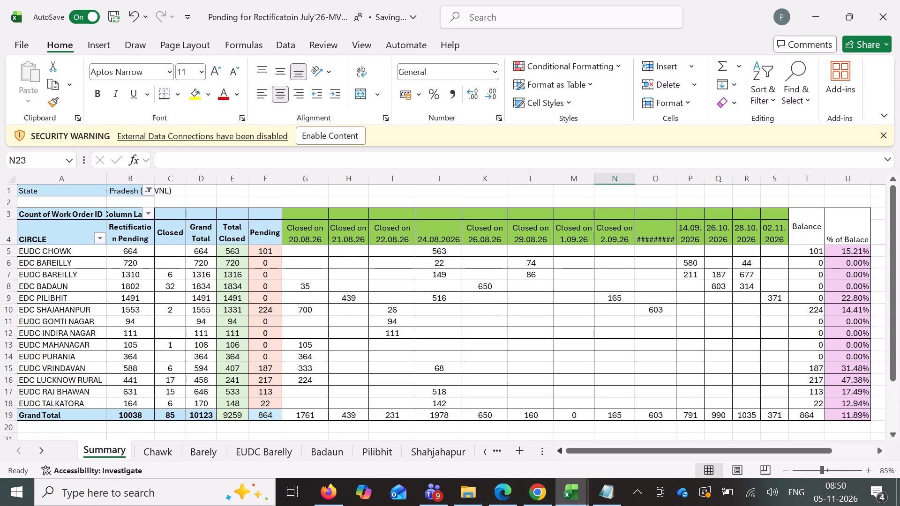
# Copy the Summary table's range B4:S19, from the Rectification Pending header to the 02.11.2026 Grand Total.
pyautogui.moveTo(133, 229); pyautogui.dragTo(143, 322)
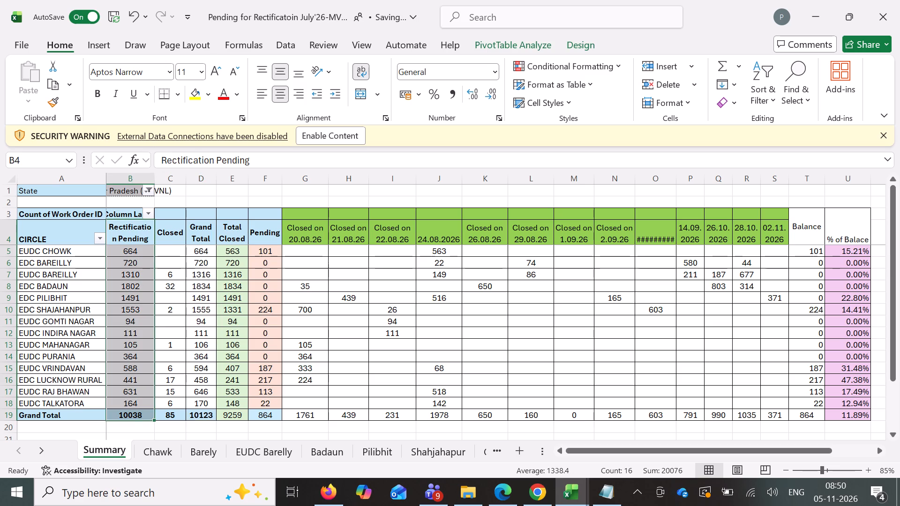
pyautogui.moveTo(135, 233); pyautogui.dragTo(777, 419)
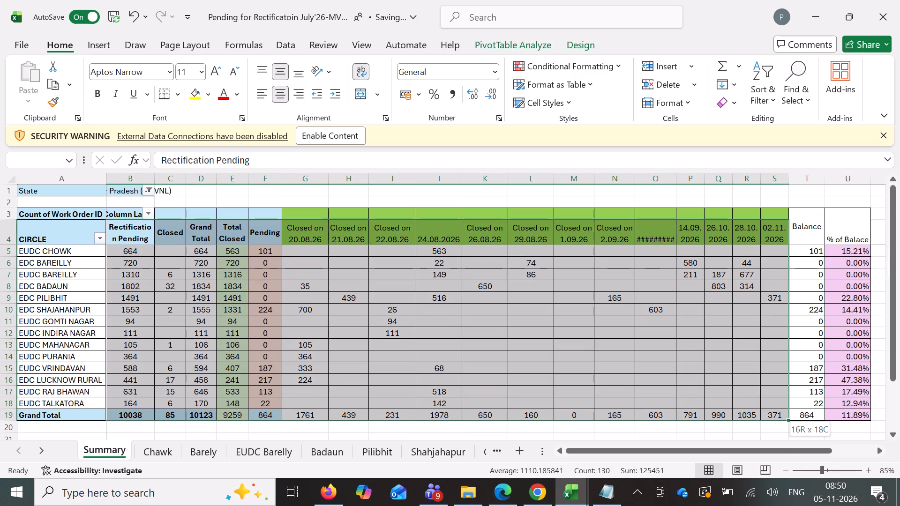
pyautogui.moveTo(777, 419); pyautogui.dragTo(777, 418)
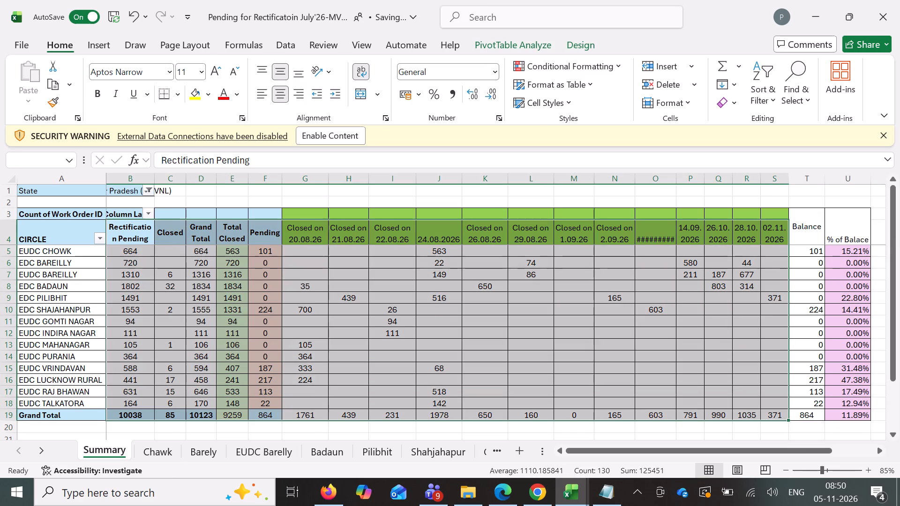
pyautogui.hotkey('ctrl', 'c')
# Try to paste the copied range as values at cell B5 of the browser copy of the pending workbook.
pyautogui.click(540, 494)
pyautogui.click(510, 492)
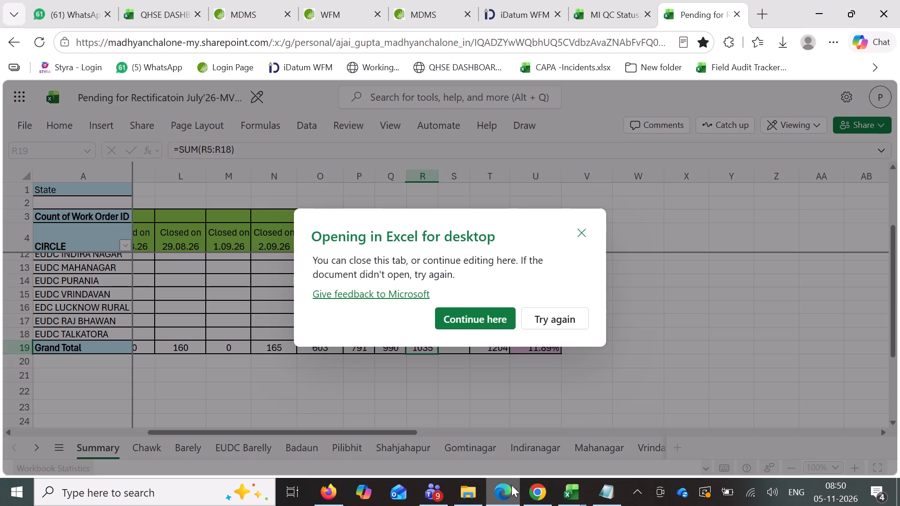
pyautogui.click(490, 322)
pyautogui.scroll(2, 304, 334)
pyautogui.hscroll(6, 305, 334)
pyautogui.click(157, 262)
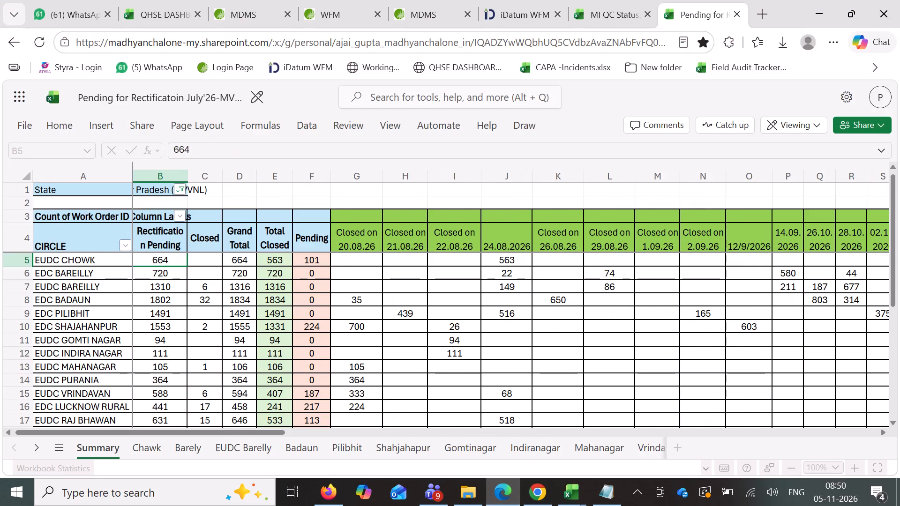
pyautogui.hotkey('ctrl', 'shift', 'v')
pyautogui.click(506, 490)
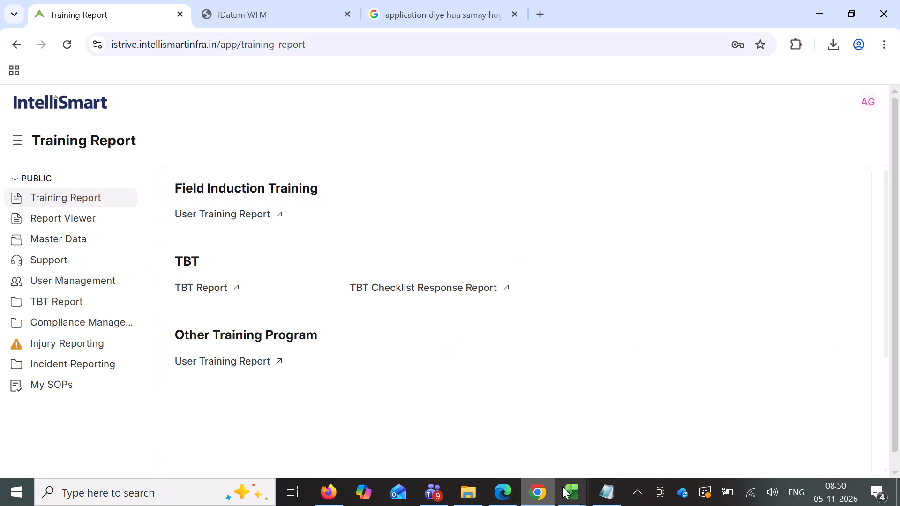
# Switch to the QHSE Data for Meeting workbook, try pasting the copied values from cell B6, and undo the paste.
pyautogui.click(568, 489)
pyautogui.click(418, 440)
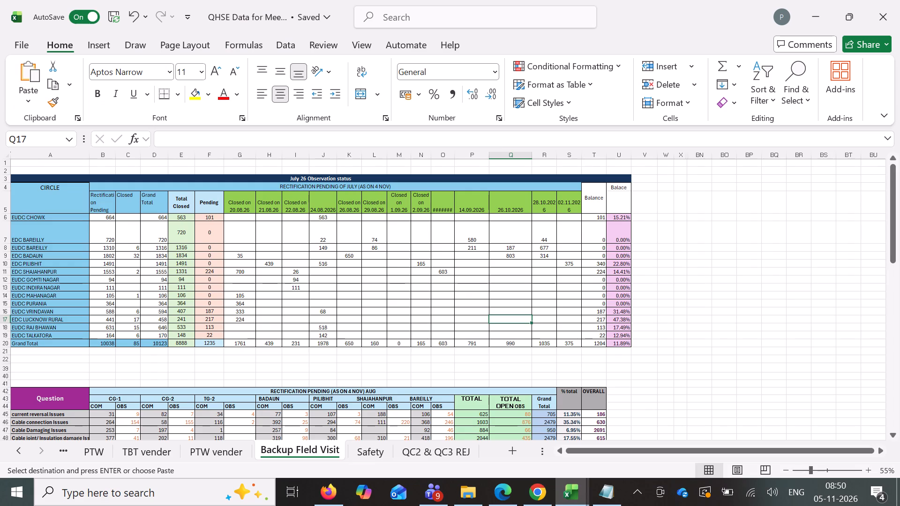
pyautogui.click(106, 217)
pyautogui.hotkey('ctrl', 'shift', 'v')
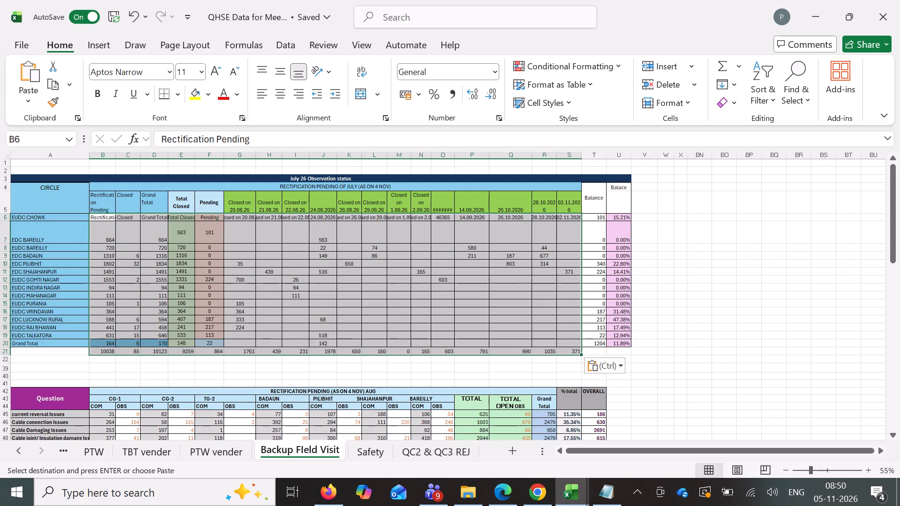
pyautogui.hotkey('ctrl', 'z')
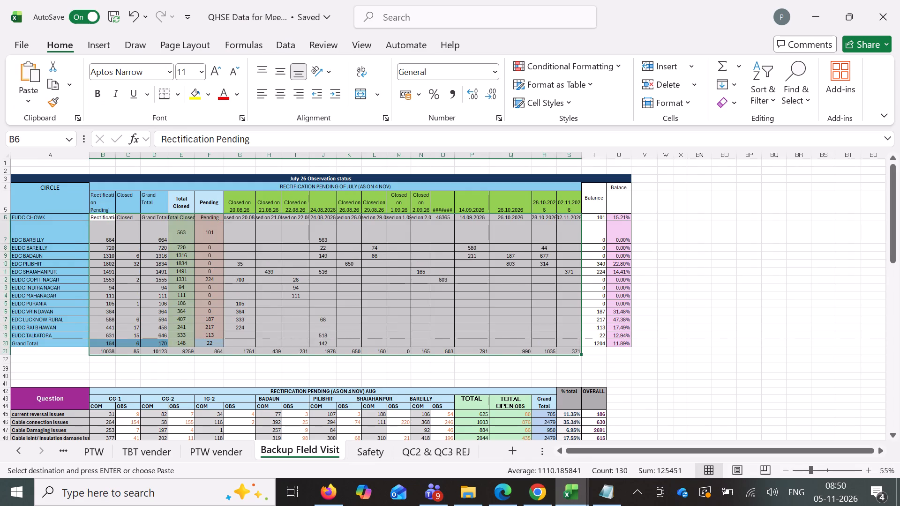
# Paste the copied range as values into the July 26 Observation status table, starting at header cell B5.
pyautogui.click(94, 191)
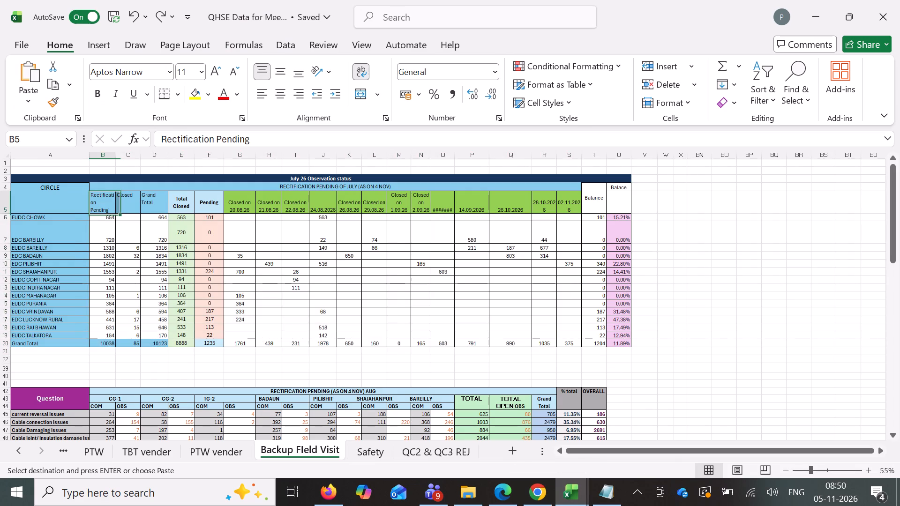
pyautogui.hotkey('ctrl', 'shift', 'v')
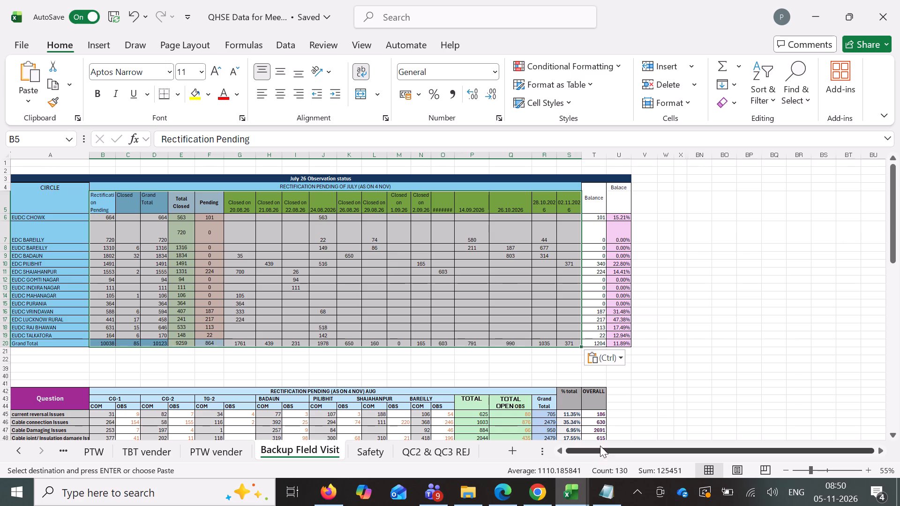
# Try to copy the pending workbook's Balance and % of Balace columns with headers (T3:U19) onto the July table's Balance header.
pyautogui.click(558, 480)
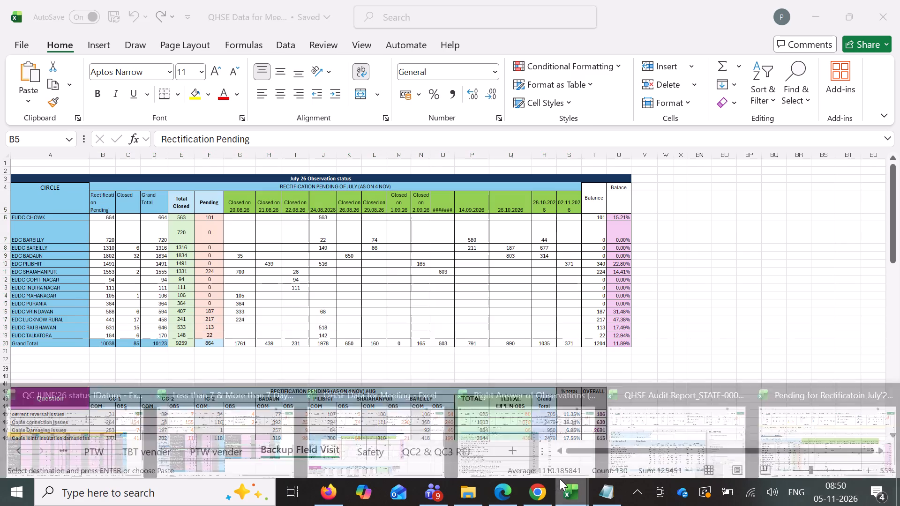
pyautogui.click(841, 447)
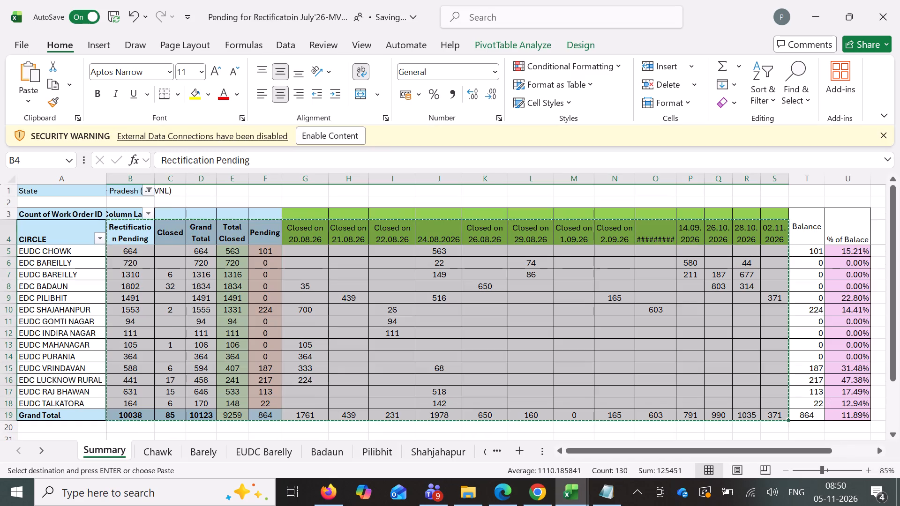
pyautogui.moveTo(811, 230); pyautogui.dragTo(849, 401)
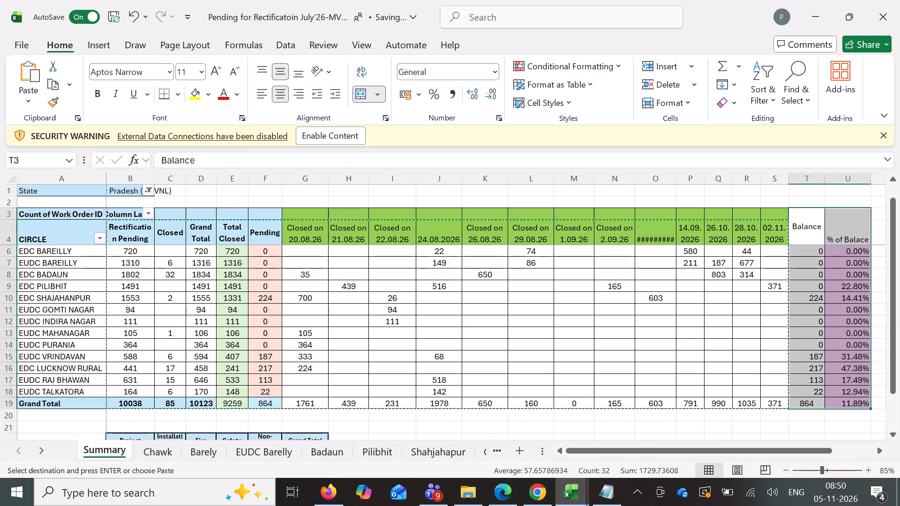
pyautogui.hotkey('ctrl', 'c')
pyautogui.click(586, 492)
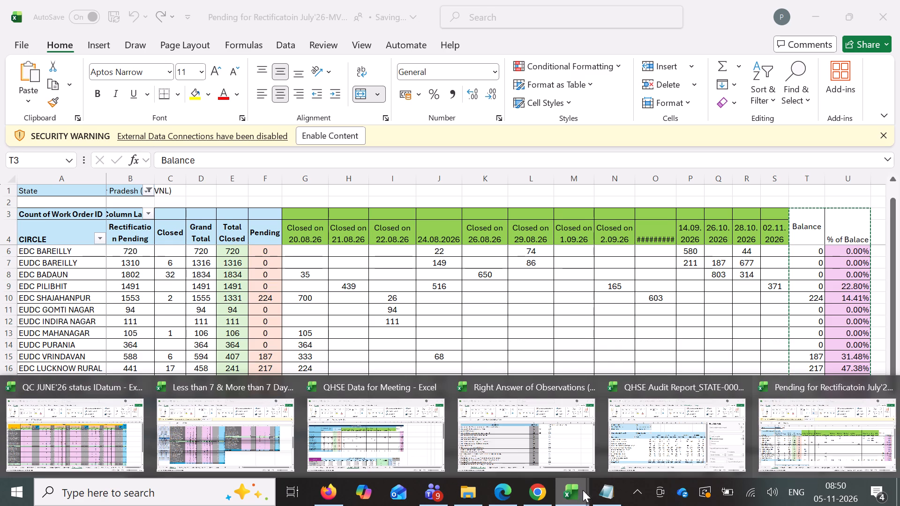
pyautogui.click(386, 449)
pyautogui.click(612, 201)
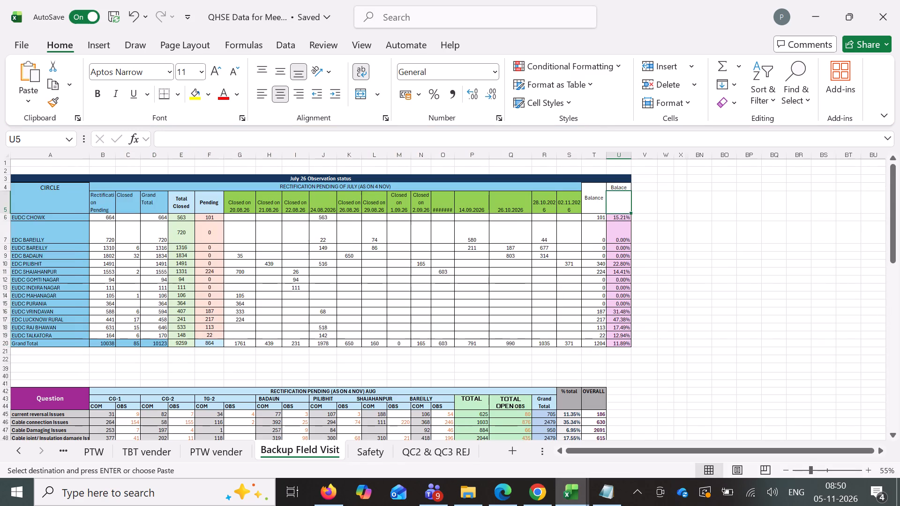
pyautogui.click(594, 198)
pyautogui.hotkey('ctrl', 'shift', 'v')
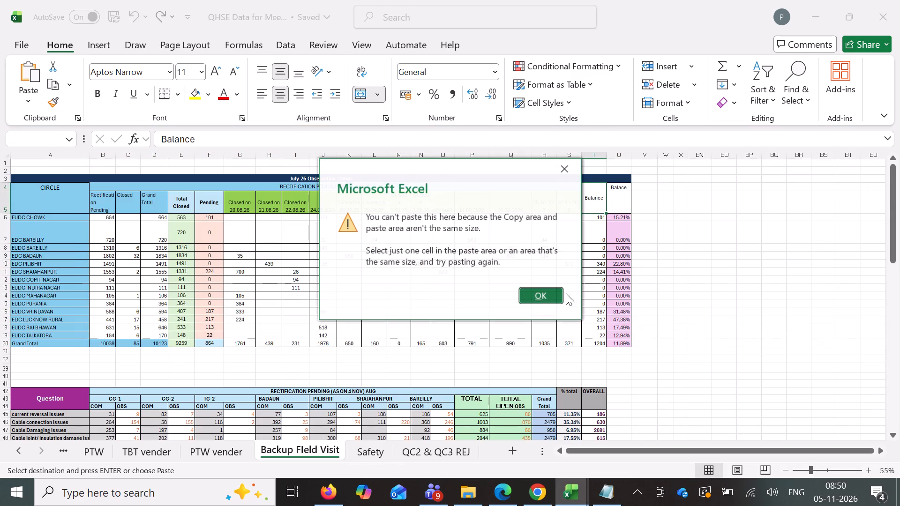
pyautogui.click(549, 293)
# Merge and centre the July table's % of Balace header across cells U4:U5.
pyautogui.moveTo(621, 185); pyautogui.dragTo(625, 201)
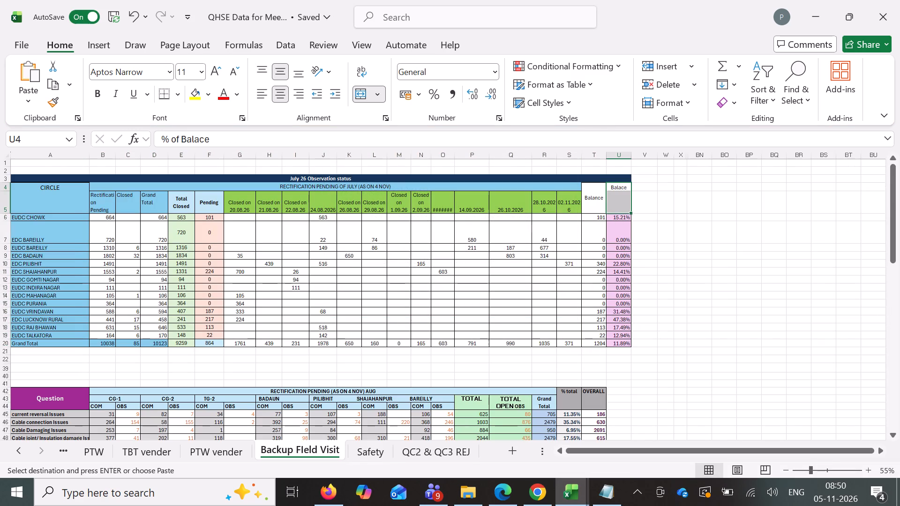
pyautogui.click(361, 89)
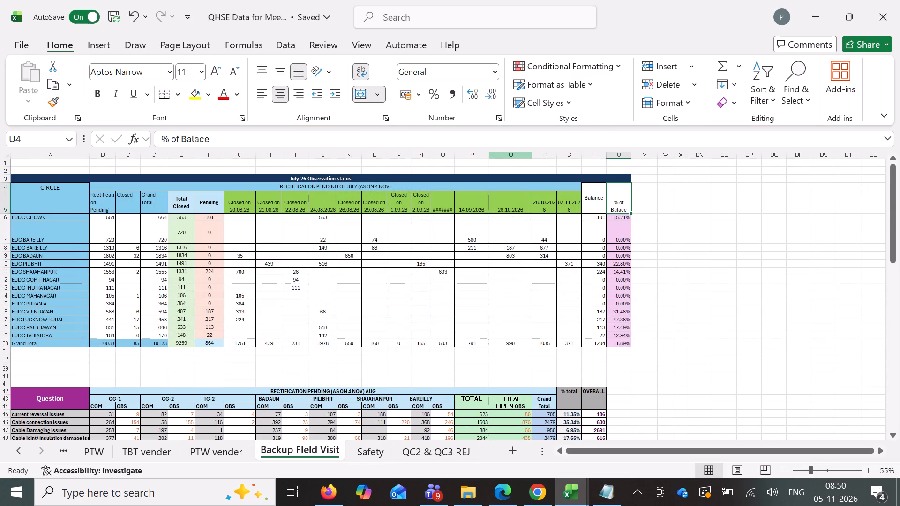
# Copy the Balance and % of Balace figures (T5:U19) from the pending workbook's Summary and paste them as values at T6 of the July table.
pyautogui.click(574, 490)
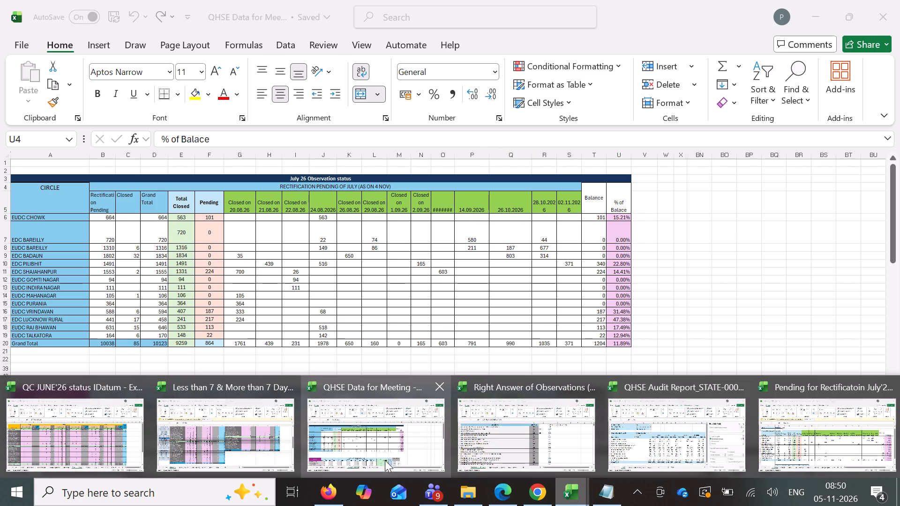
pyautogui.click(861, 424)
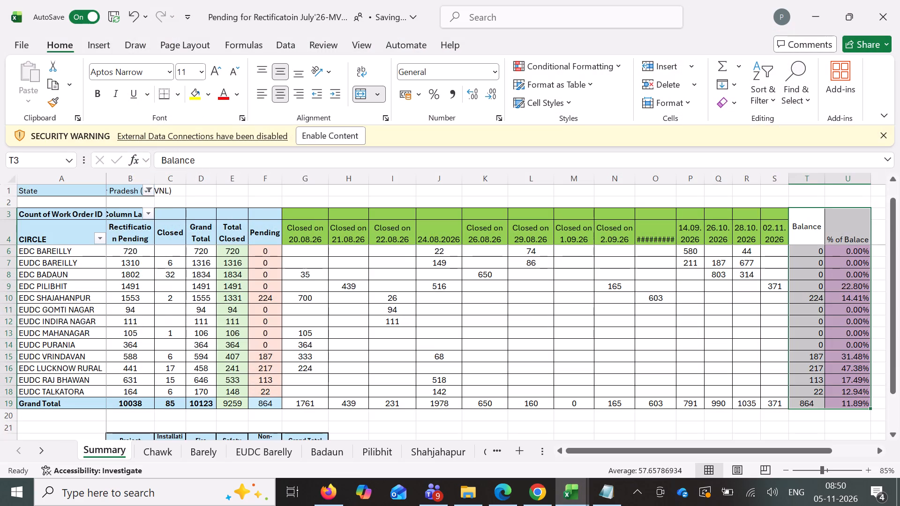
pyautogui.moveTo(820, 249); pyautogui.dragTo(851, 409)
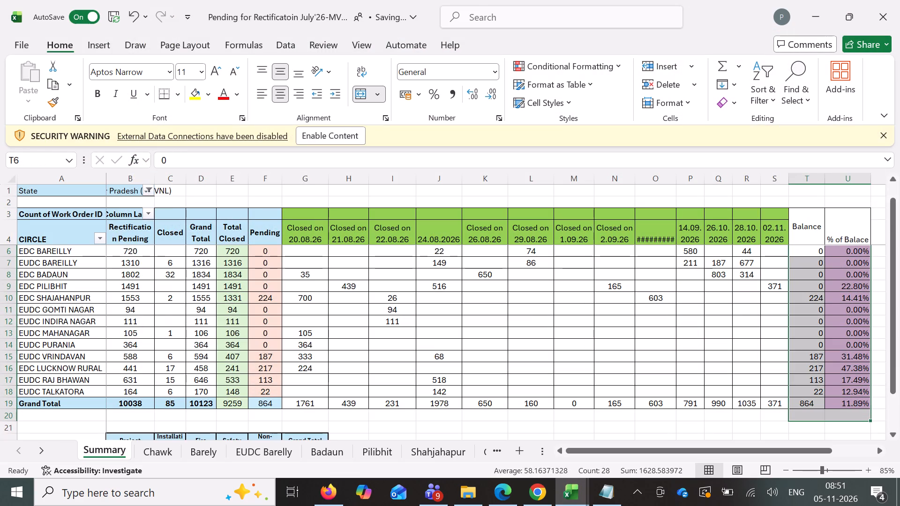
pyautogui.hotkey('shift', 'Up')
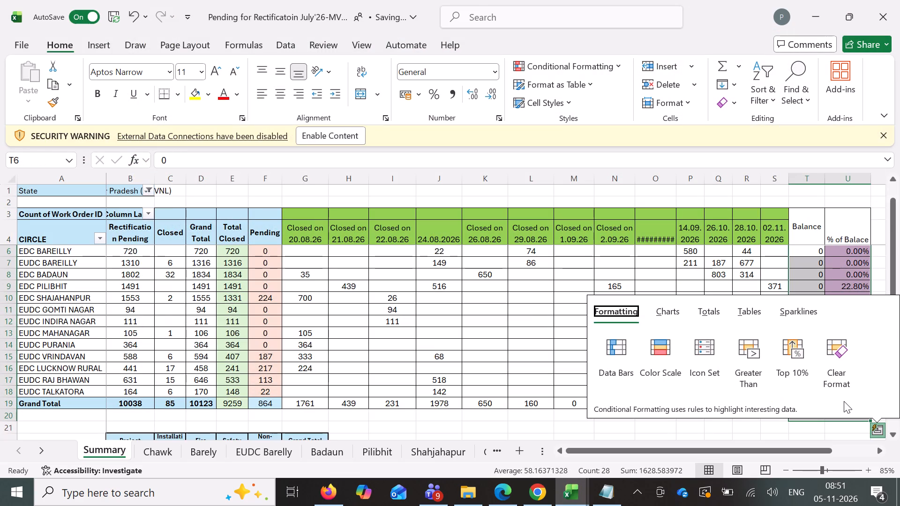
pyautogui.press('Escape')
pyautogui.press('Up')
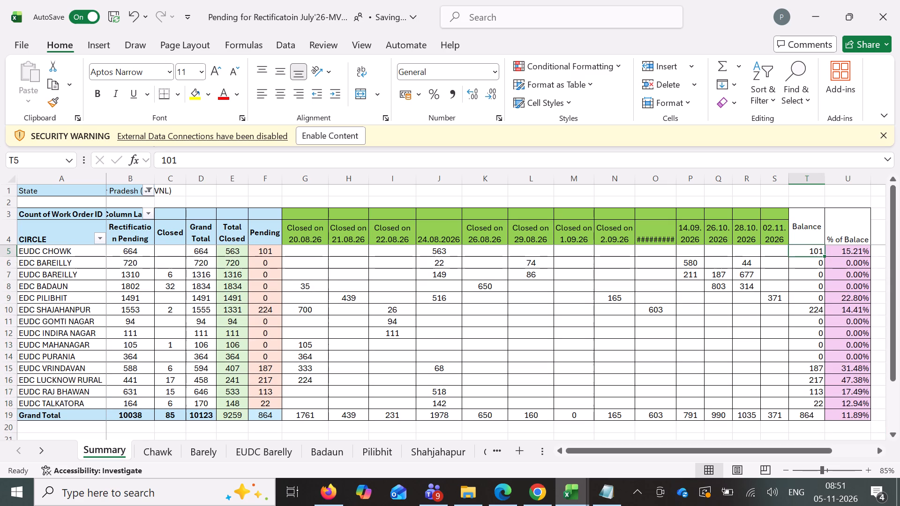
pyautogui.press('Right')
pyautogui.hotkey('shift', 'Left')
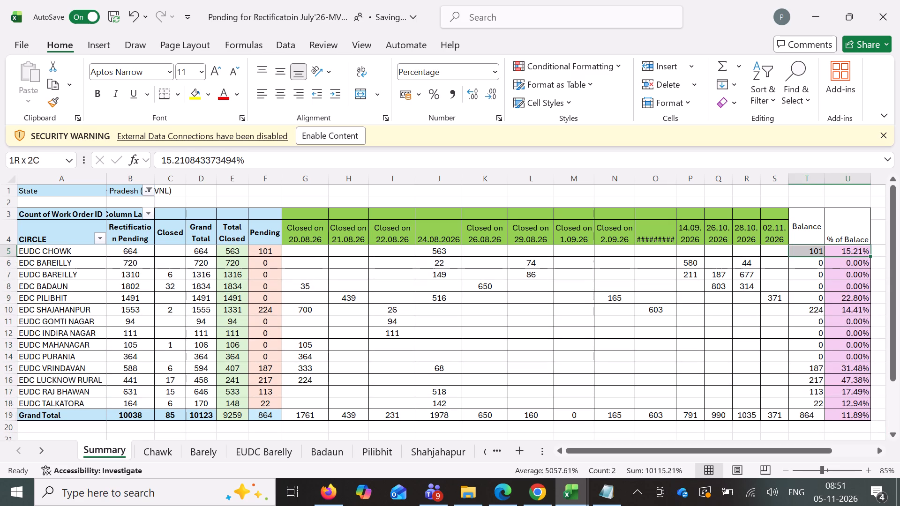
pyautogui.hotkey('ctrl', 'shift', 'Down')
pyautogui.hotkey('ctrl', 'c')
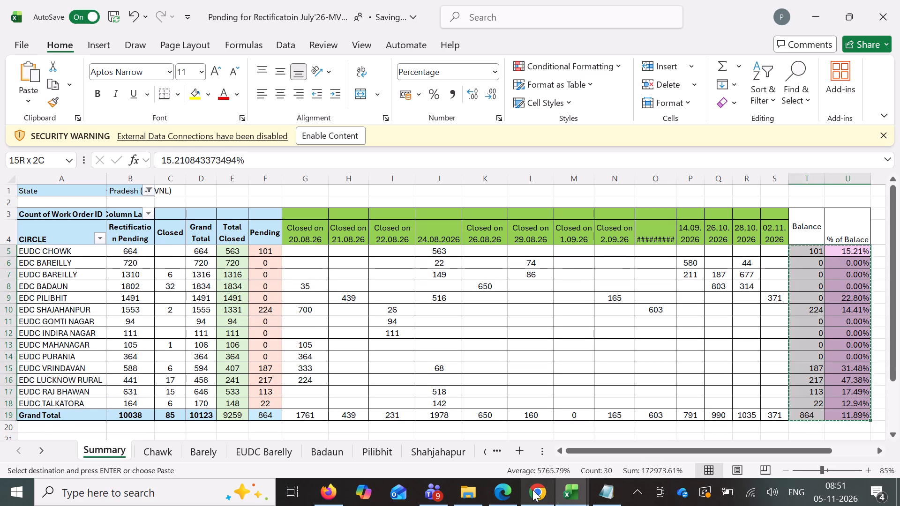
pyautogui.click(534, 493)
pyautogui.click(506, 493)
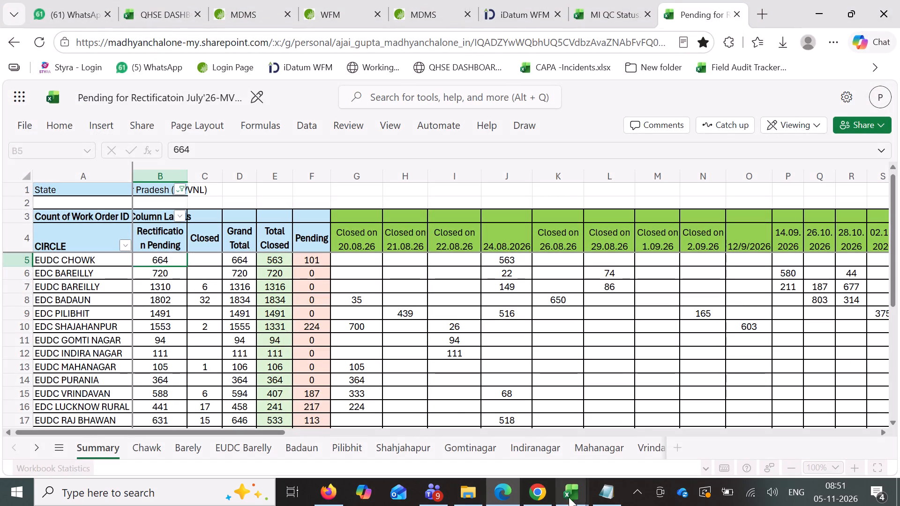
pyautogui.click(581, 505)
pyautogui.click(399, 431)
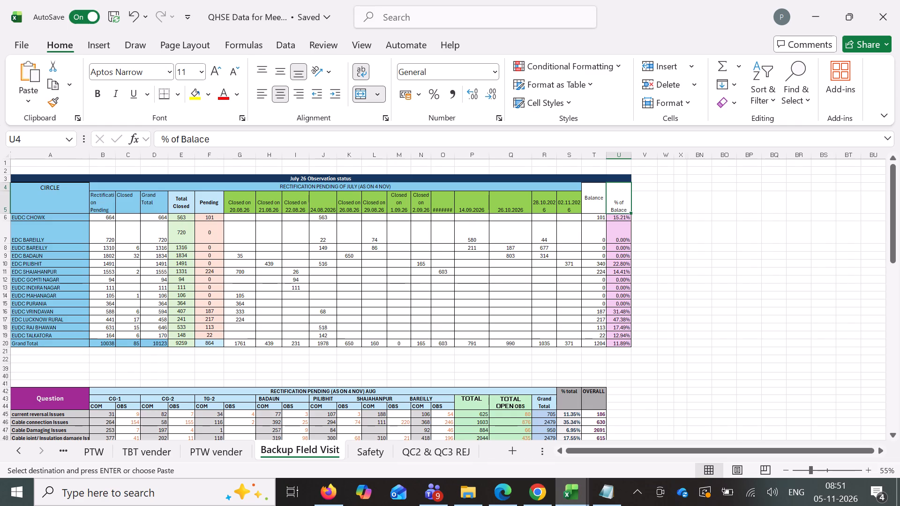
pyautogui.click(601, 216)
pyautogui.hotkey('ctrl', 'shift', 'v')
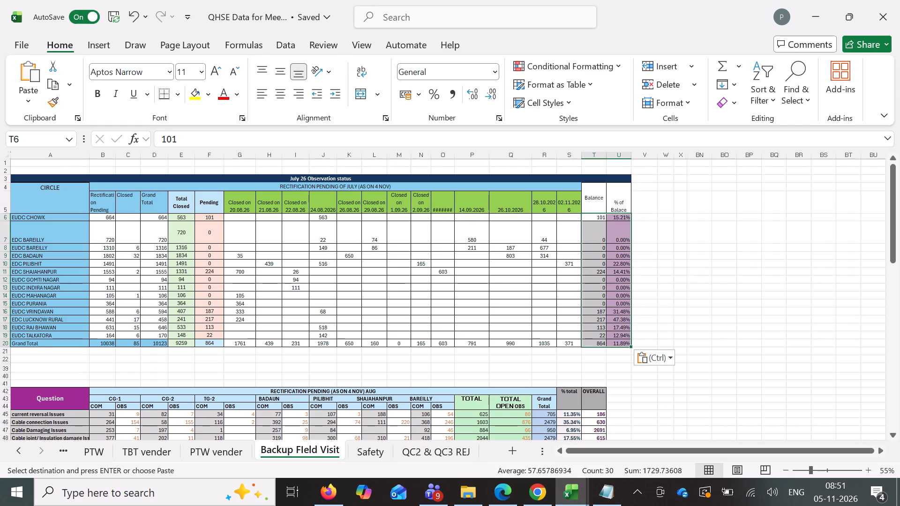
# Save the QHSE Data for Meeting workbook.
pyautogui.click(701, 294)
pyautogui.hotkey('ctrl', 's')
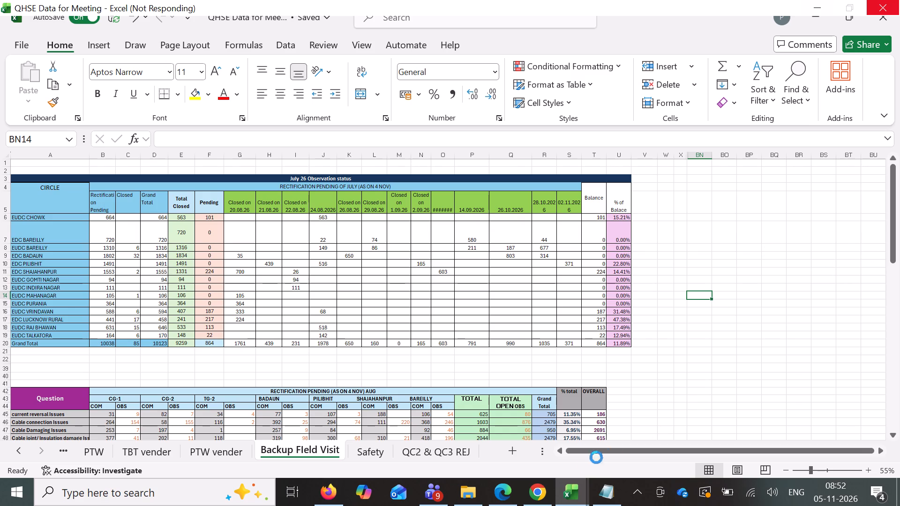
# In the QHSE Audit Report workbook's pivot table, remove Remarks and COMPLIANCE/OBSERVATION, leaving Location as the column field.
pyautogui.click(562, 497)
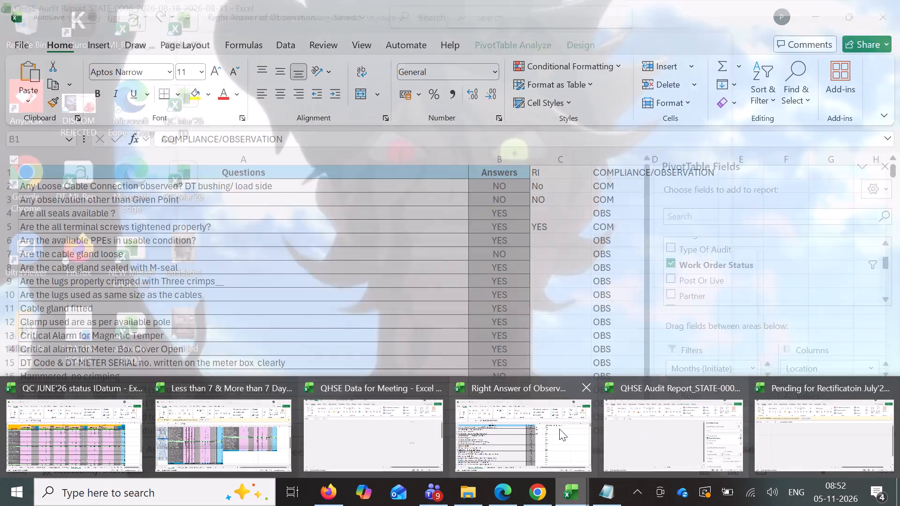
pyautogui.click(682, 420)
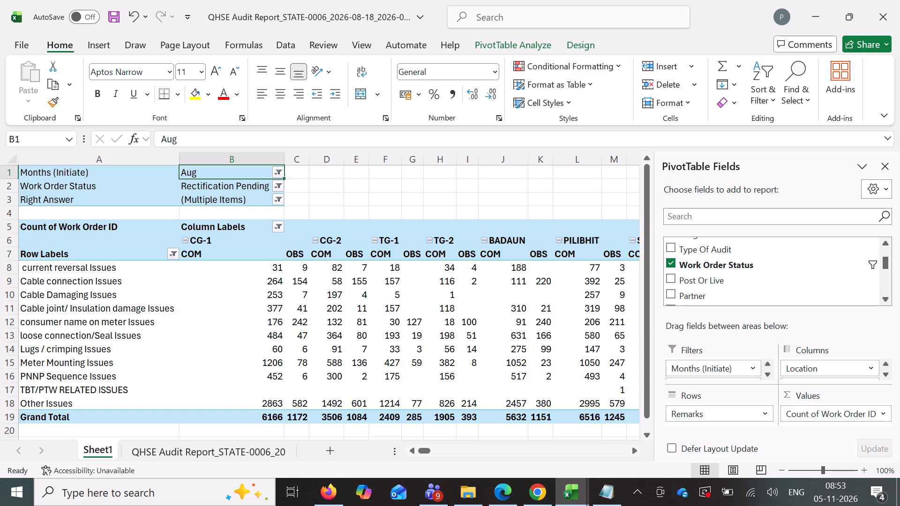
pyautogui.moveTo(735, 407); pyautogui.dragTo(770, 272)
pyautogui.moveTo(813, 364); pyautogui.dragTo(732, 409)
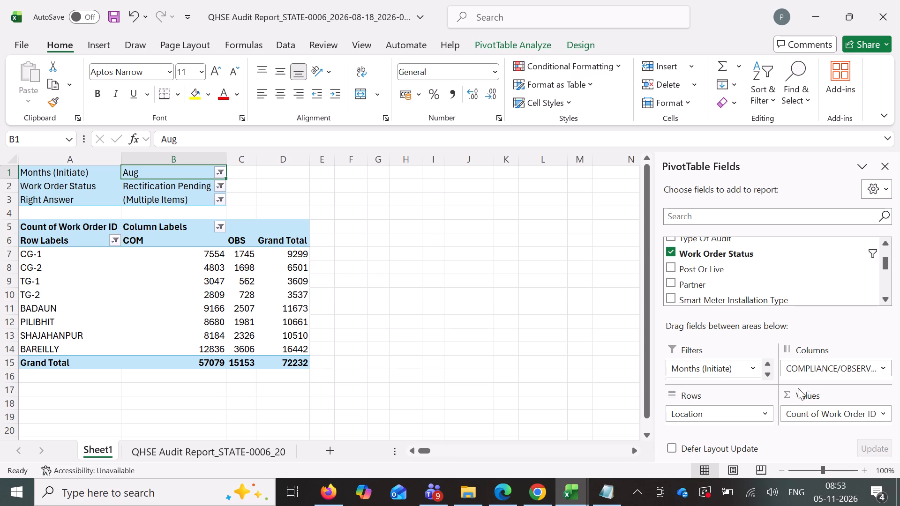
pyautogui.moveTo(821, 371); pyautogui.dragTo(811, 277)
pyautogui.moveTo(734, 417); pyautogui.dragTo(796, 396)
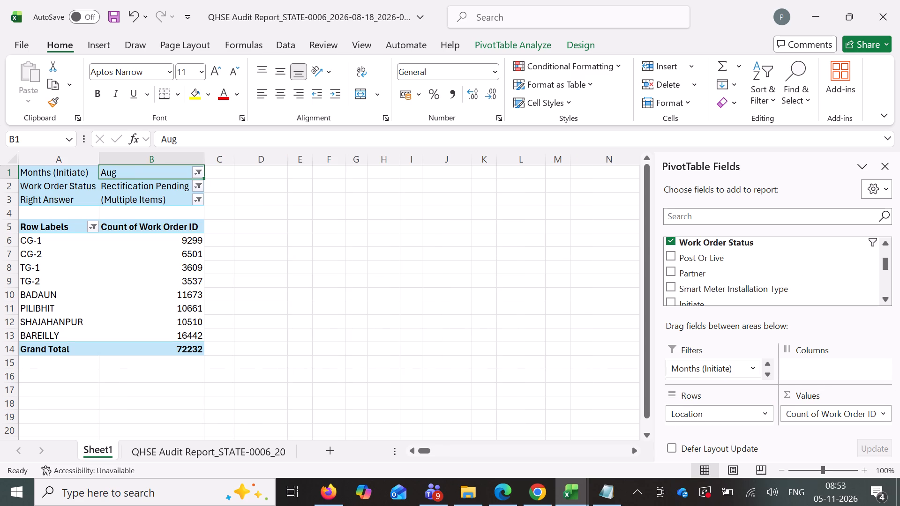
pyautogui.moveTo(796, 396); pyautogui.dragTo(832, 370)
# Add the PPE's field to the pivot table's rows.
pyautogui.scroll(-13, 707, 265)
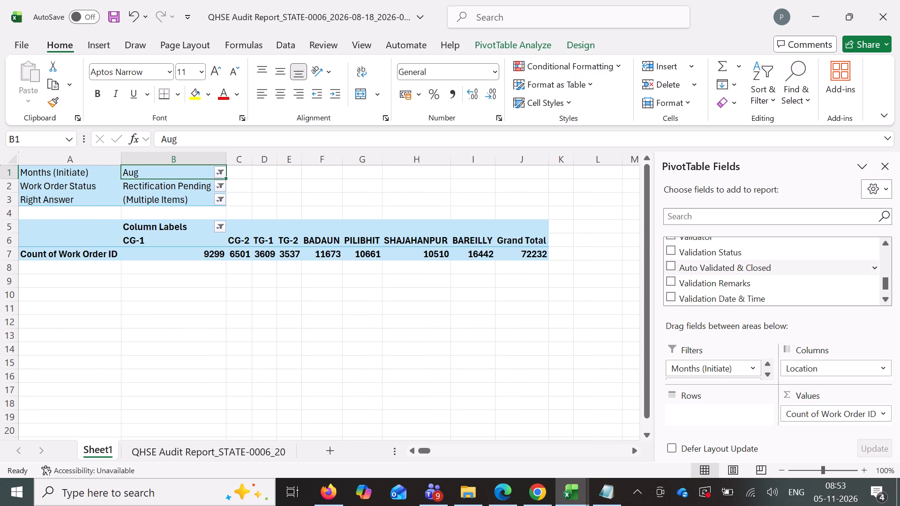
pyautogui.scroll(3, 713, 270)
pyautogui.scroll(-9, 714, 271)
pyautogui.scroll(2, 717, 271)
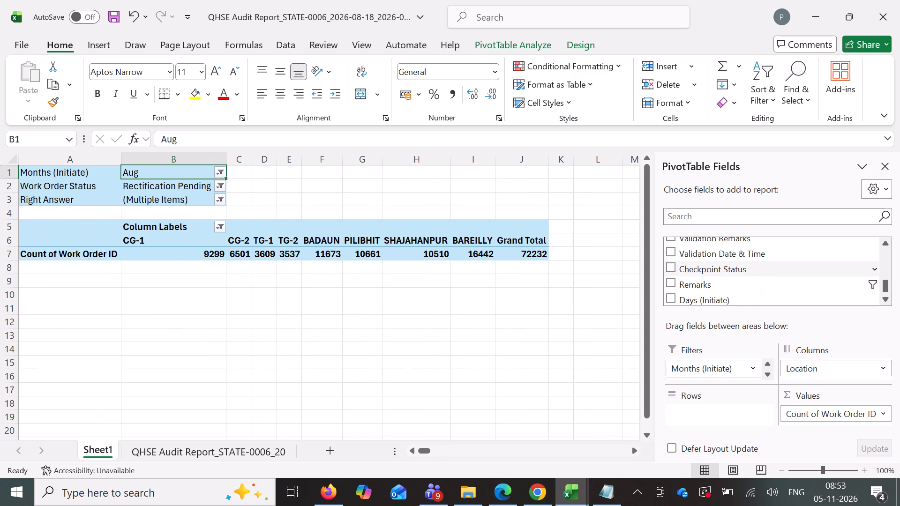
pyautogui.scroll(7, 717, 270)
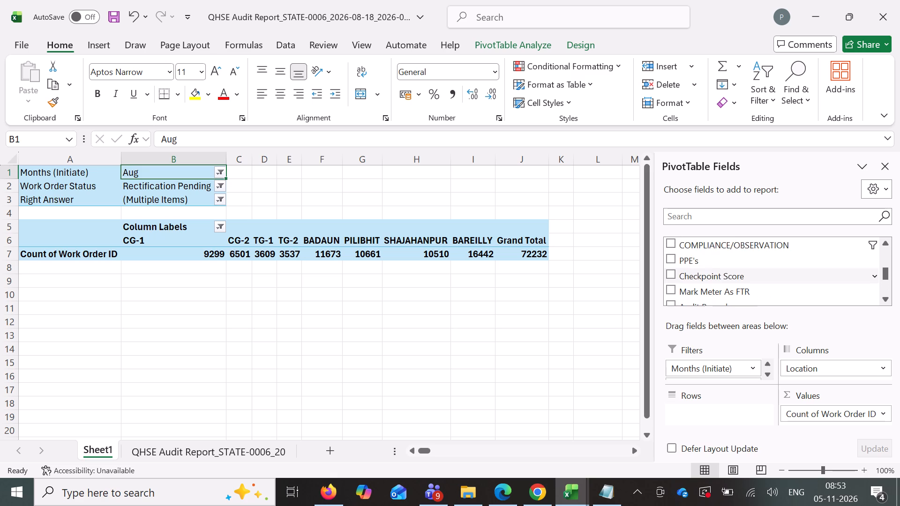
pyautogui.moveTo(699, 265); pyautogui.dragTo(713, 406)
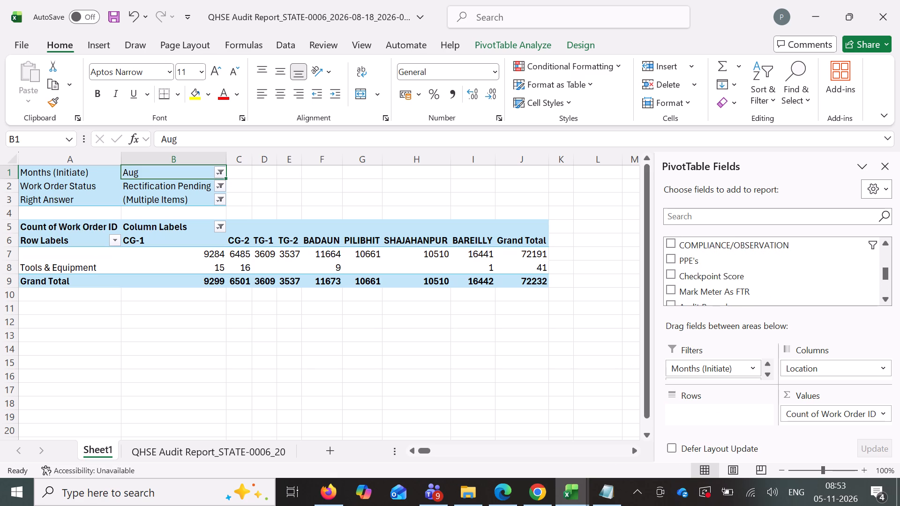
# Remove the Right Answer and Work Order Status filters from the pivot table.
pyautogui.scroll(-2, 704, 356)
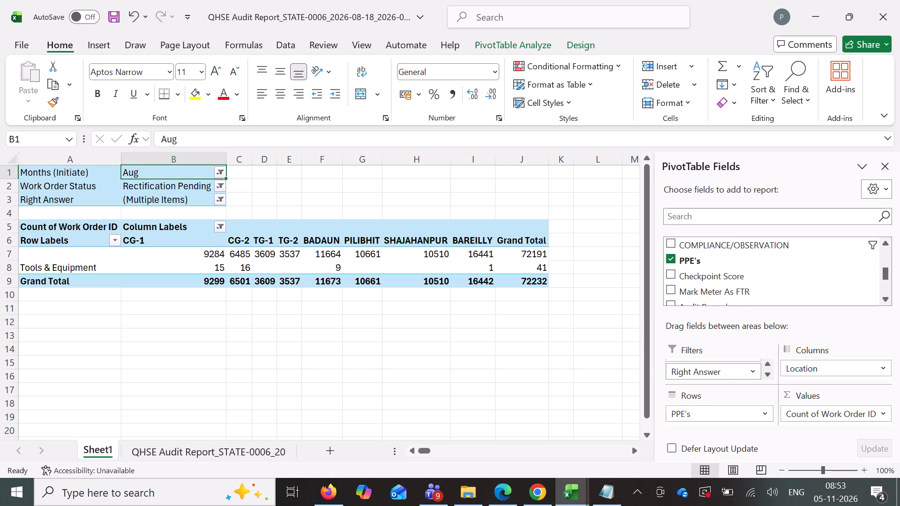
pyautogui.moveTo(697, 372); pyautogui.dragTo(748, 275)
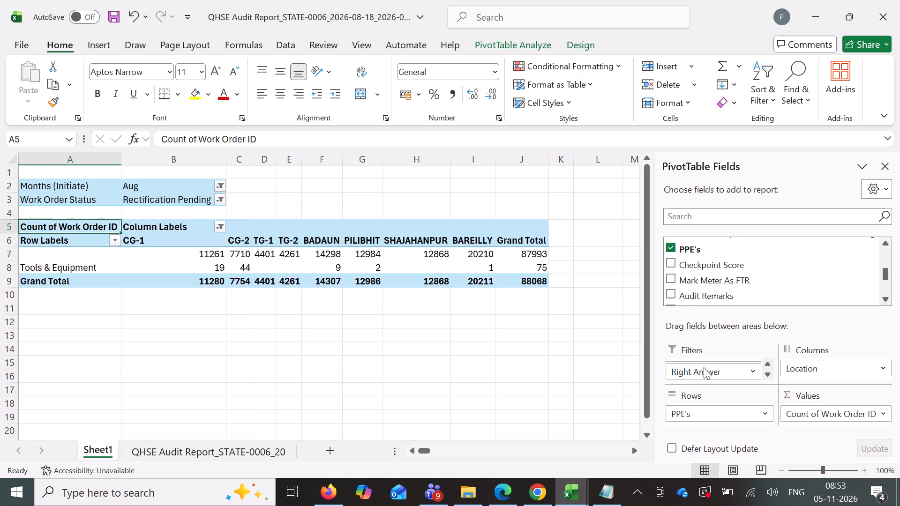
pyautogui.moveTo(695, 373); pyautogui.dragTo(763, 274)
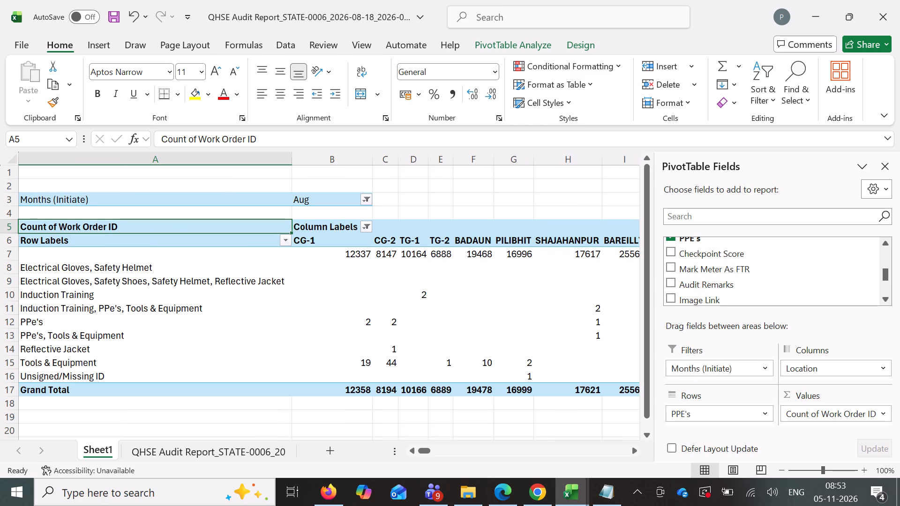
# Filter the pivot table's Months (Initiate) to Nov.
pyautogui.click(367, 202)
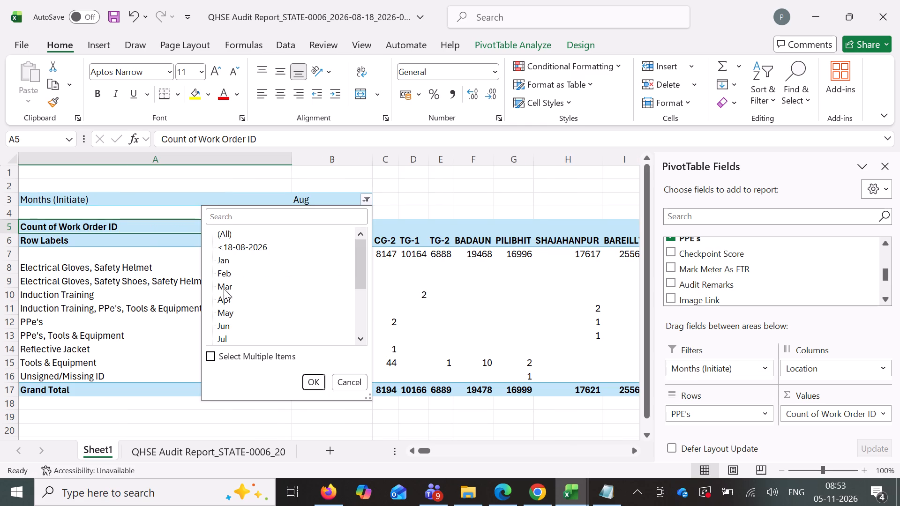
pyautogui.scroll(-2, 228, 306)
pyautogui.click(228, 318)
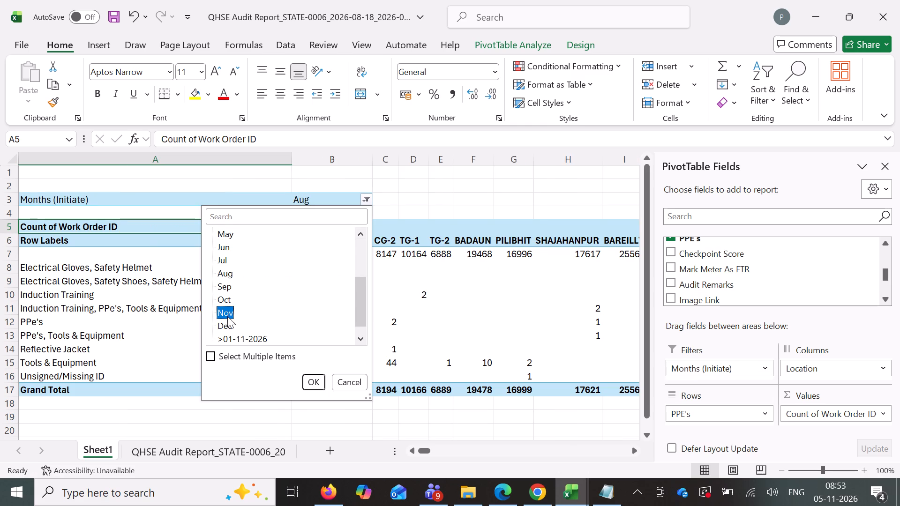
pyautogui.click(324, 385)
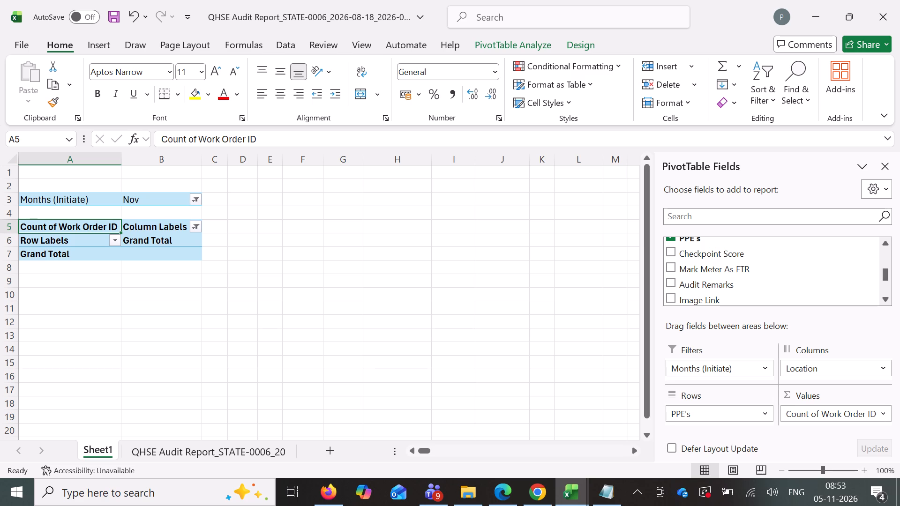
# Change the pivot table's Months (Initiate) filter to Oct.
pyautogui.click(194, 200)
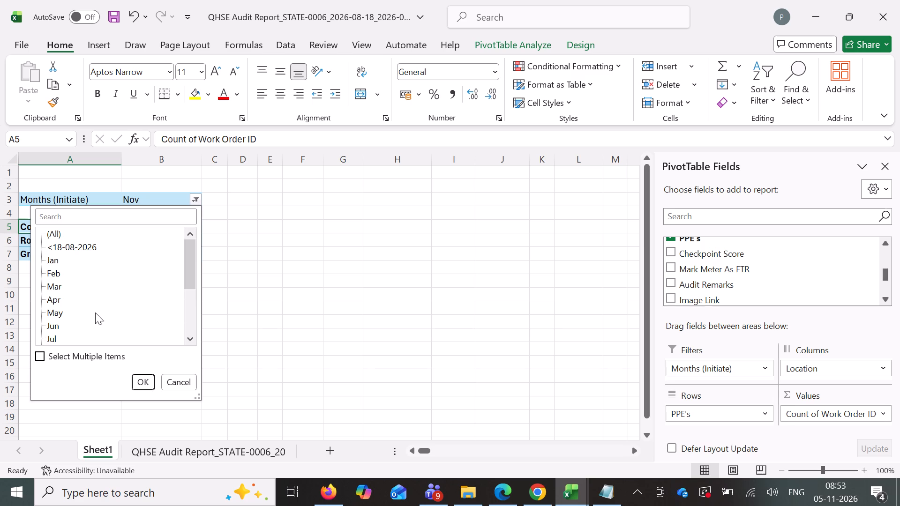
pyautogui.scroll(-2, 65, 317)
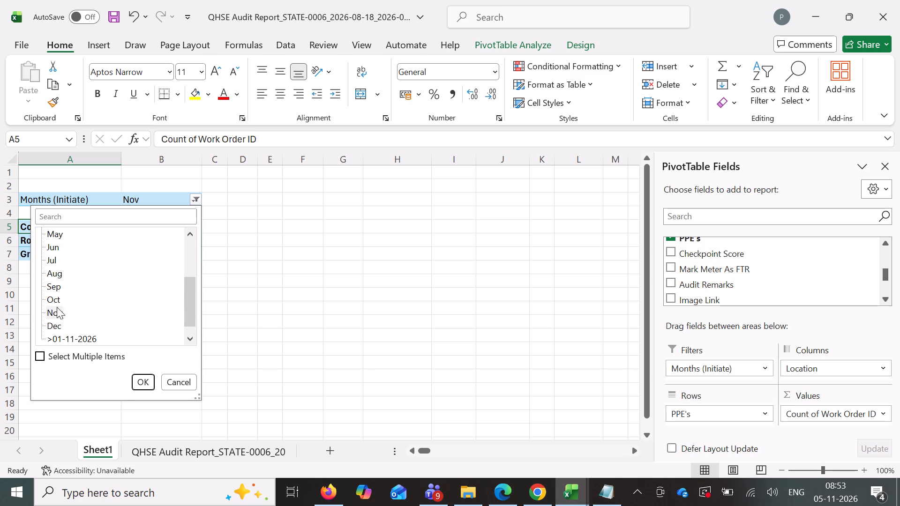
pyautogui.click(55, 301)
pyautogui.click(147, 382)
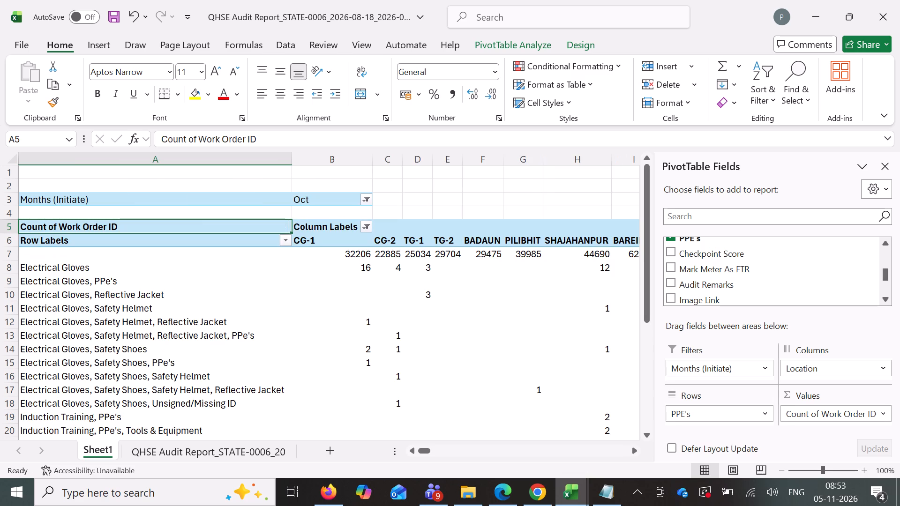
# Exclude the unlabelled and (blank) items from the pivot table's PPE's row labels.
pyautogui.click(284, 241)
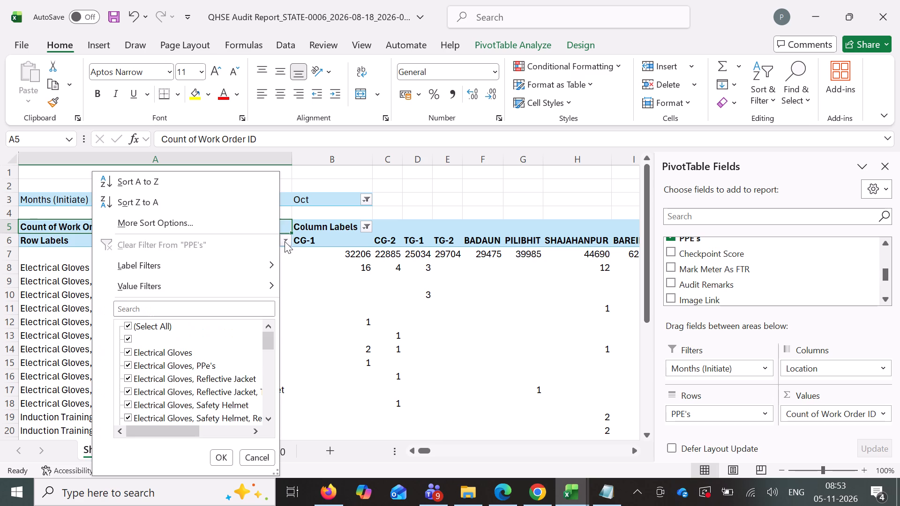
pyautogui.click(127, 340)
pyautogui.scroll(-7, 147, 369)
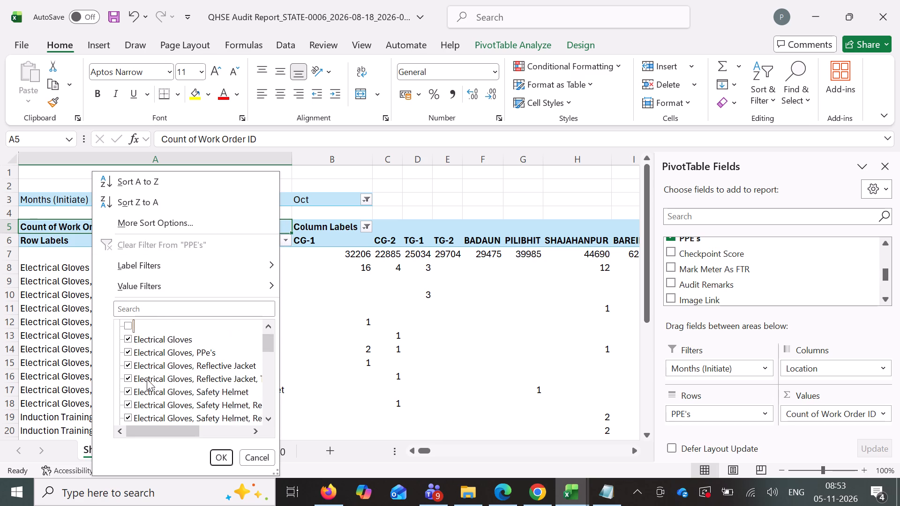
pyautogui.scroll(-17, 147, 379)
pyautogui.click(126, 421)
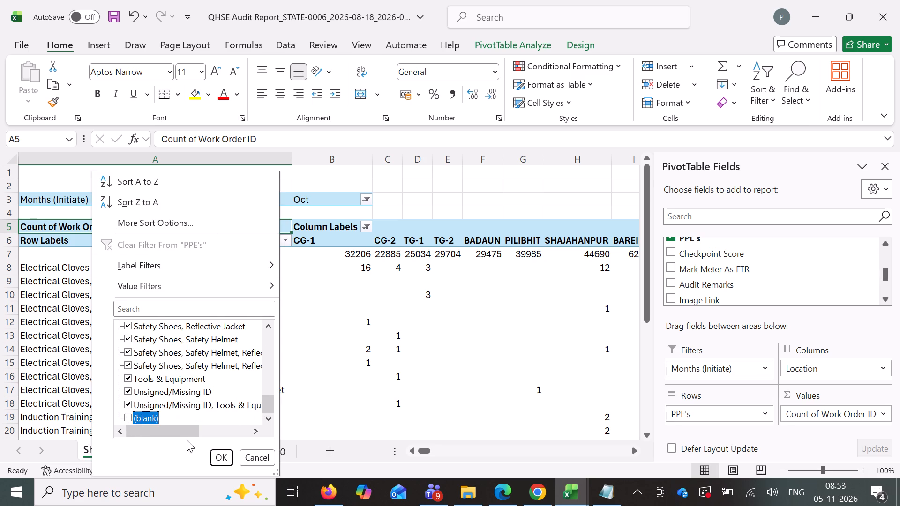
pyautogui.click(219, 454)
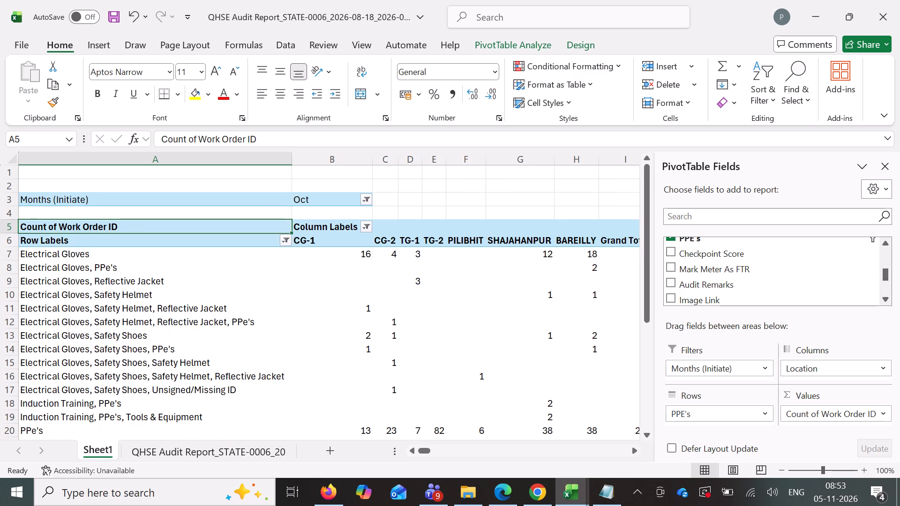
# Review the October PPE's rows down to the Grand Total, and set the Months (Initiate) filter to Nov.
pyautogui.scroll(-1, 403, 295)
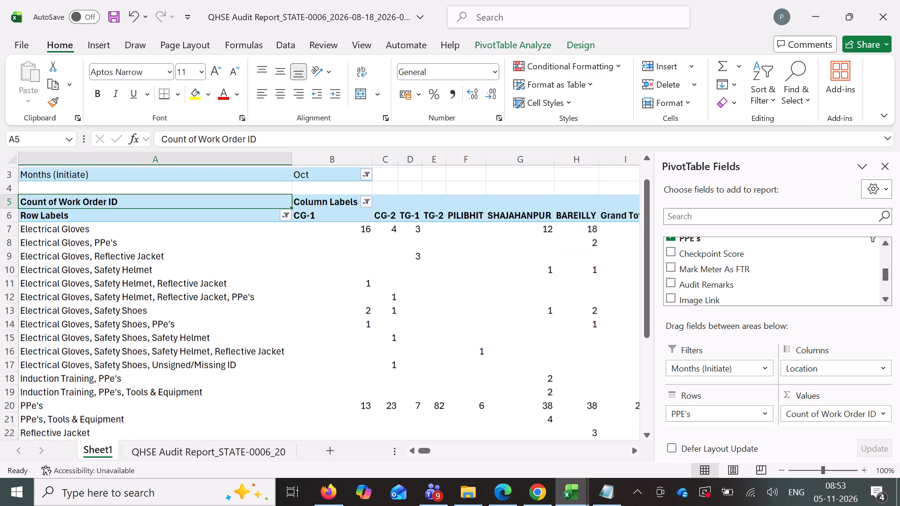
pyautogui.scroll(-8, 387, 259)
pyautogui.scroll(4, 391, 260)
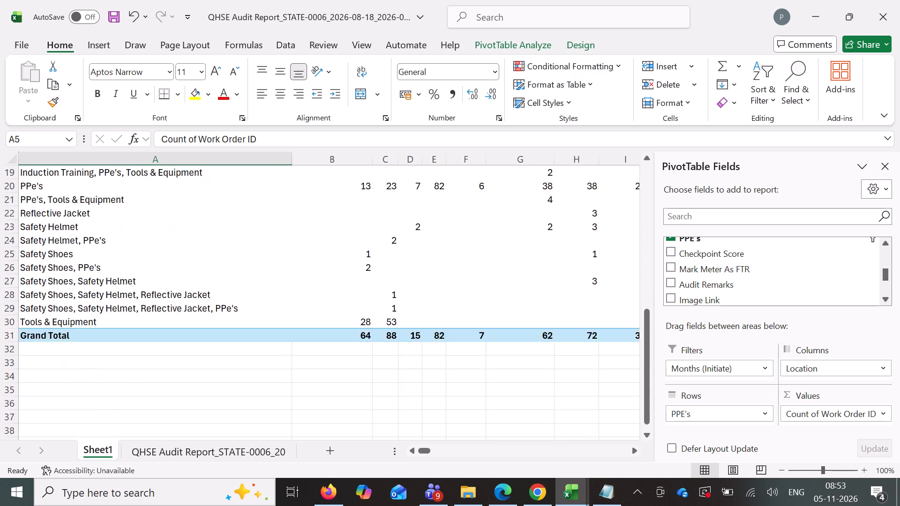
pyautogui.scroll(10, 393, 258)
pyautogui.click(367, 201)
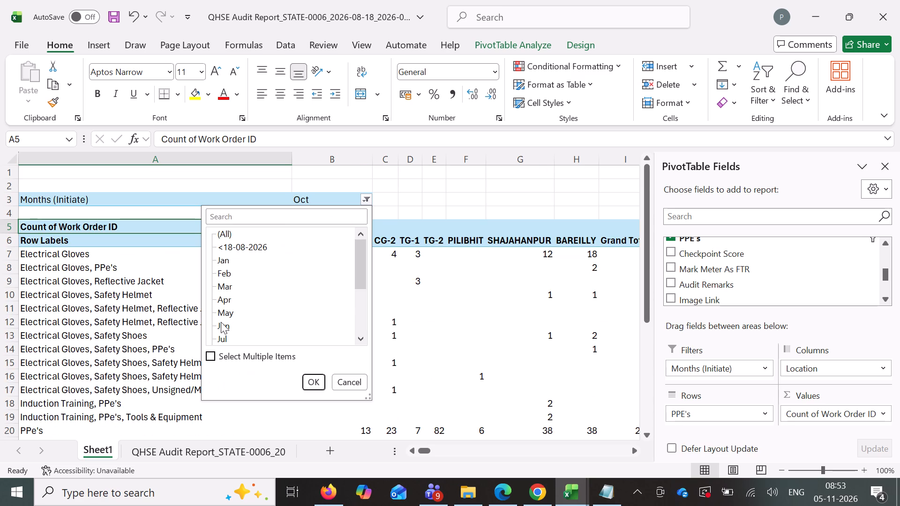
pyautogui.scroll(-2, 221, 322)
pyautogui.click(228, 310)
pyautogui.click(308, 380)
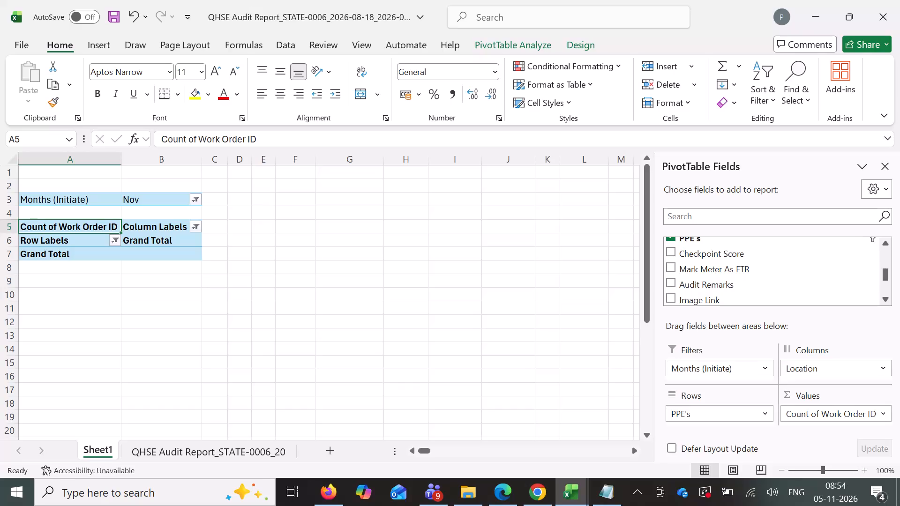
# Switch to Chrome and open the QHSE Report from the IntelliSmart portal's Report Viewer.
pyautogui.click(510, 487)
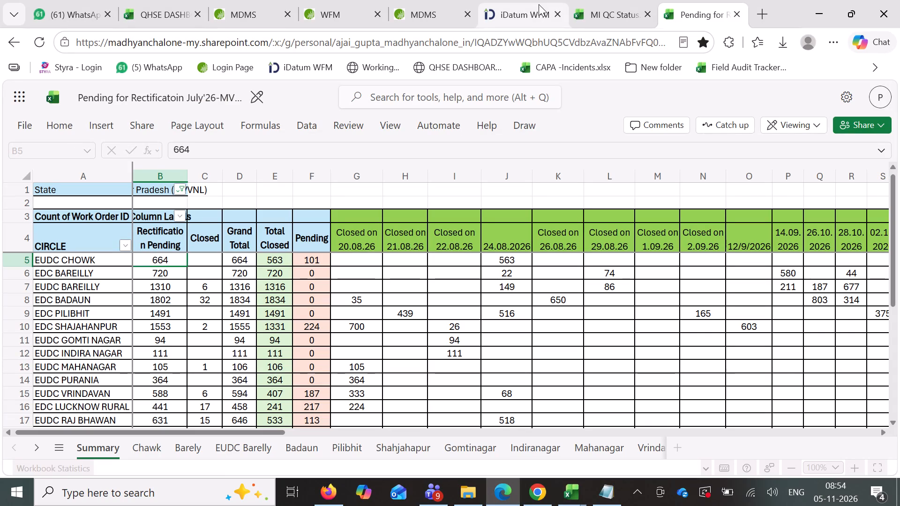
pyautogui.click(533, 496)
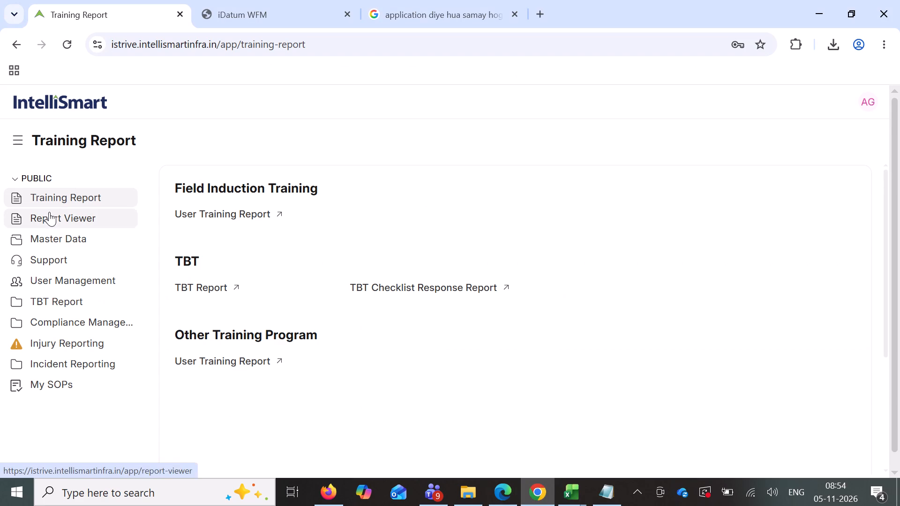
pyautogui.click(62, 205)
pyautogui.scroll(5, 211, 234)
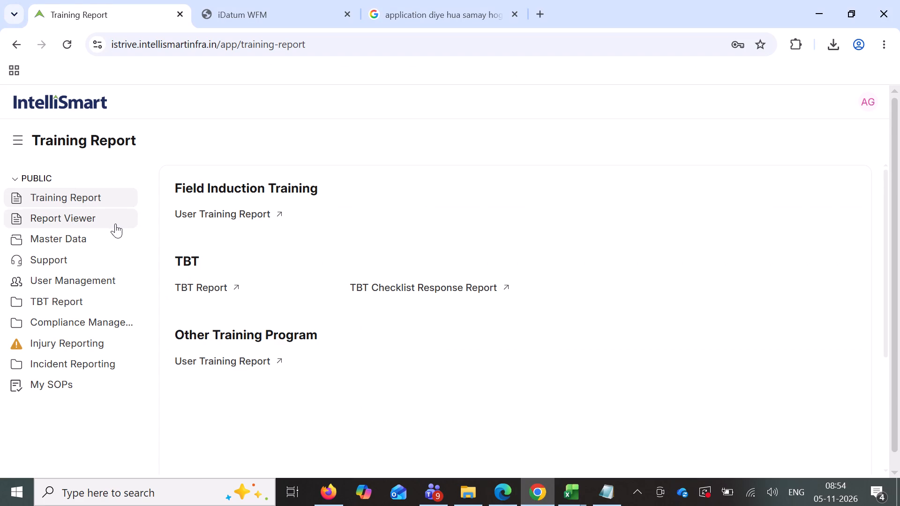
pyautogui.click(115, 223)
pyautogui.scroll(-4, 235, 326)
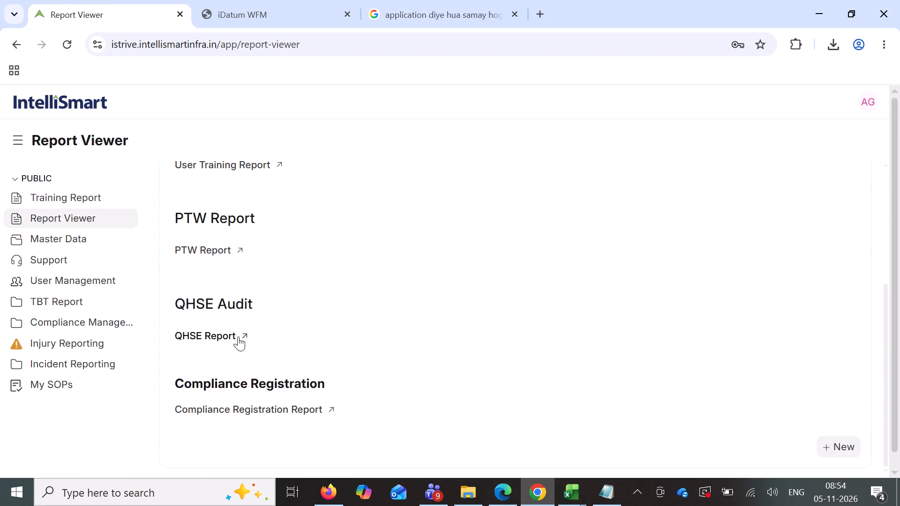
pyautogui.click(238, 341)
# Set the QHSE Audit Report's state to Uttar Pradesh (MVVNL) and its start date to 01-10-2026.
pyautogui.click(256, 184)
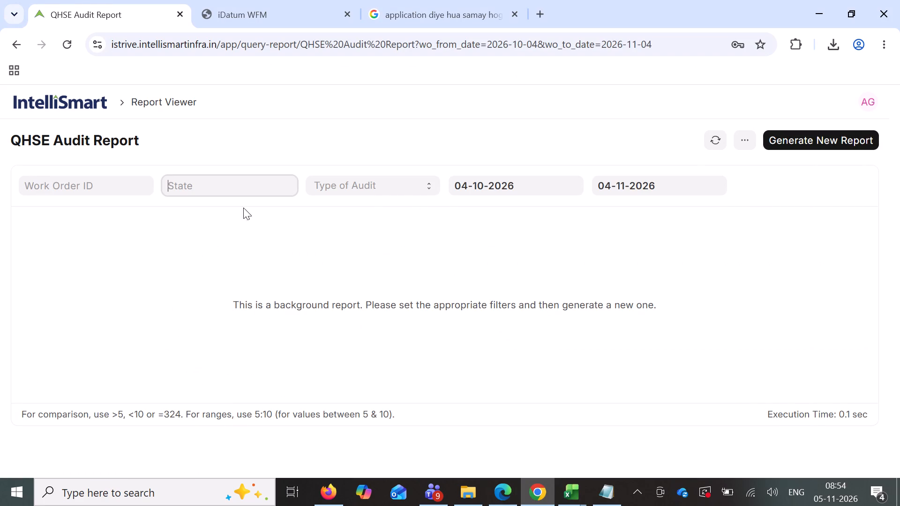
pyautogui.moveTo(238, 216); pyautogui.dragTo(241, 205)
pyautogui.click(490, 186)
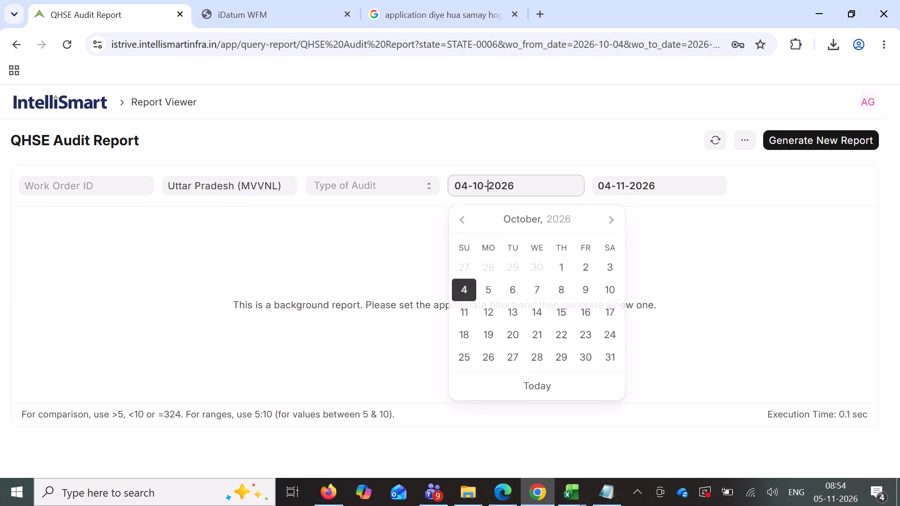
pyautogui.click(567, 264)
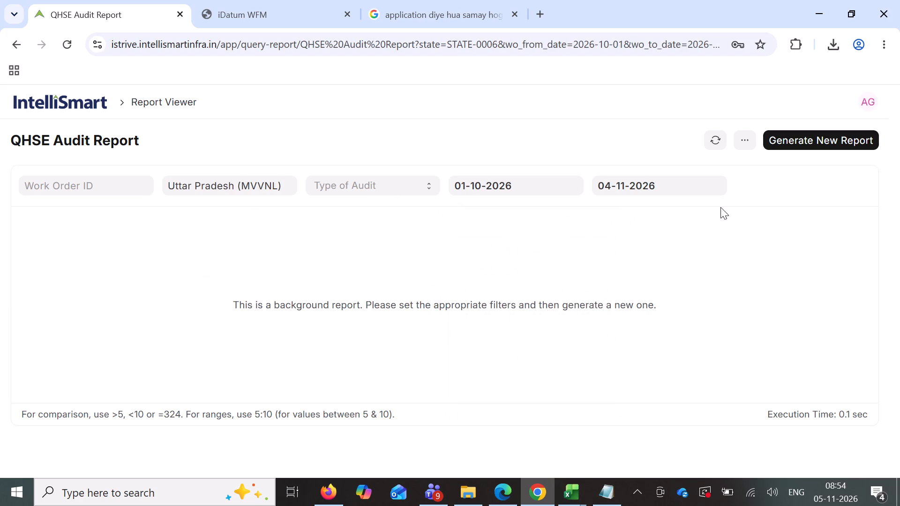
# Set the QHSE Audit Report's start date to 01-11-2026.
pyautogui.click(540, 190)
pyautogui.click(634, 218)
pyautogui.click(565, 194)
pyautogui.click(617, 217)
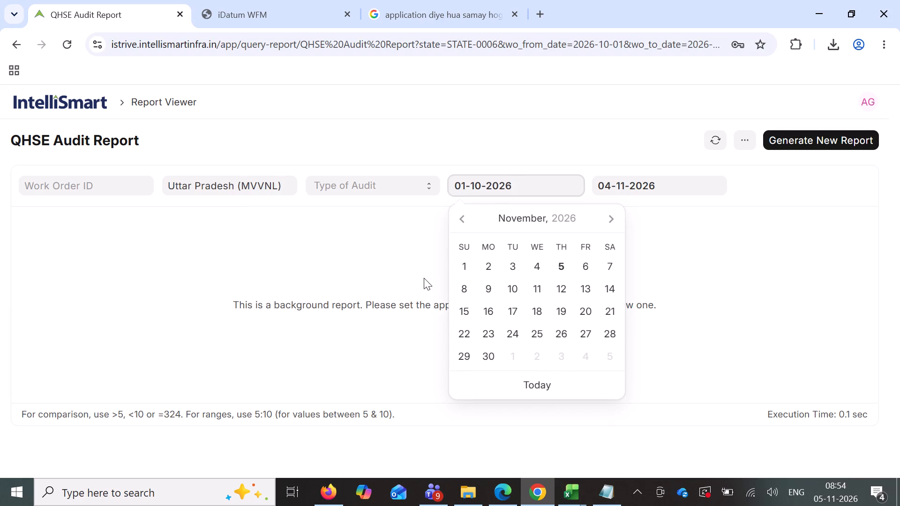
pyautogui.click(469, 268)
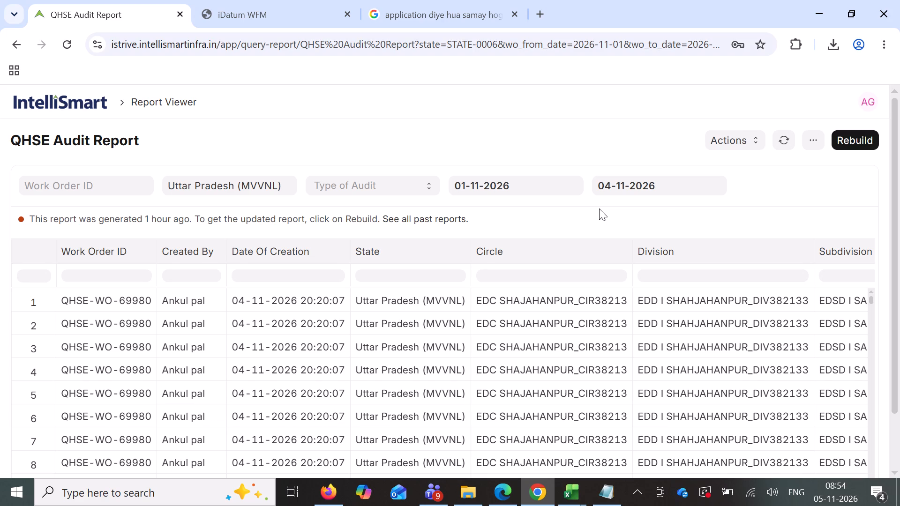
# Export the QHSE Audit Report in CSV format without filters, and open the downloaded file in Excel.
pyautogui.click(813, 137)
pyautogui.click(714, 233)
pyautogui.click(712, 235)
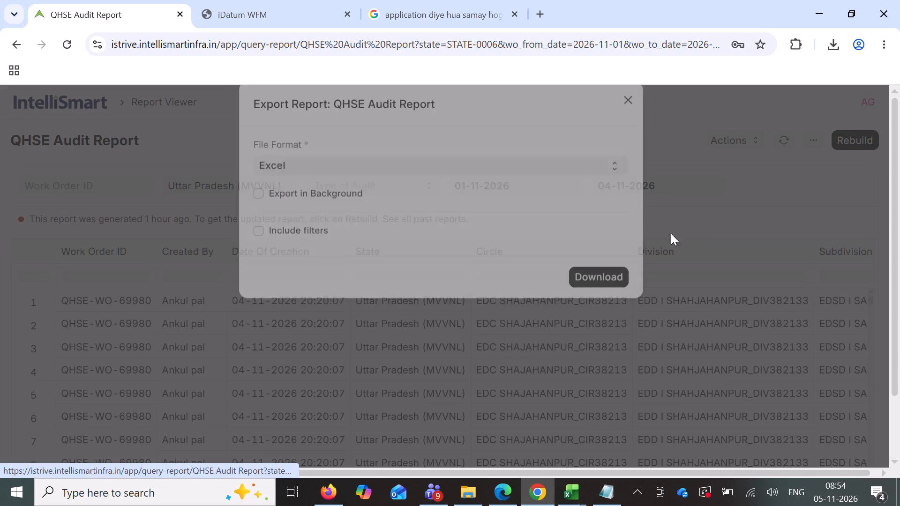
pyautogui.click(546, 193)
pyautogui.click(513, 223)
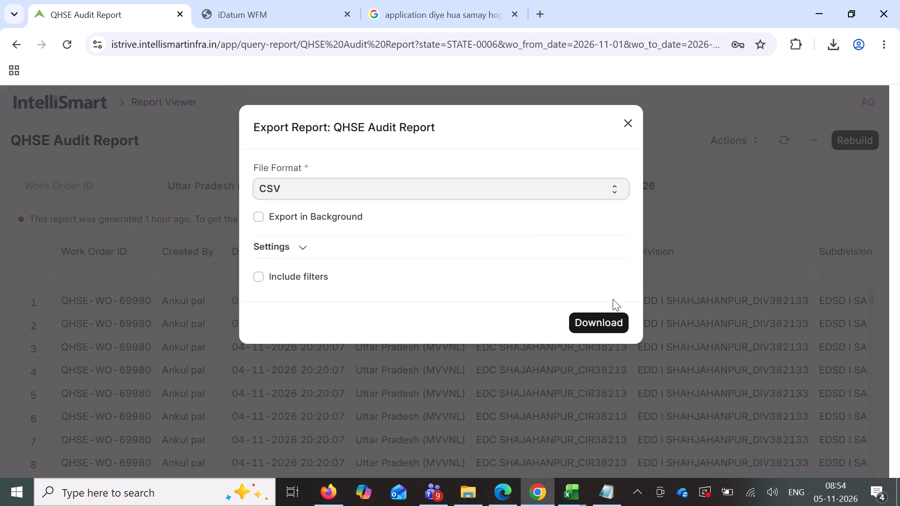
pyautogui.click(607, 317)
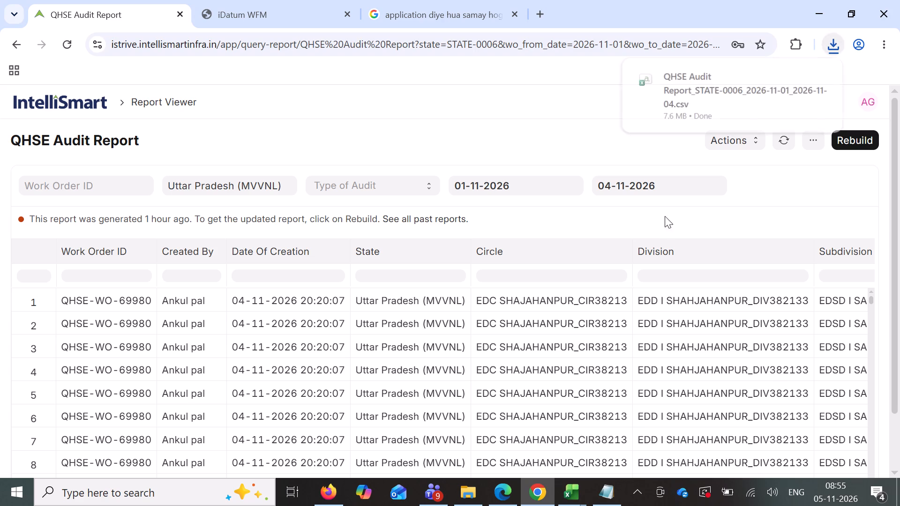
pyautogui.doubleClick(734, 94)
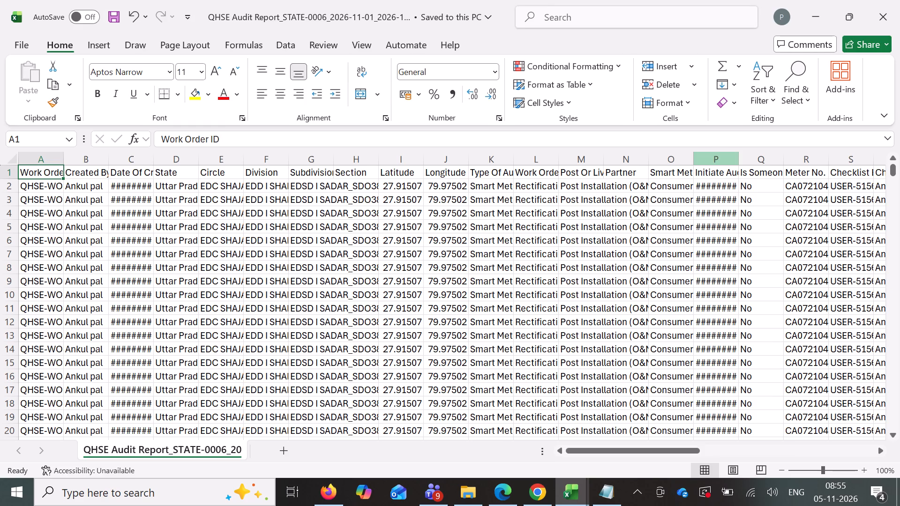
# Strip the time from the Initiate Audit Date & Time column by replacing every space-plus-asterisk match with nothing.
pyautogui.click(714, 152)
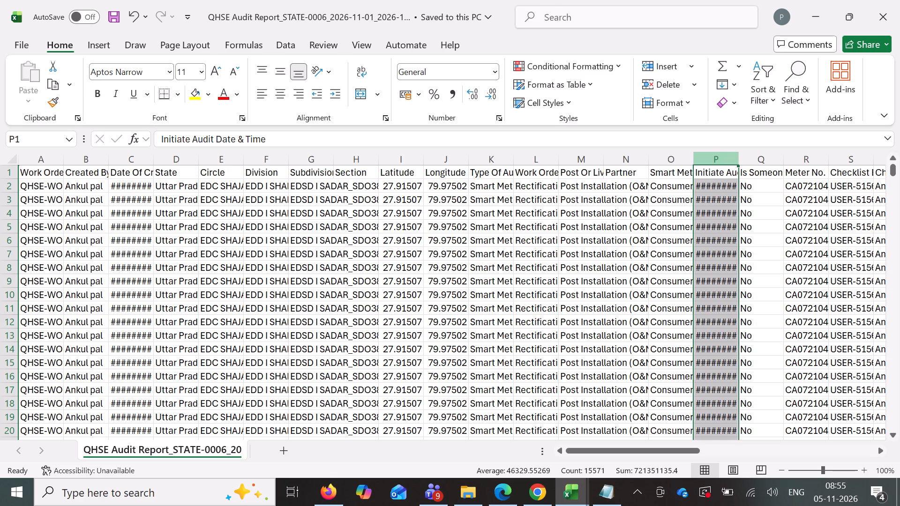
pyautogui.hotkey('ctrl', 'h')
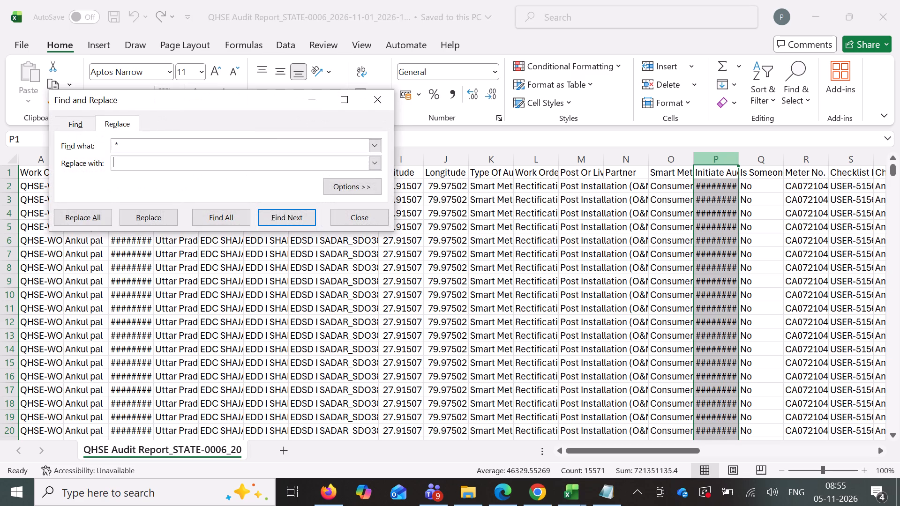
pyautogui.click(84, 208)
pyautogui.click(91, 217)
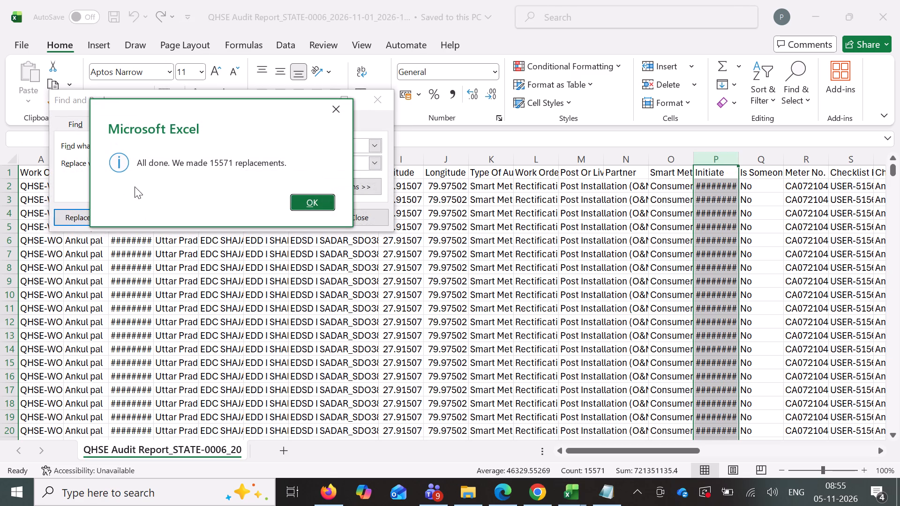
pyautogui.click(299, 201)
pyautogui.click(358, 216)
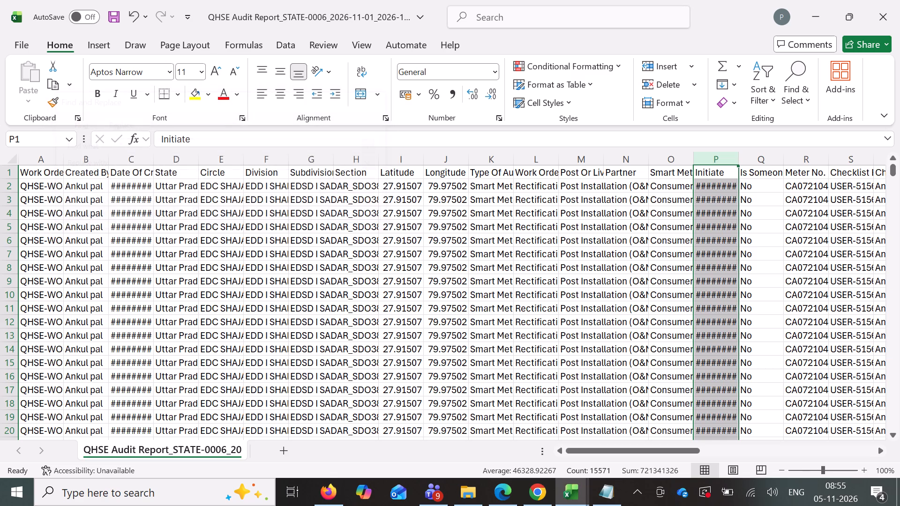
# Copy all November audit rows below the header, from A2 across to column AP and down to the last row.
pyautogui.click(38, 178)
pyautogui.click(37, 186)
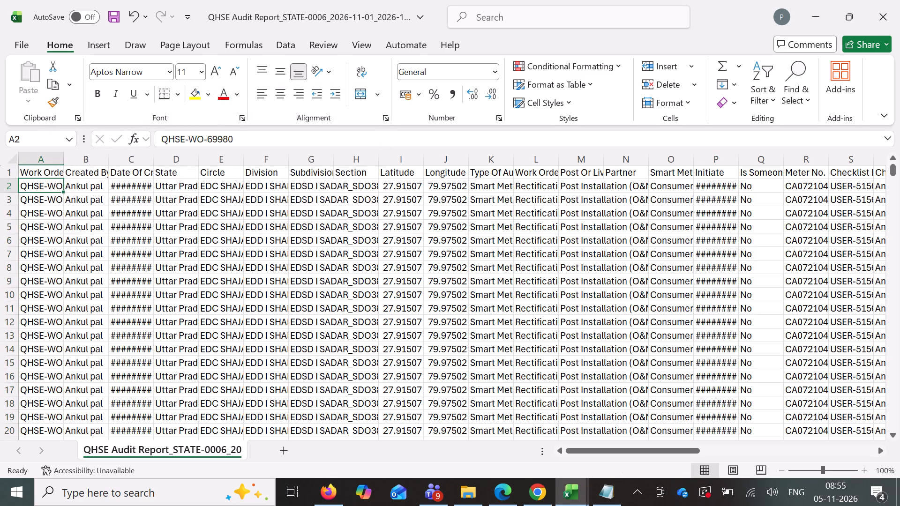
pyautogui.hotkey('ctrl', 'shift', 'Right')
pyautogui.hotkey('ctrl', 'shift', 'Right')
pyautogui.hotkey('ctrl', 'shift', 'Right')
pyautogui.hotkey('ctrl', 'shift', 'Right')
pyautogui.hotkey('ctrl', 'shift', 'Right')
pyautogui.hotkey('ctrl', 'shift', 'Right')
pyautogui.hotkey('ctrl', 'shift', 'Right')
pyautogui.hotkey('ctrl', 'shift', 'Right')
pyautogui.hotkey('ctrl', 'shift', 'Right')
pyautogui.hotkey('ctrl', 'shift', 'Right')
pyautogui.hotkey('ctrl', 'shift', 'Right')
pyautogui.hotkey('ctrl', 'shift', 'Right')
pyautogui.hotkey('ctrl', 'shift', 'Right')
pyautogui.hotkey('ctrl', 'shift', 'Right')
pyautogui.hotkey('ctrl', 'shift', 'Right')
pyautogui.hotkey('ctrl', 'shift', 'Right')
pyautogui.hotkey('ctrl', 'shift', 'Right')
pyautogui.hotkey('ctrl', 'shift', 'Right')
pyautogui.hotkey('ctrl', 'shift', 'Right')
pyautogui.hotkey('ctrl', 'shift', 'Right')
pyautogui.hotkey('ctrl', 'shift', 'Left')
pyautogui.hotkey('ctrl', 'shift', 'Down')
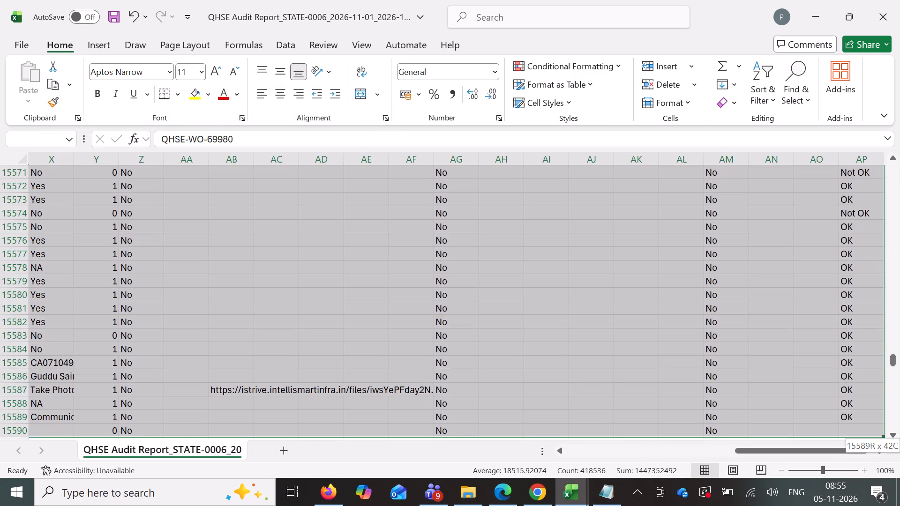
pyautogui.hotkey('ctrl', 'c')
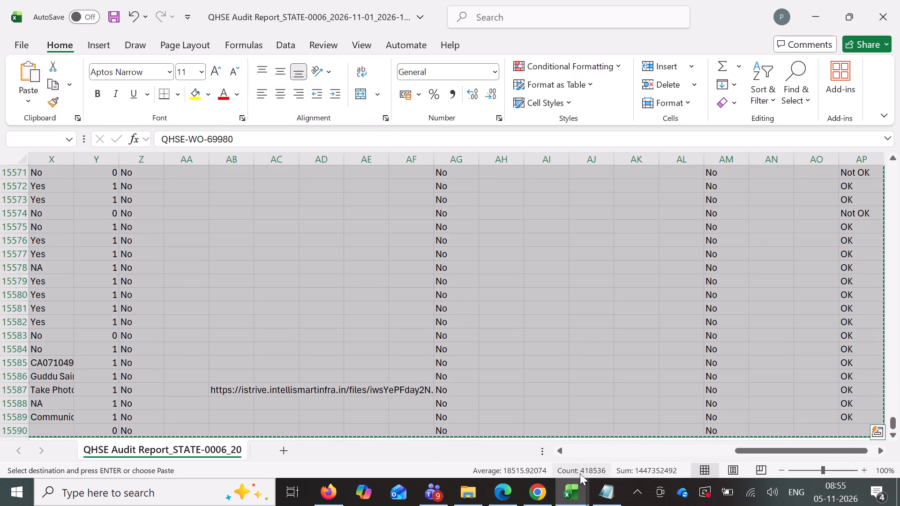
# Paste the November rows into the QHSE Audit Report sheet of the 2026-08-18 workbook, starting at A565202 below the existing data.
pyautogui.click(578, 497)
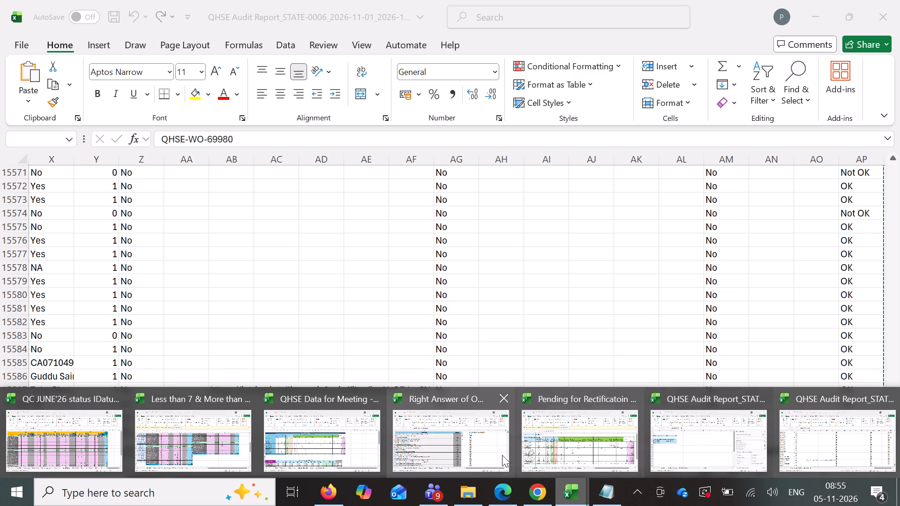
pyautogui.click(667, 439)
pyautogui.click(277, 451)
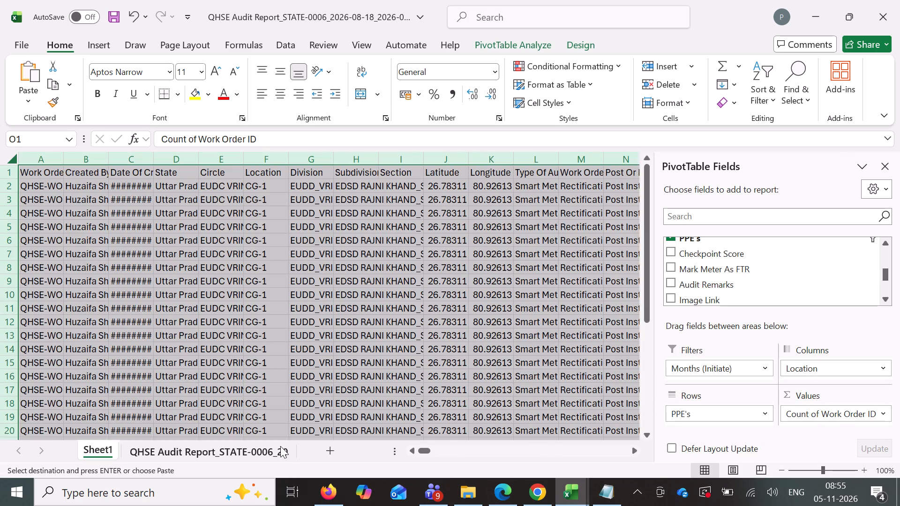
pyautogui.scroll(-4, 0, 352)
pyautogui.moveTo(894, 170); pyautogui.dragTo(896, 172)
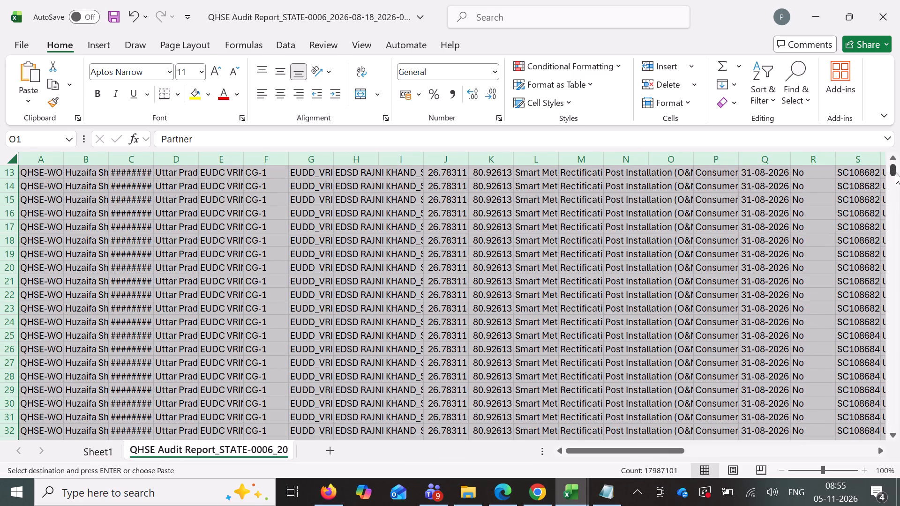
pyautogui.moveTo(896, 172); pyautogui.dragTo(894, 497)
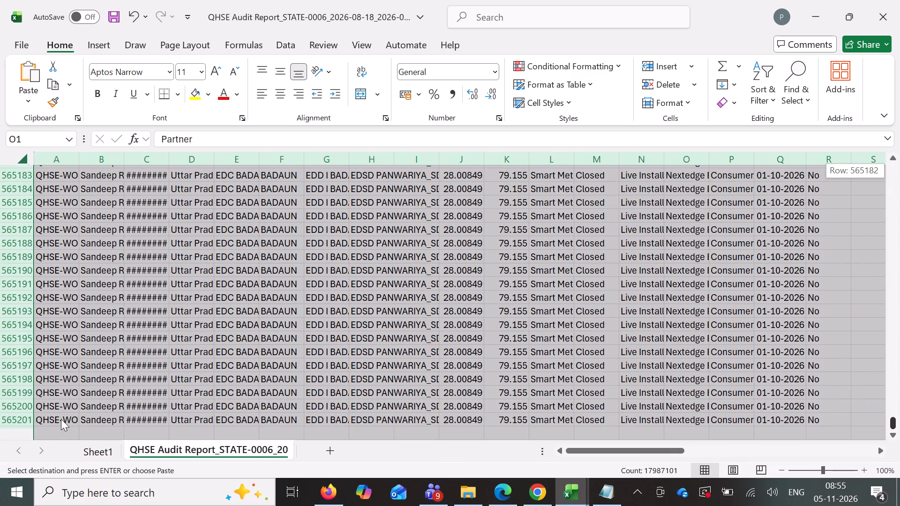
pyautogui.click(56, 424)
pyautogui.click(61, 429)
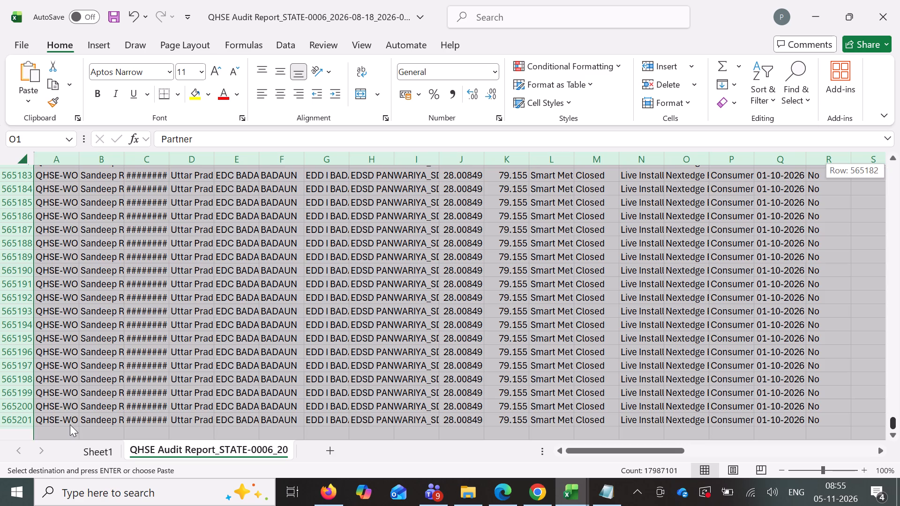
pyautogui.scroll(-2, 131, 405)
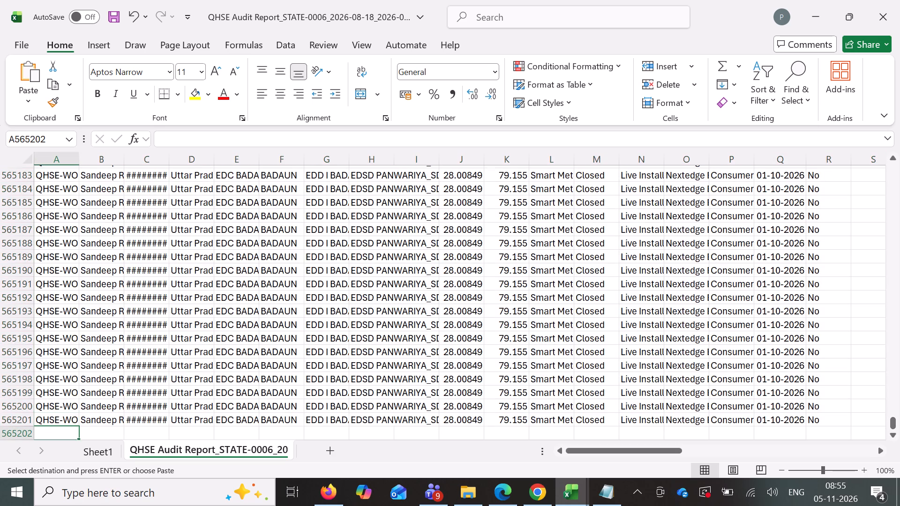
pyautogui.hotkey('ctrl', 'v')
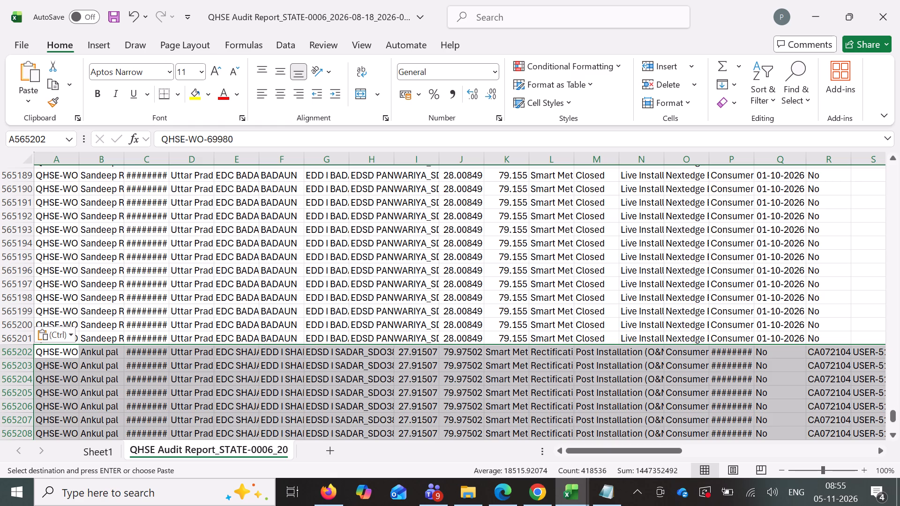
# Refresh the pivot table on Sheet1.
pyautogui.click(91, 457)
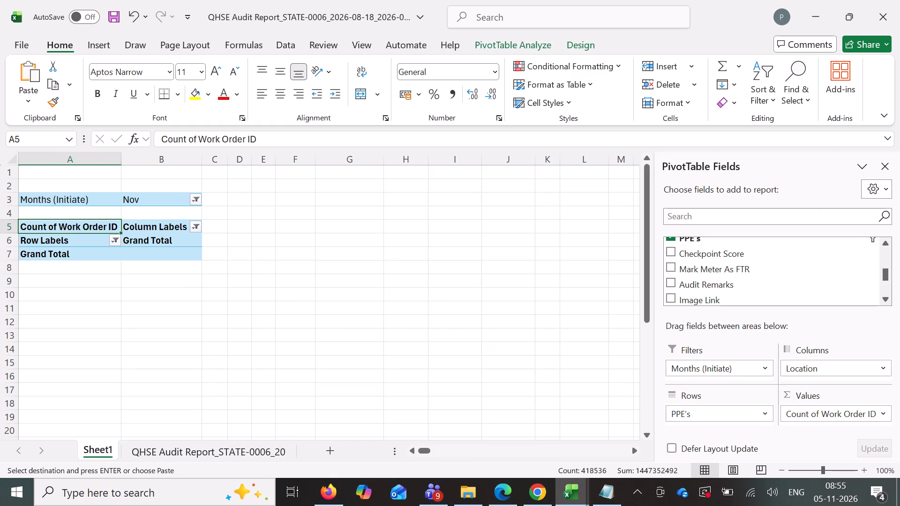
pyautogui.rightClick(168, 247)
pyautogui.click(202, 269)
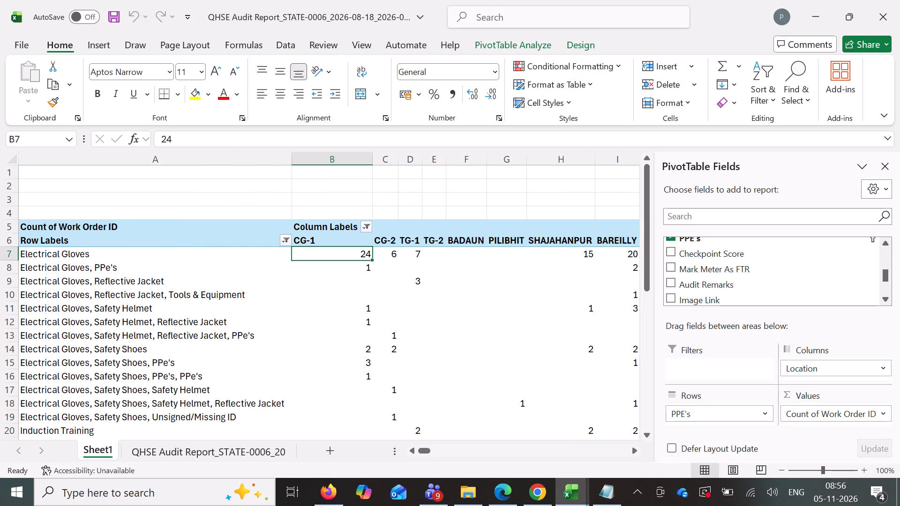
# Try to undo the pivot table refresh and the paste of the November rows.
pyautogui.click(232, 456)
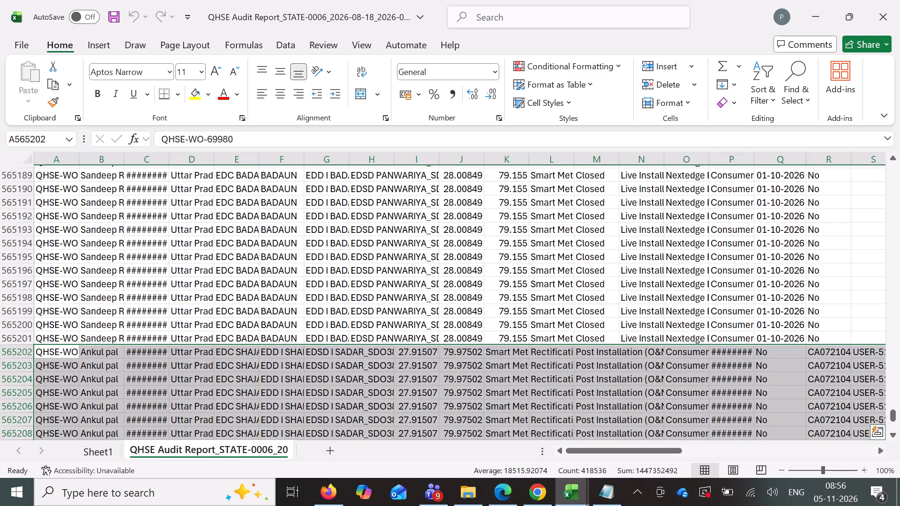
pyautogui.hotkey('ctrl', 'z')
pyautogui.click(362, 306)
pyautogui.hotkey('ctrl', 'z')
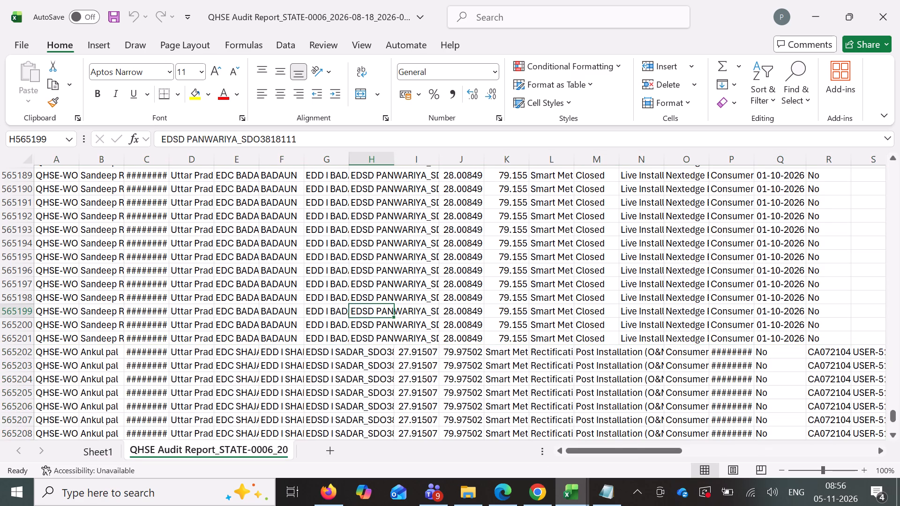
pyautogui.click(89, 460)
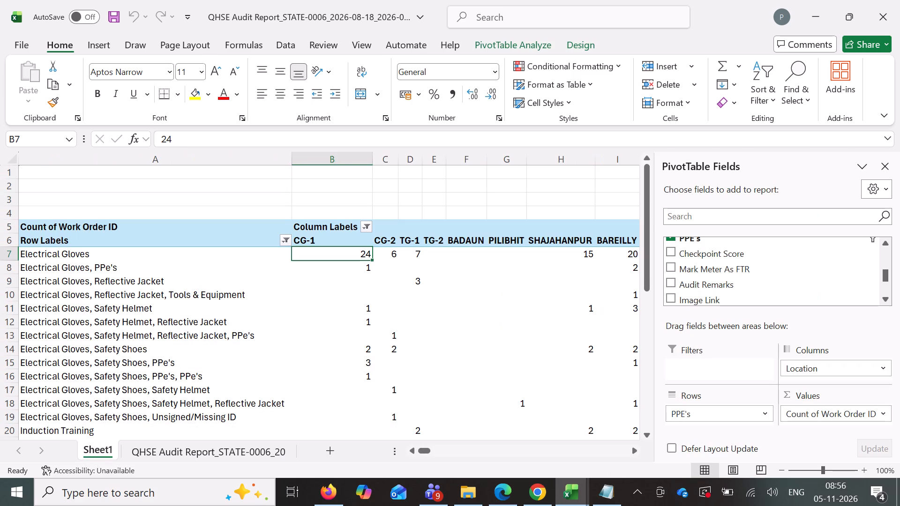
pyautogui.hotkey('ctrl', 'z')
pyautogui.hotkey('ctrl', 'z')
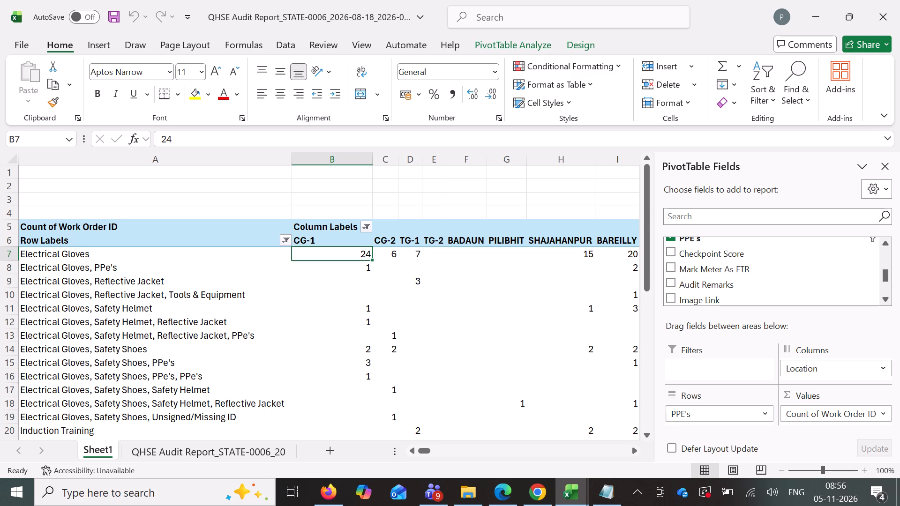
# On the QHSE Audit Report sheet, compare how the columns of the pasted November rows line up with the existing rows above A565202.
pyautogui.click(224, 459)
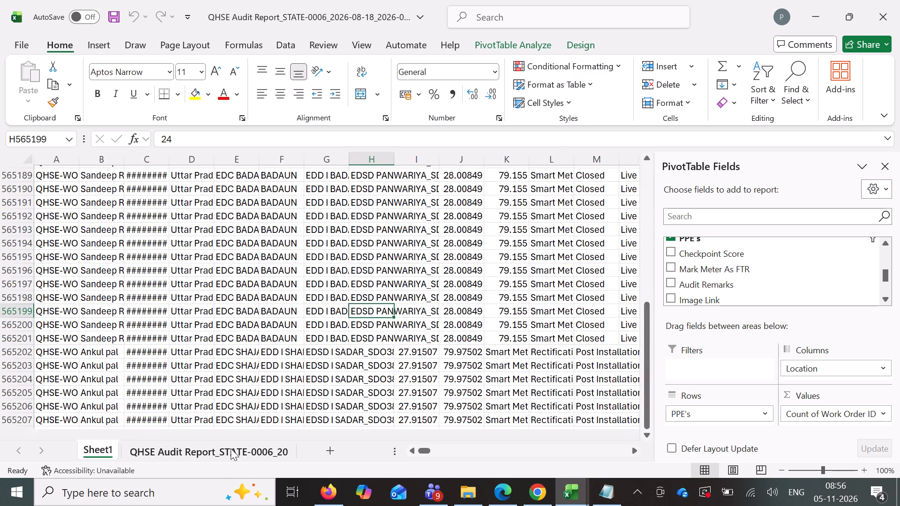
pyautogui.moveTo(614, 448); pyautogui.dragTo(638, 447)
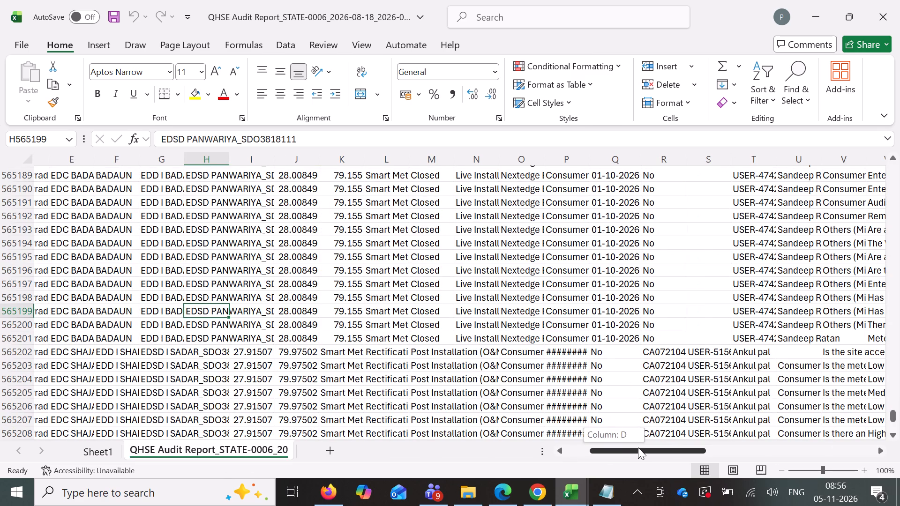
pyautogui.moveTo(638, 447); pyautogui.dragTo(640, 447)
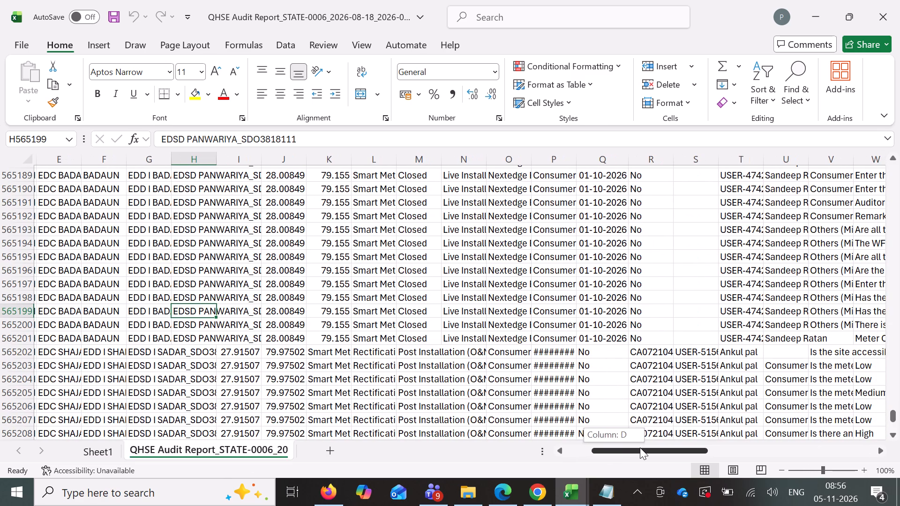
pyautogui.moveTo(640, 447); pyautogui.dragTo(736, 430)
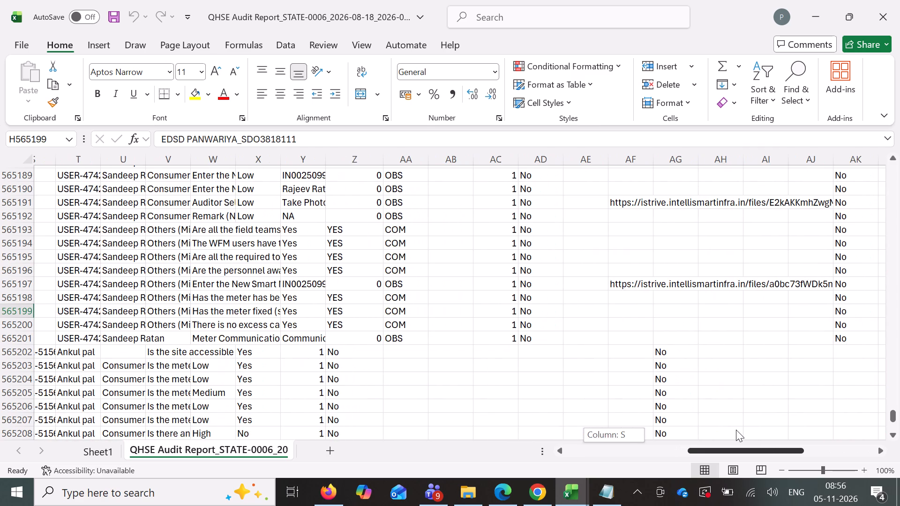
pyautogui.moveTo(736, 430); pyautogui.dragTo(675, 429)
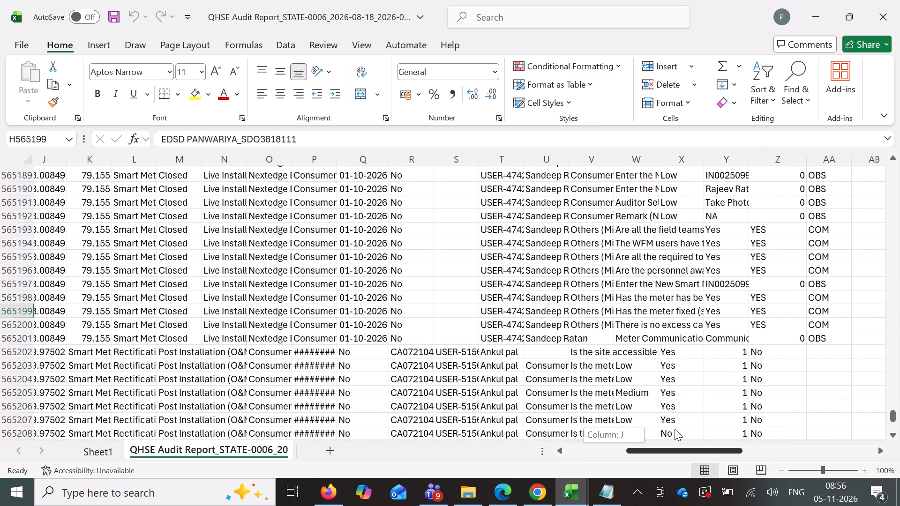
pyautogui.moveTo(675, 429); pyautogui.dragTo(674, 429)
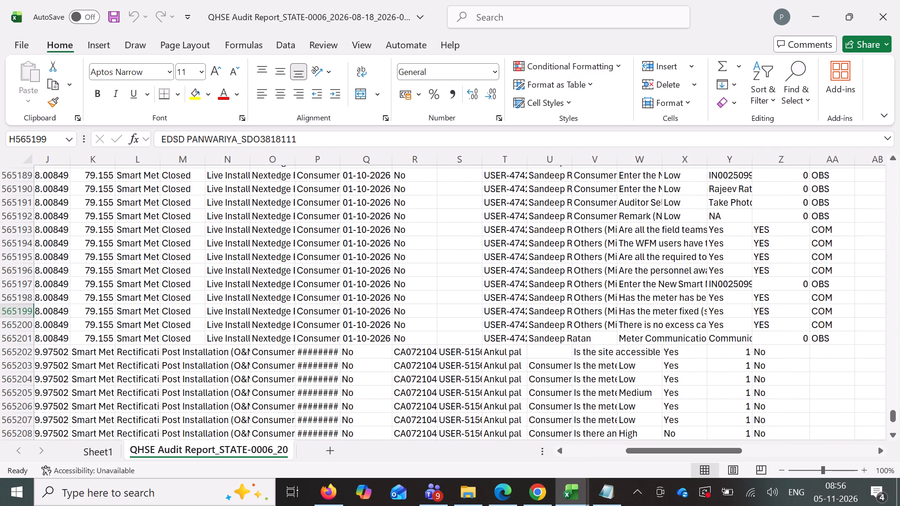
pyautogui.click(729, 355)
pyautogui.scroll(6, 821, 338)
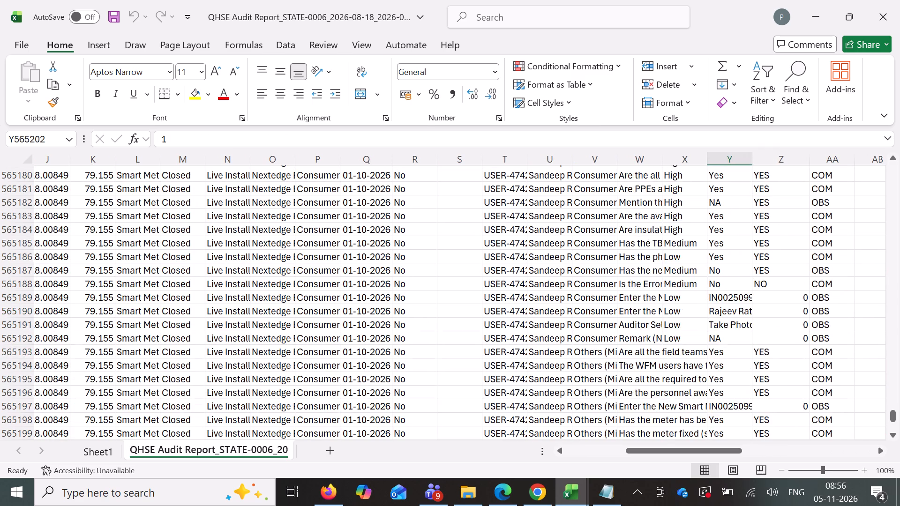
pyautogui.moveTo(895, 412); pyautogui.dragTo(899, 364)
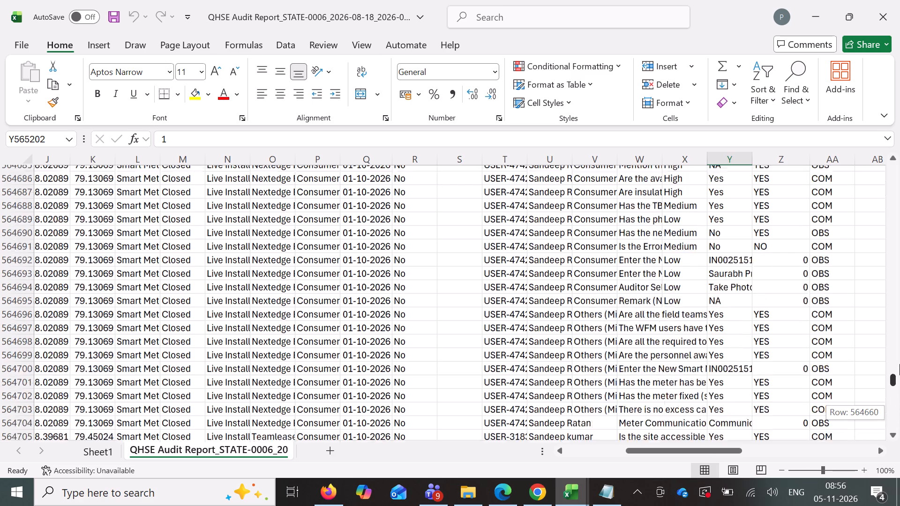
pyautogui.moveTo(899, 364); pyautogui.dragTo(895, 449)
pyautogui.scroll(4, 802, 378)
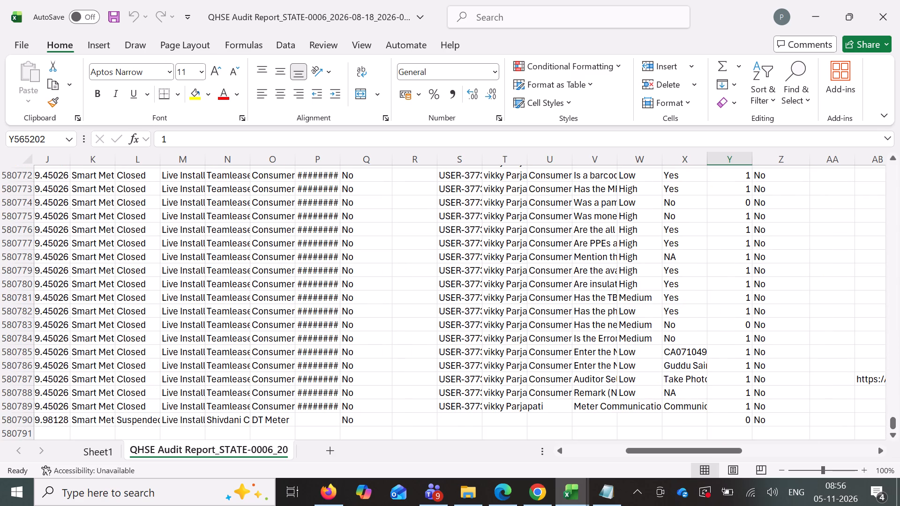
pyautogui.scroll(5, 802, 370)
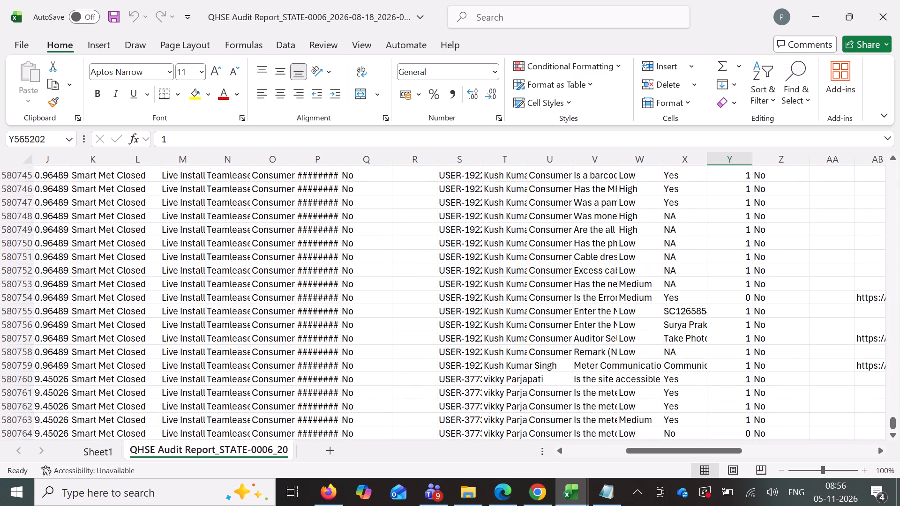
# Examine the pasted November rows across their columns, from the consumer meter data in column O through the status column AP.
pyautogui.click(810, 356)
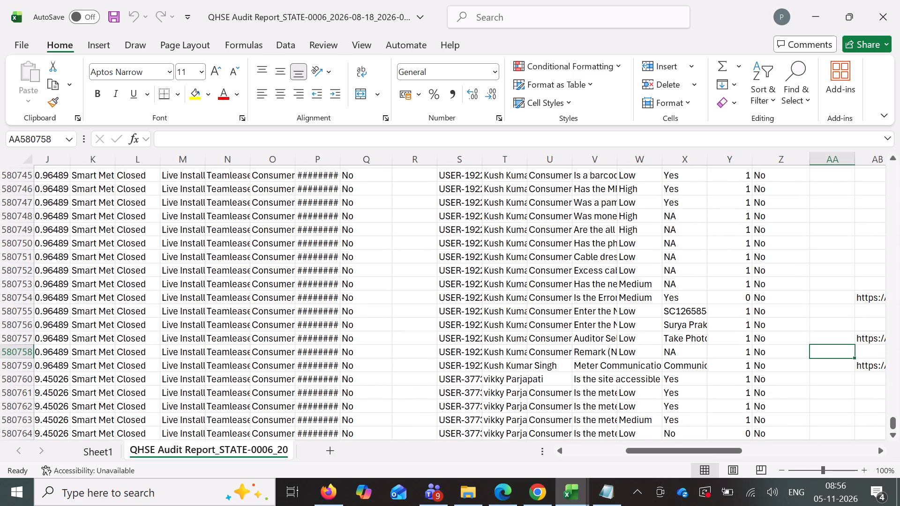
pyautogui.press('Right')
pyautogui.press('Right')
pyautogui.press('Right')
pyautogui.press('Right')
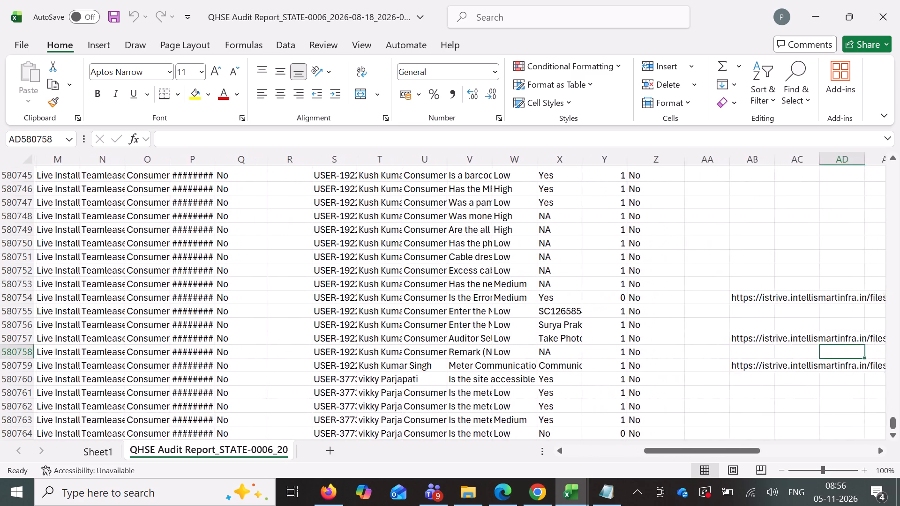
pyautogui.press('Right')
pyautogui.press('Right')
pyautogui.press('Right')
pyautogui.press('Right')
pyautogui.press('Left')
pyautogui.press('Left')
pyautogui.press('Left')
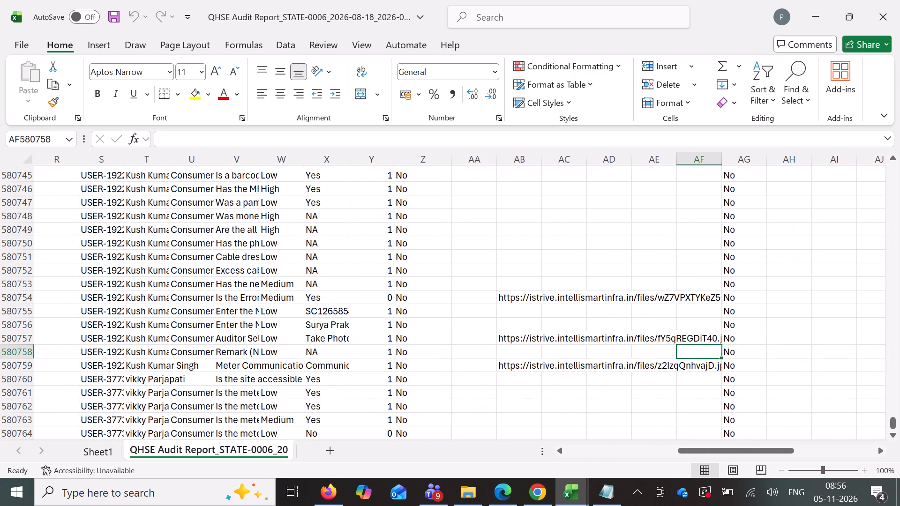
pyautogui.hotkey('ctrl', 'Up')
pyautogui.press('Down')
pyautogui.press('Up')
pyautogui.press('Up')
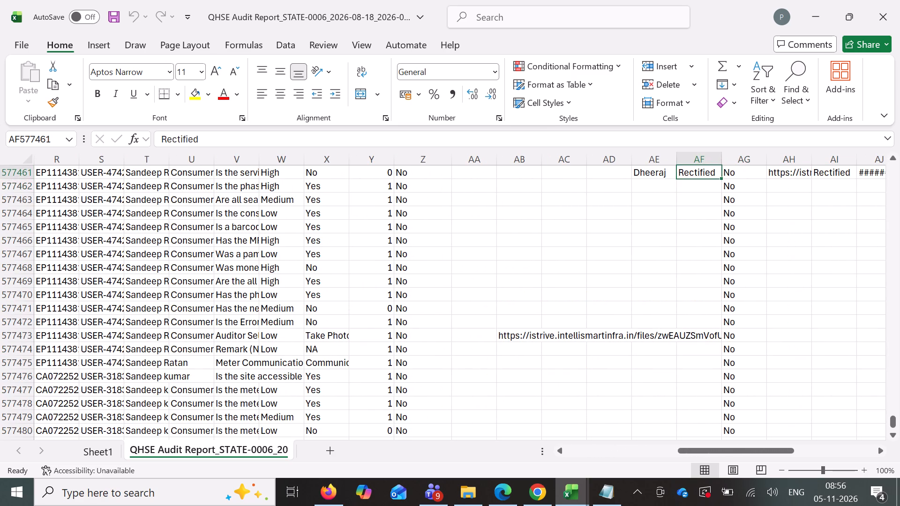
pyautogui.press('Up')
pyautogui.press('Up')
pyautogui.press('Up')
pyautogui.press('Up')
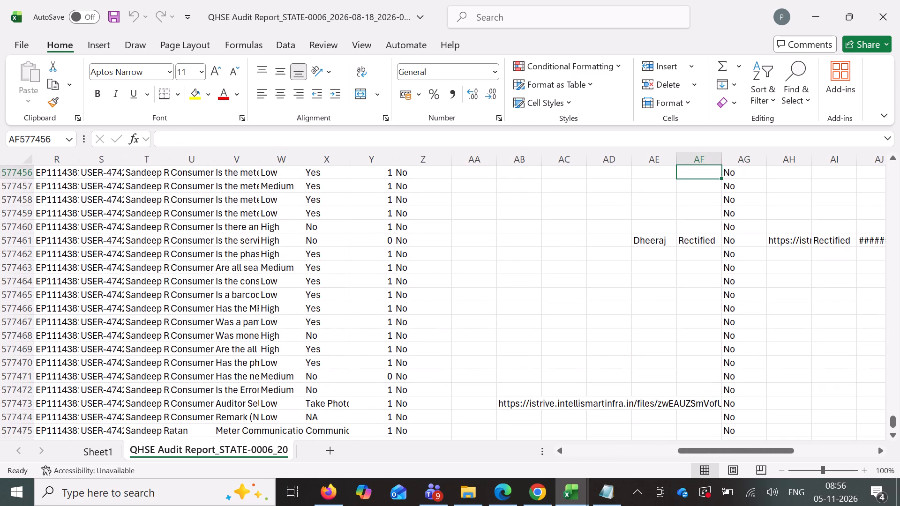
pyautogui.press('Right')
pyautogui.hotkey('ctrl', 'Right')
pyautogui.hotkey('ctrl', 'Right')
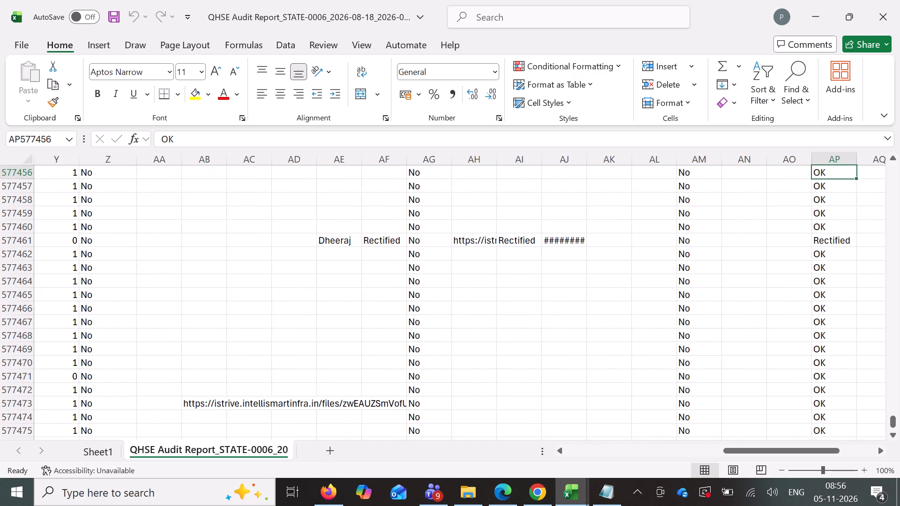
pyautogui.hotkey('ctrl', 'Right')
pyautogui.hotkey('ctrl', 'Left')
pyautogui.hotkey('ctrl', 'Left')
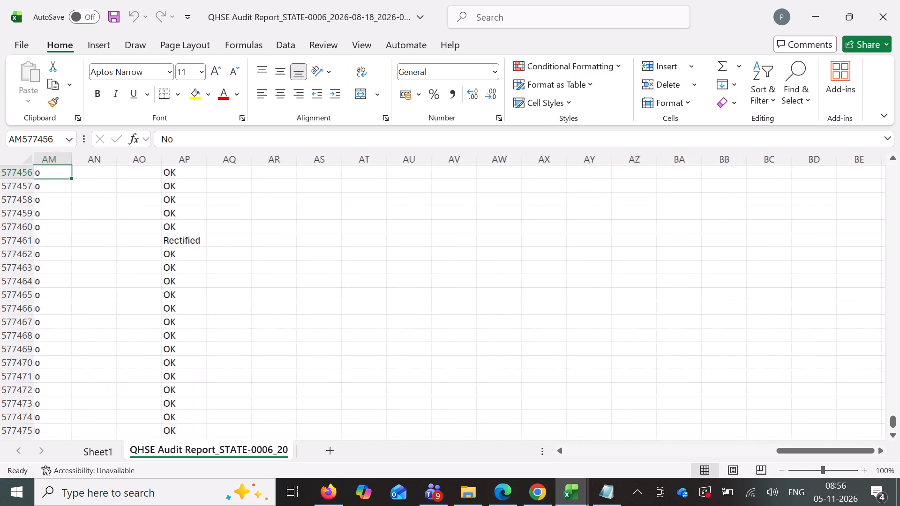
pyautogui.hotkey('ctrl', 'Left')
pyautogui.hotkey('ctrl', 'Left')
pyautogui.hotkey('ctrl', 'Left')
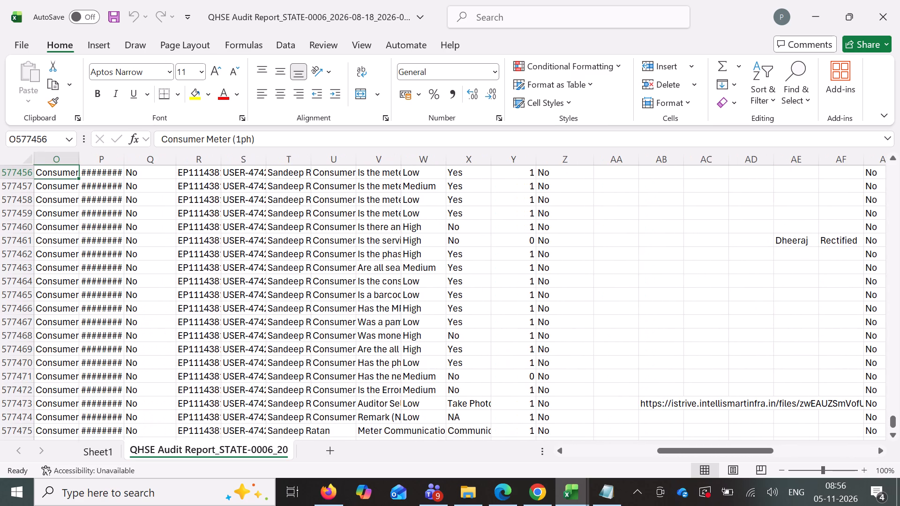
pyautogui.press('Right')
pyautogui.press('Down')
pyautogui.press('Right')
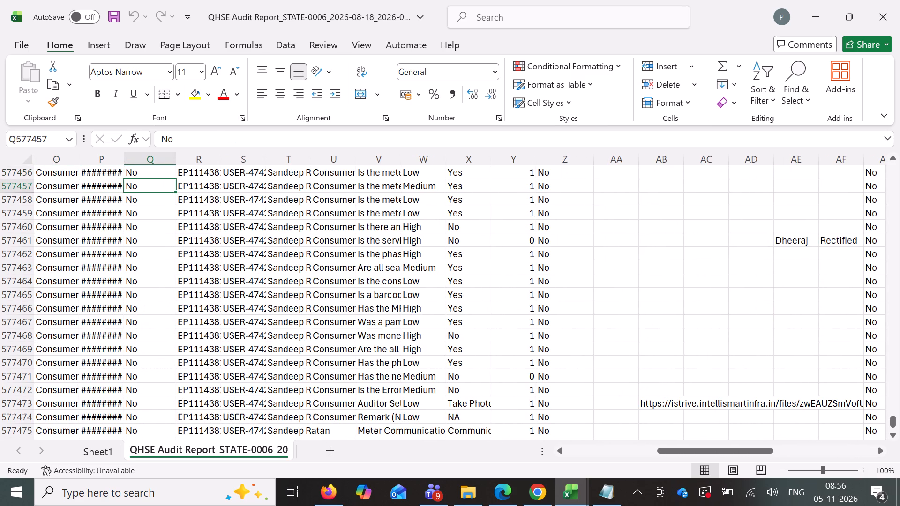
# Check the end of the pasted November block and its first row, 565202, around columns Z and AA.
pyautogui.scroll(-4, 828, 343)
pyautogui.scroll(-3, 732, 326)
pyautogui.scroll(-6, 484, 256)
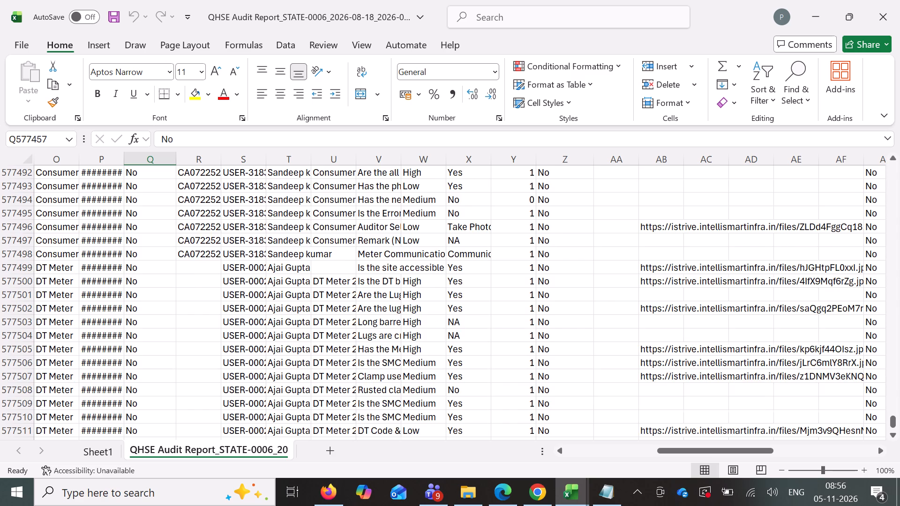
pyautogui.scroll(-6, 583, 242)
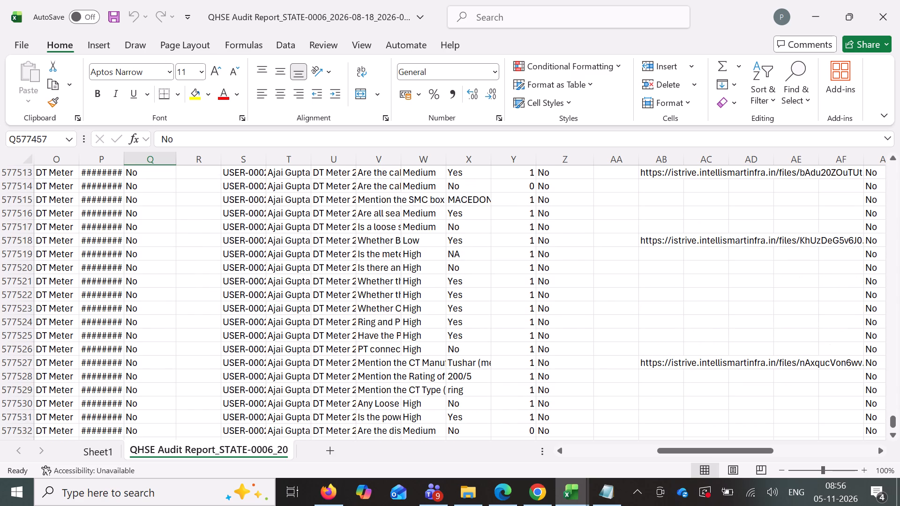
pyautogui.click(564, 253)
pyautogui.hotkey('ctrl', 'Down')
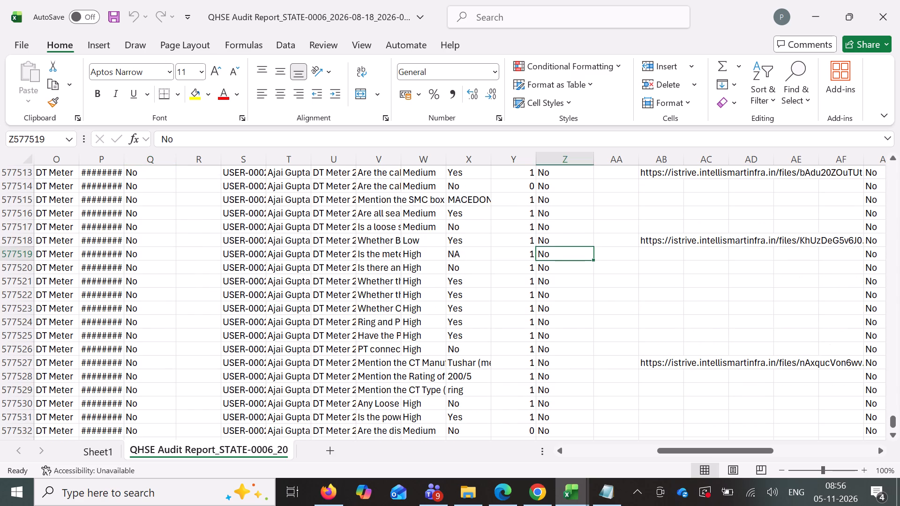
pyautogui.press('Down')
pyautogui.press('Down')
pyautogui.press('Up')
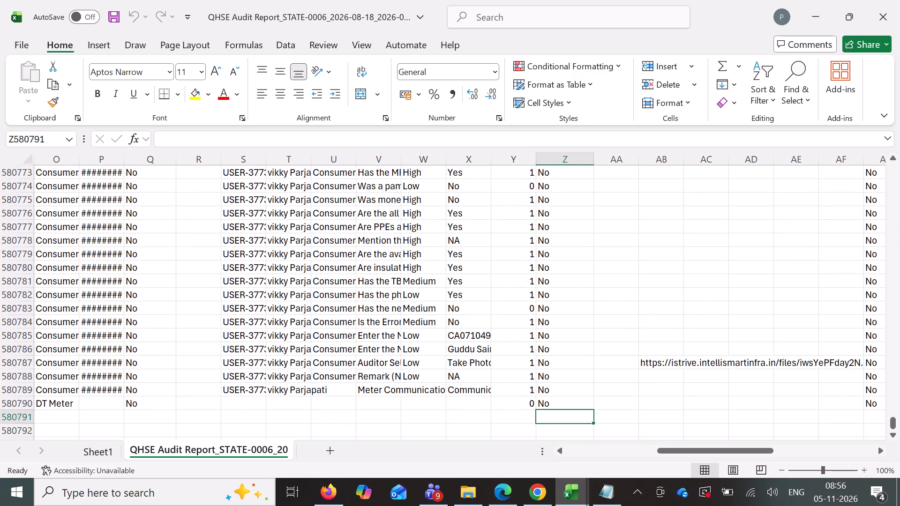
pyautogui.press('Right')
pyautogui.hotkey('ctrl', 'Up')
pyautogui.press('Down')
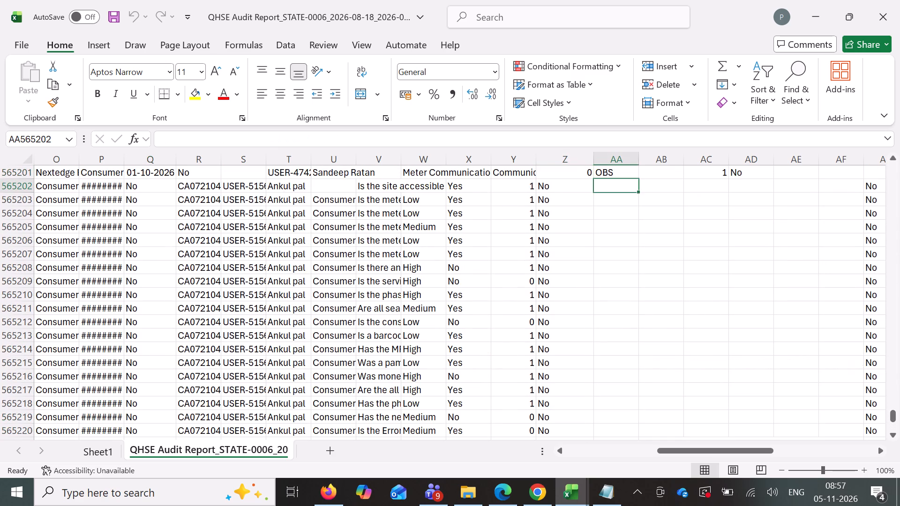
pyautogui.press('Left')
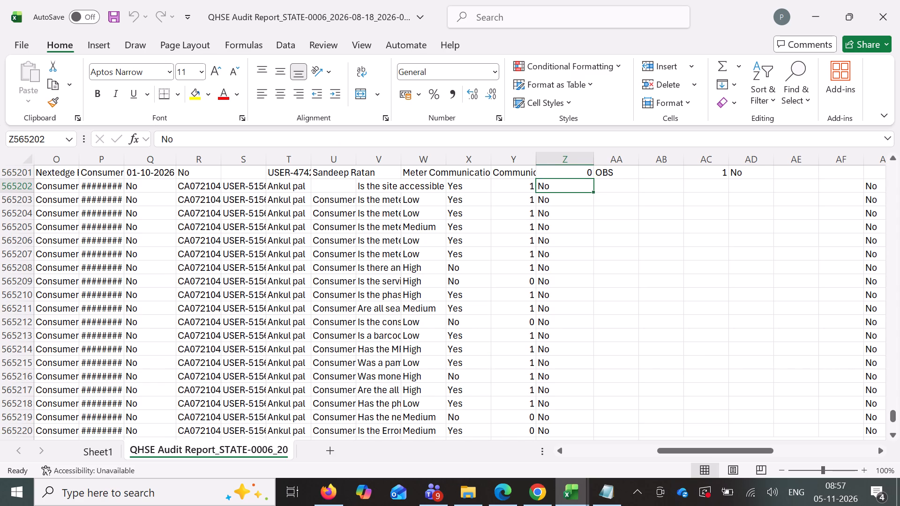
# Select the pasted November data from Y565202 down to the last row and across to column AP.
pyautogui.click(517, 187)
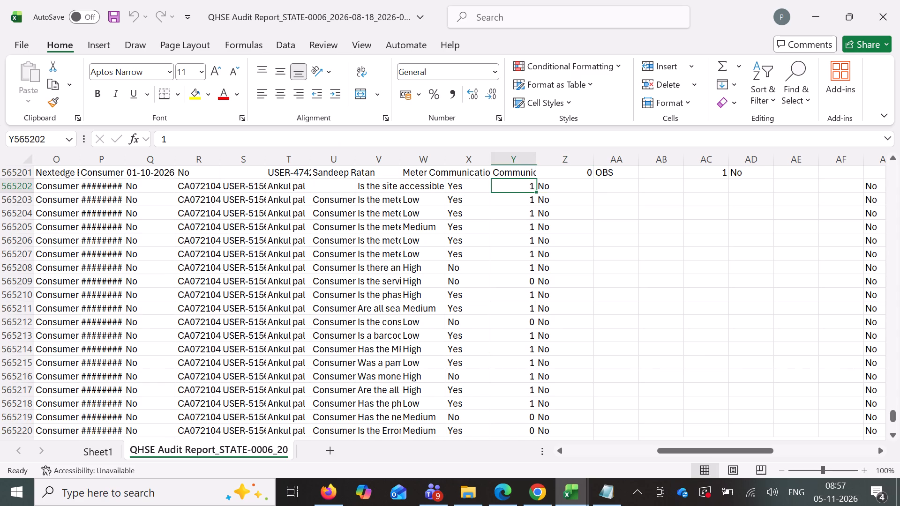
pyautogui.hotkey('ctrl', 'shift', 'Down')
pyautogui.hotkey('ctrl', 'shift', 'Right')
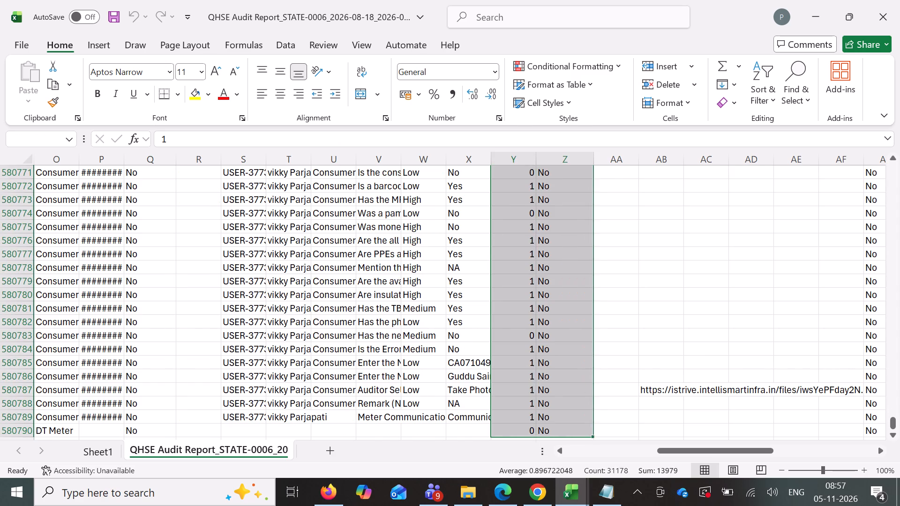
pyautogui.hotkey('ctrl', 'shift', 'Right')
pyautogui.hotkey('ctrl', 'shift', 'Right')
pyautogui.hotkey('ctrl', 'shift', 'Right')
pyautogui.hotkey('ctrl', 'shift', 'Right')
pyautogui.hotkey('ctrl', 'shift', 'Right')
pyautogui.hotkey('ctrl', 'shift', 'Right')
pyautogui.hotkey('ctrl', 'shift', 'Right')
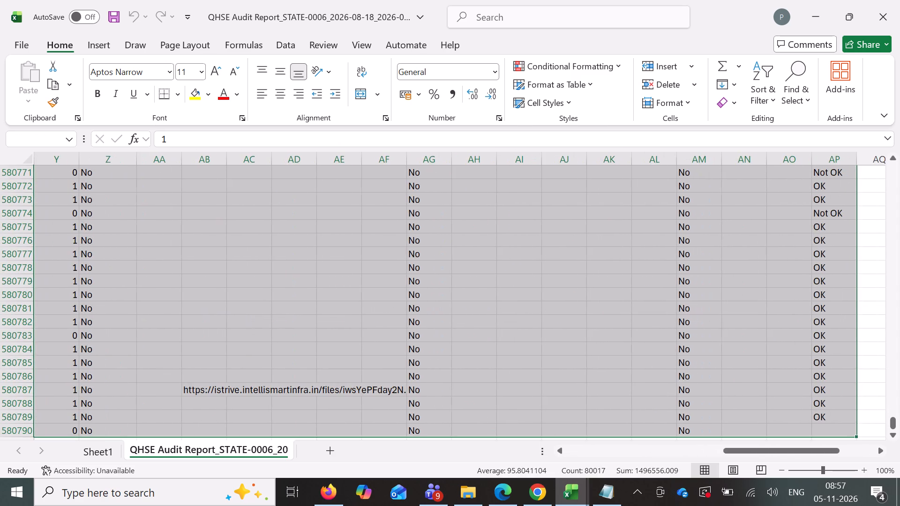
pyautogui.hotkey('ctrl', 'shift', 'Left')
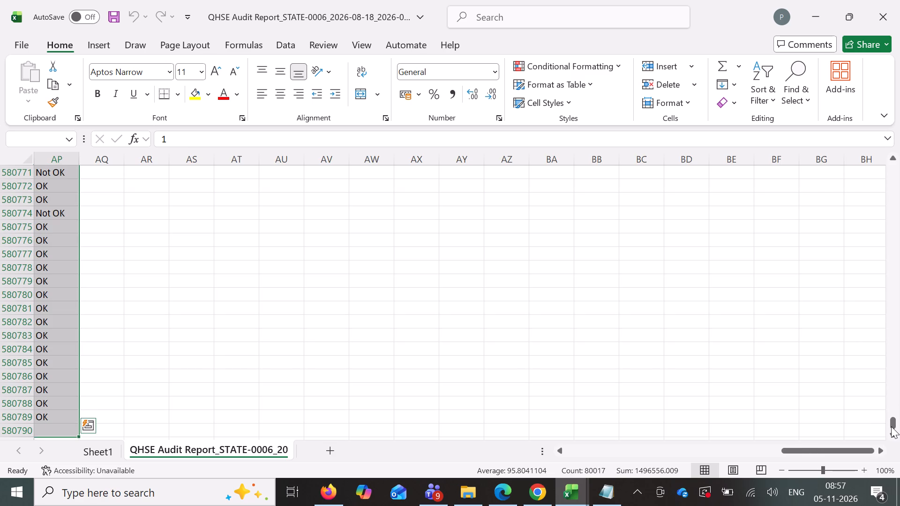
# Look through the existing rows in columns AQ to AU down to row 565201, just above the pasted November block.
pyautogui.moveTo(891, 426); pyautogui.dragTo(893, 373)
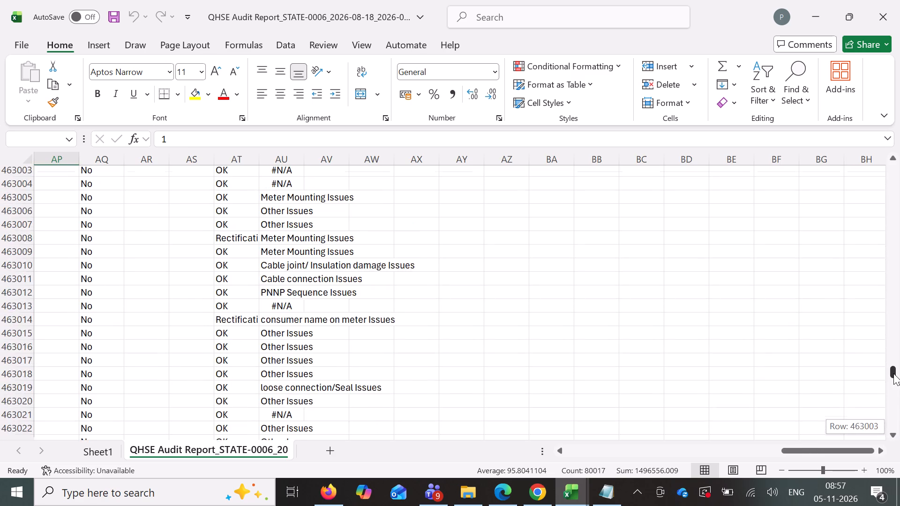
pyautogui.moveTo(893, 373); pyautogui.dragTo(899, 396)
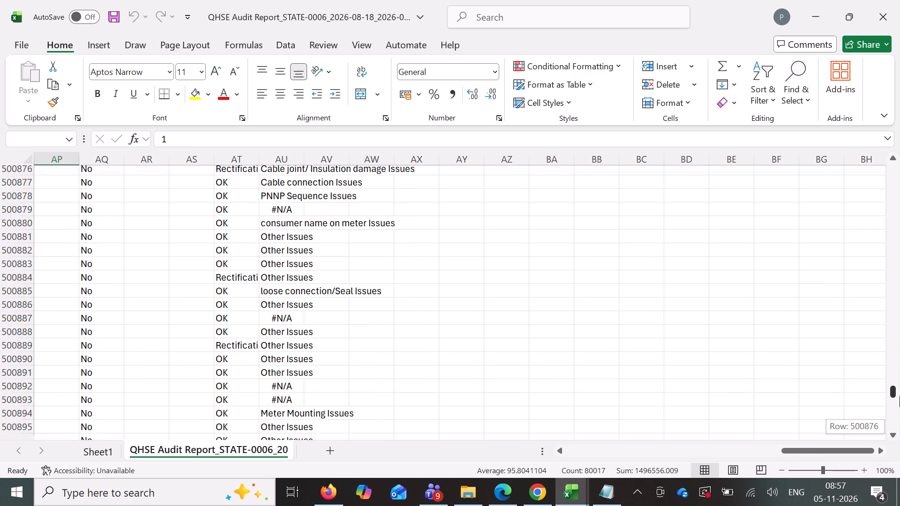
pyautogui.moveTo(899, 396); pyautogui.dragTo(899, 416)
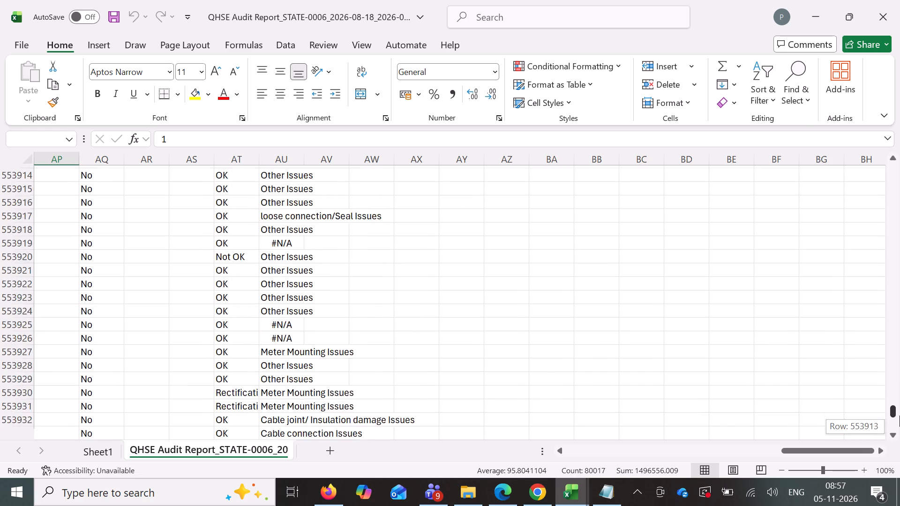
pyautogui.moveTo(899, 416); pyautogui.dragTo(899, 407)
pyautogui.scroll(-20, 636, 335)
pyautogui.scroll(-10, 636, 335)
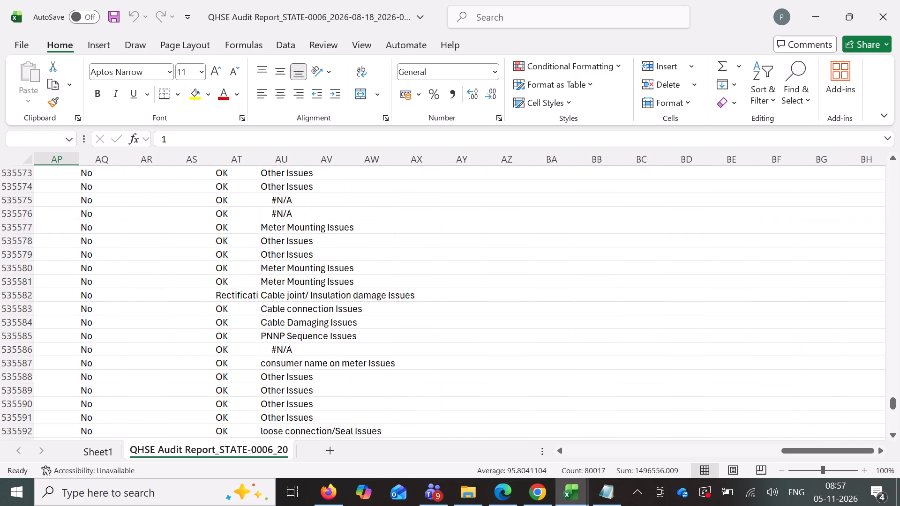
pyautogui.scroll(-6, 640, 341)
pyautogui.scroll(-20, 640, 341)
pyautogui.scroll(-20, 640, 341)
pyautogui.scroll(-11, 640, 341)
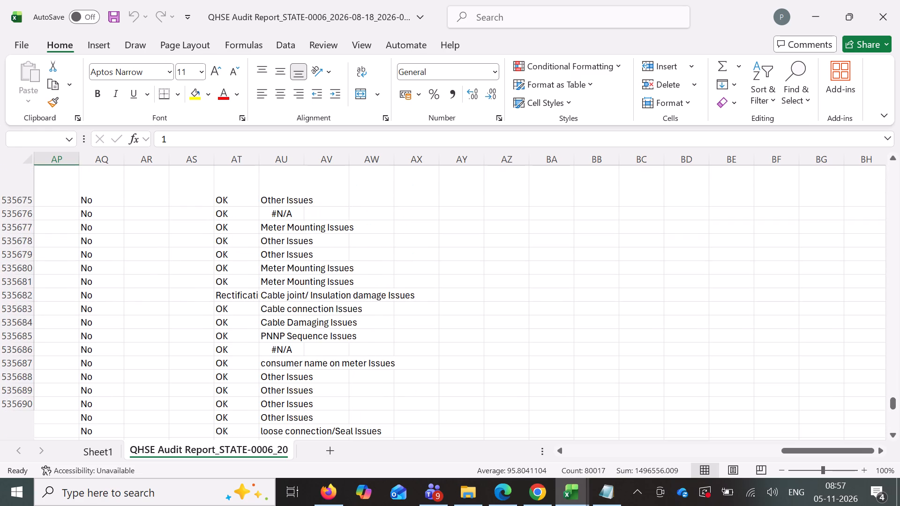
pyautogui.scroll(-20, 644, 336)
pyautogui.scroll(-16, 644, 336)
pyautogui.scroll(-9, 617, 327)
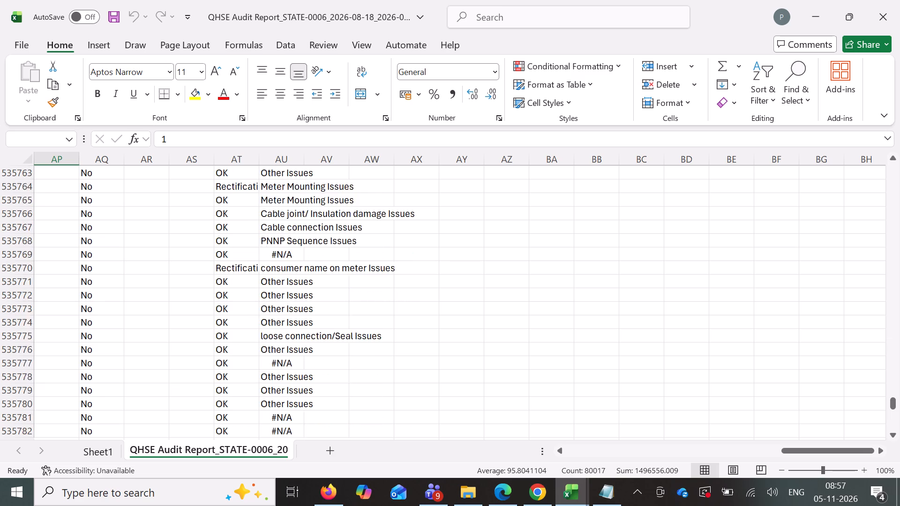
pyautogui.scroll(-20, 616, 327)
pyautogui.scroll(-16, 472, 375)
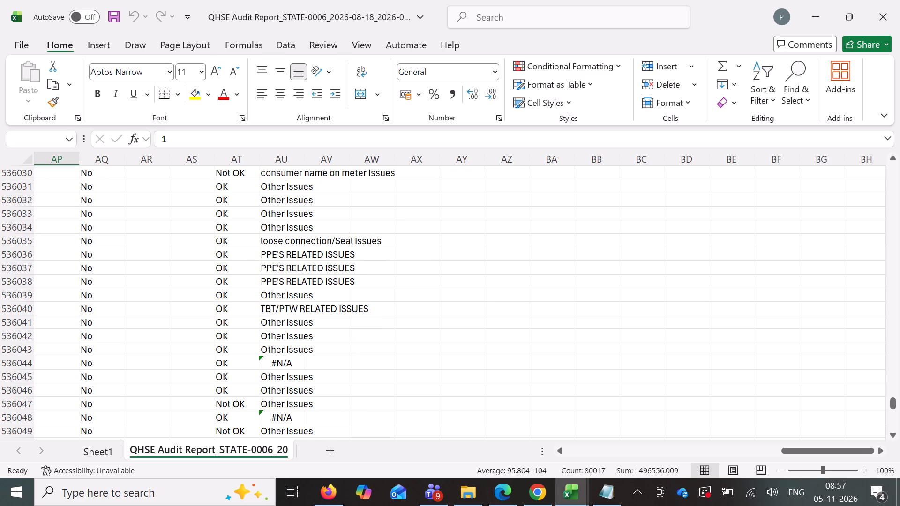
pyautogui.scroll(-20, 536, 333)
pyautogui.scroll(-1, 536, 333)
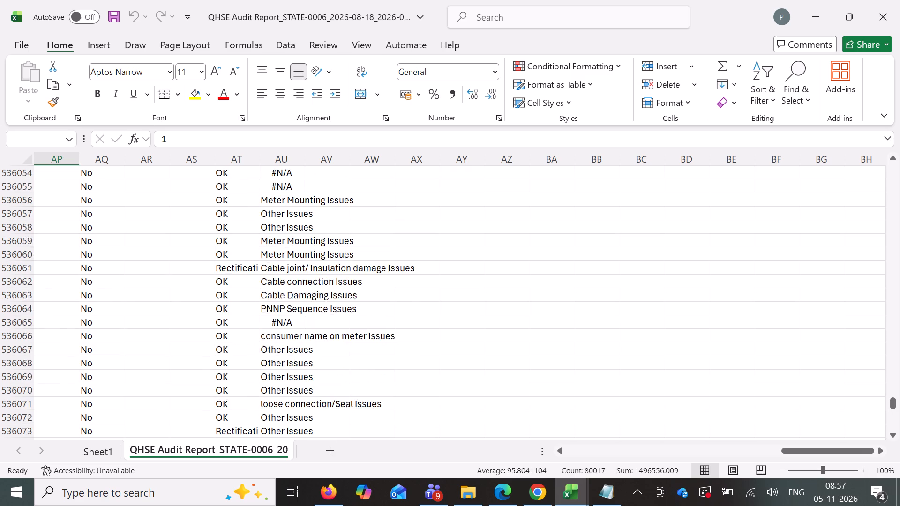
pyautogui.scroll(-18, 550, 333)
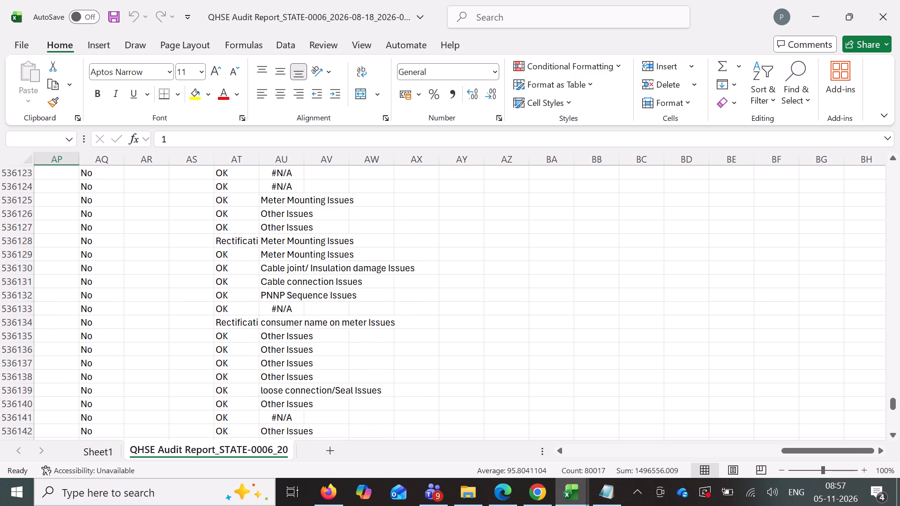
pyautogui.scroll(-20, 552, 328)
pyautogui.scroll(-20, 552, 328)
pyautogui.scroll(-20, 552, 328)
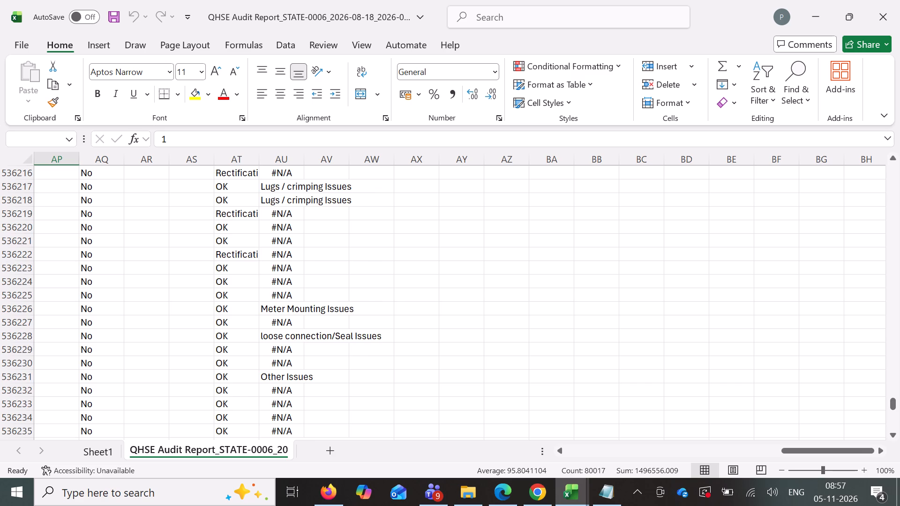
pyautogui.scroll(-6, 559, 329)
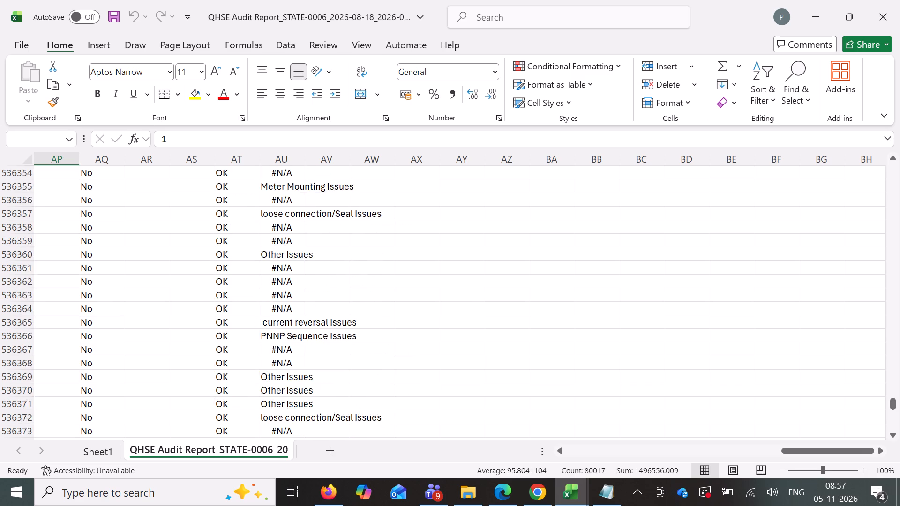
pyautogui.scroll(-20, 573, 345)
pyautogui.scroll(-15, 573, 345)
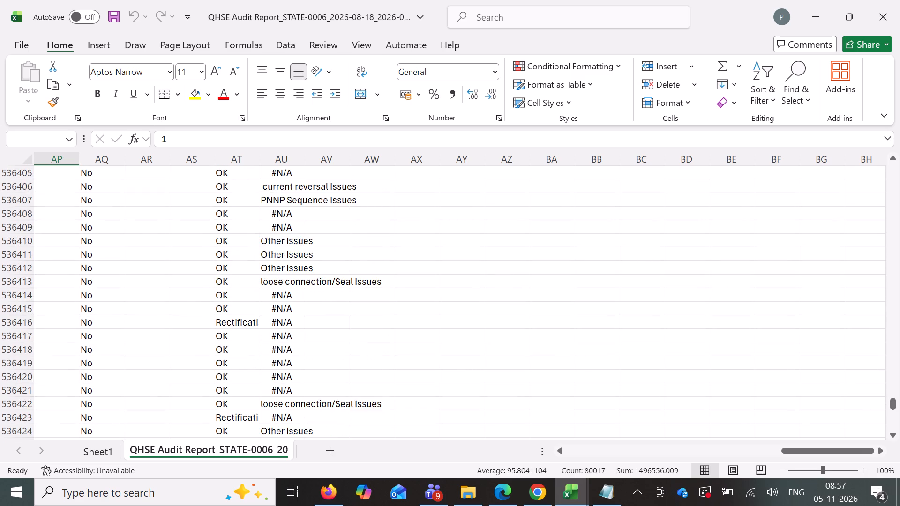
pyautogui.scroll(-7, 575, 362)
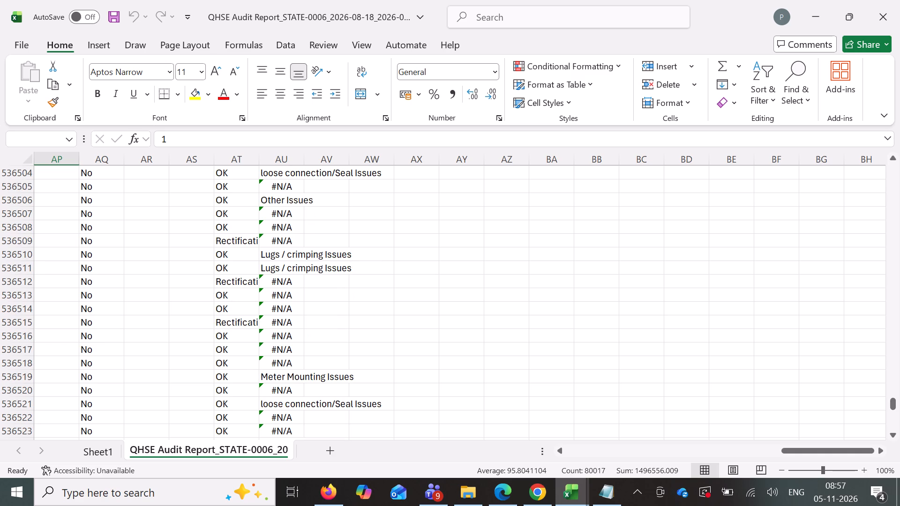
pyautogui.scroll(-7, 595, 336)
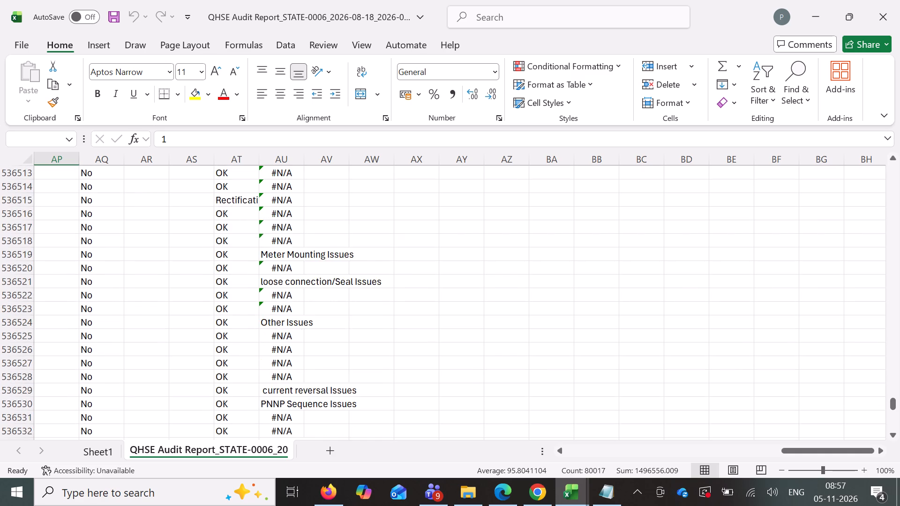
pyautogui.tripleClick(894, 432)
pyautogui.tripleClick(894, 432)
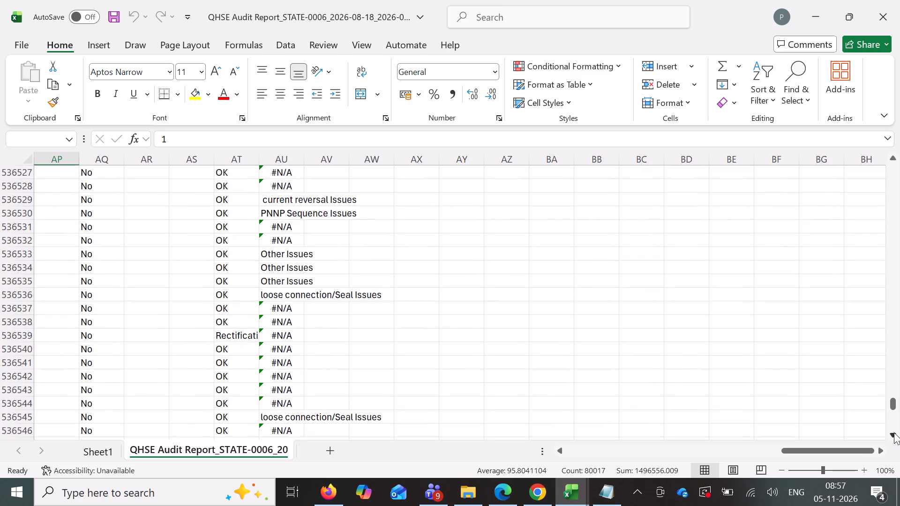
pyautogui.click(894, 432)
pyautogui.scroll(-5, 659, 319)
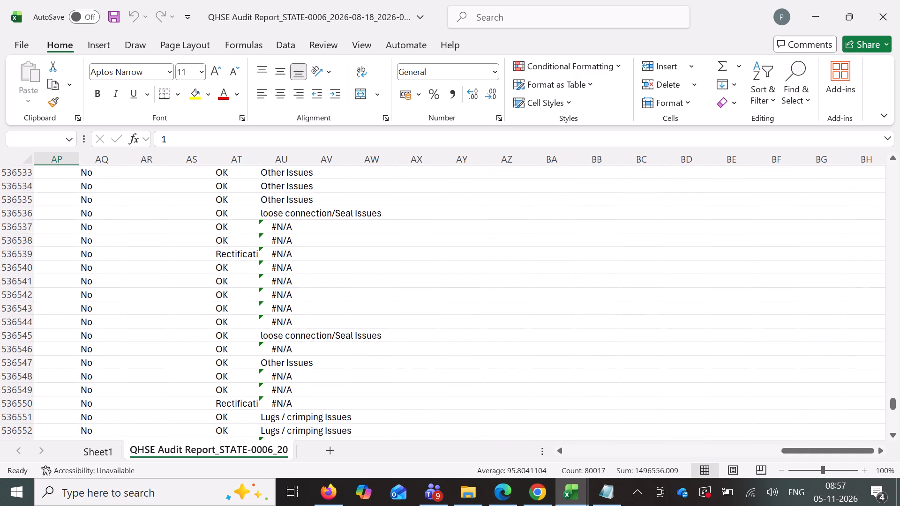
pyautogui.scroll(-20, 659, 318)
pyautogui.scroll(-20, 659, 318)
pyautogui.scroll(-20, 659, 318)
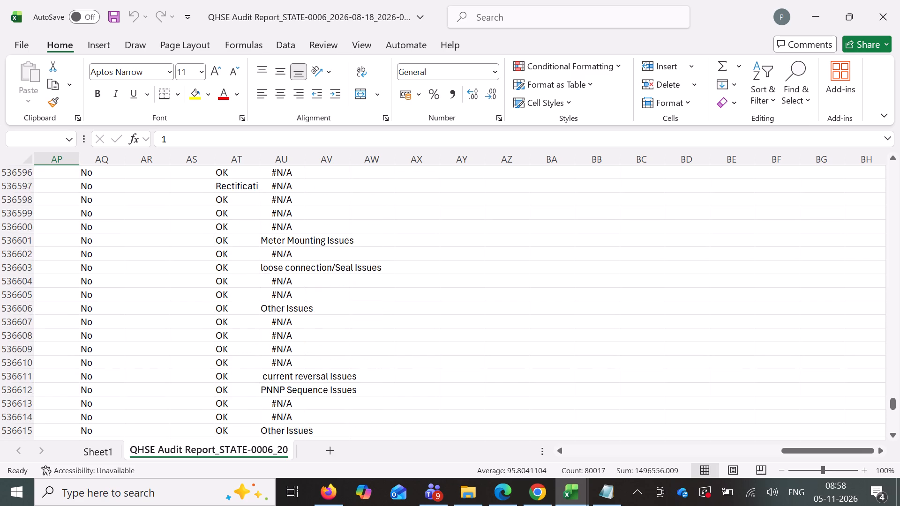
pyautogui.scroll(-20, 622, 335)
pyautogui.scroll(-13, 622, 335)
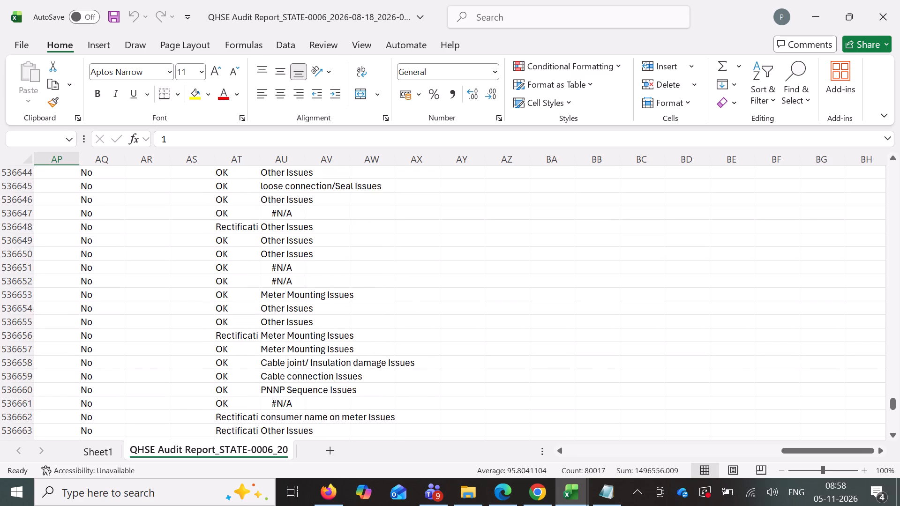
pyautogui.scroll(-10, 621, 328)
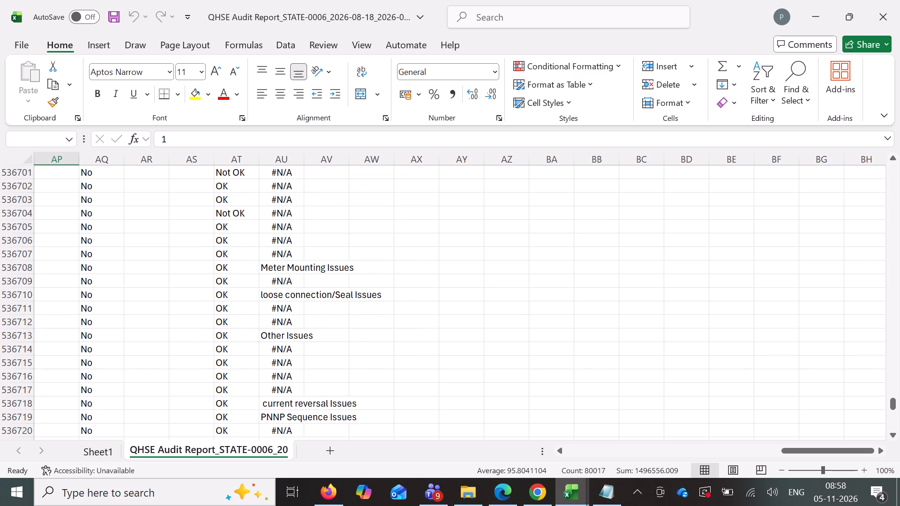
pyautogui.scroll(-20, 620, 327)
pyautogui.scroll(-20, 620, 327)
pyautogui.scroll(-10, 620, 327)
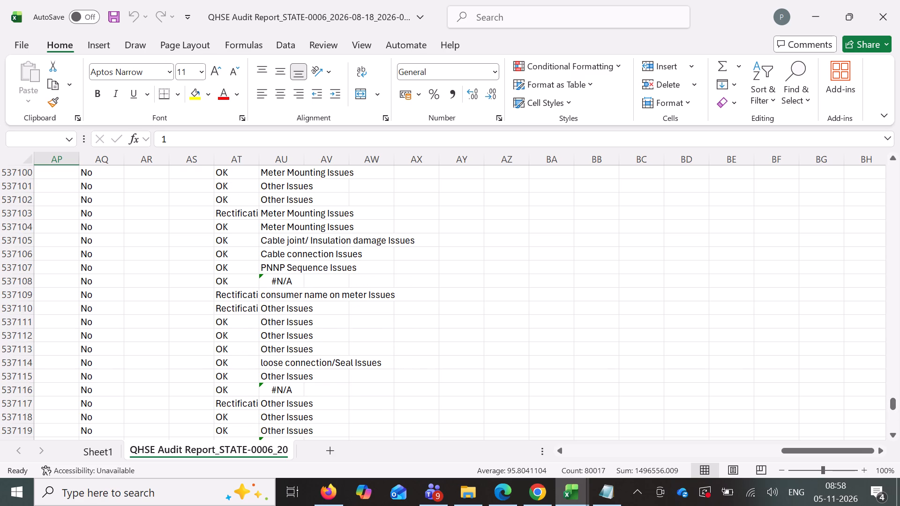
pyautogui.click(282, 269)
pyautogui.hotkey('ctrl', 'Down')
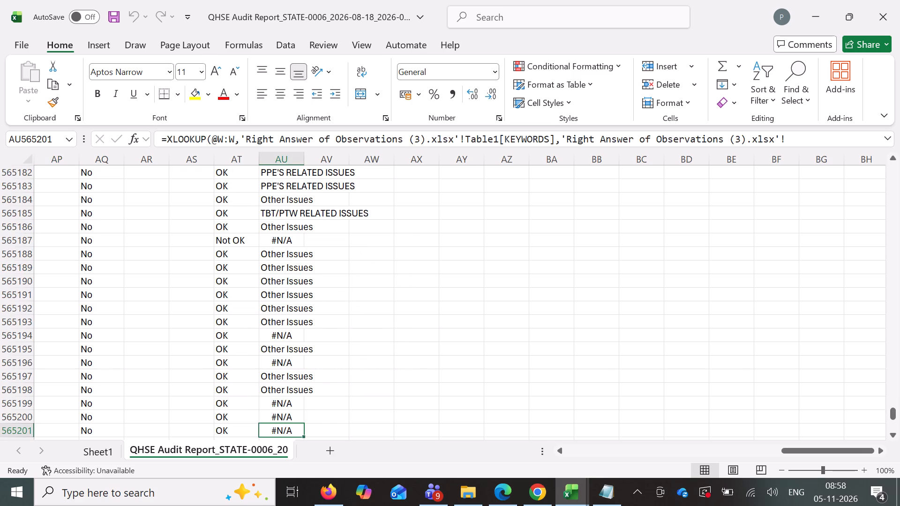
# Compare the first pasted November row, 565202, with the existing rows above it, from column AQ back to column Z.
pyautogui.press('Left')
pyautogui.press('Left')
pyautogui.press('Left')
pyautogui.press('Down')
pyautogui.press('Left')
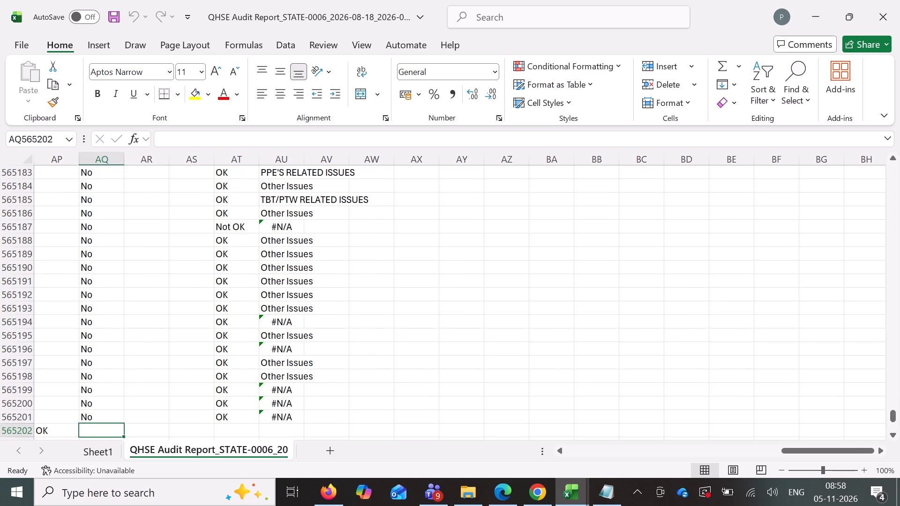
pyautogui.press('Left')
pyautogui.press('Left')
pyautogui.press('Left')
pyautogui.press('Left')
pyautogui.press('Left')
pyautogui.press('Left')
pyautogui.press('Left')
pyautogui.press('Left')
pyautogui.press('Left')
pyautogui.press('Left')
pyautogui.press('Left')
pyautogui.press('Left')
pyautogui.press('Left')
pyautogui.press('Left')
pyautogui.press('Left')
pyautogui.press('Left')
pyautogui.press('Left')
pyautogui.press('Left')
pyautogui.press('Left')
pyautogui.press('Left')
pyautogui.press('Left')
pyautogui.press('Left')
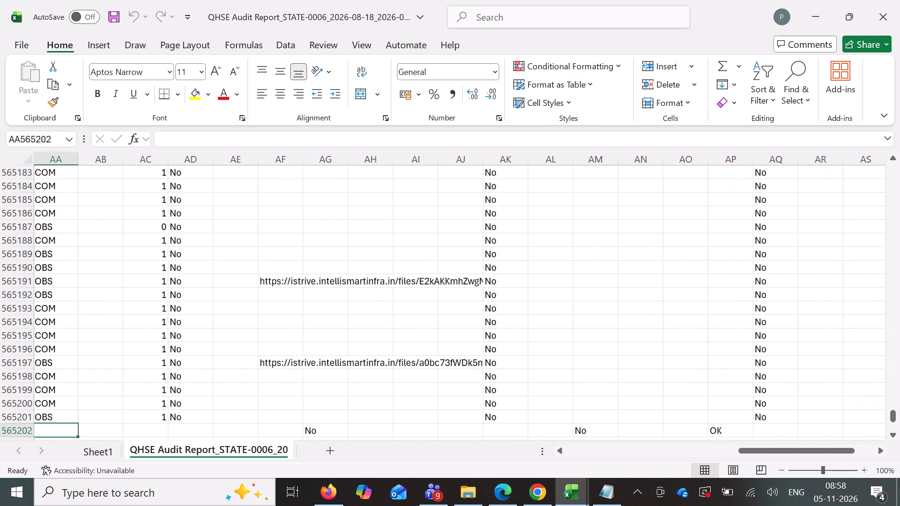
pyautogui.press('Right')
pyautogui.press('Right')
pyautogui.press('Right')
pyautogui.press('Right')
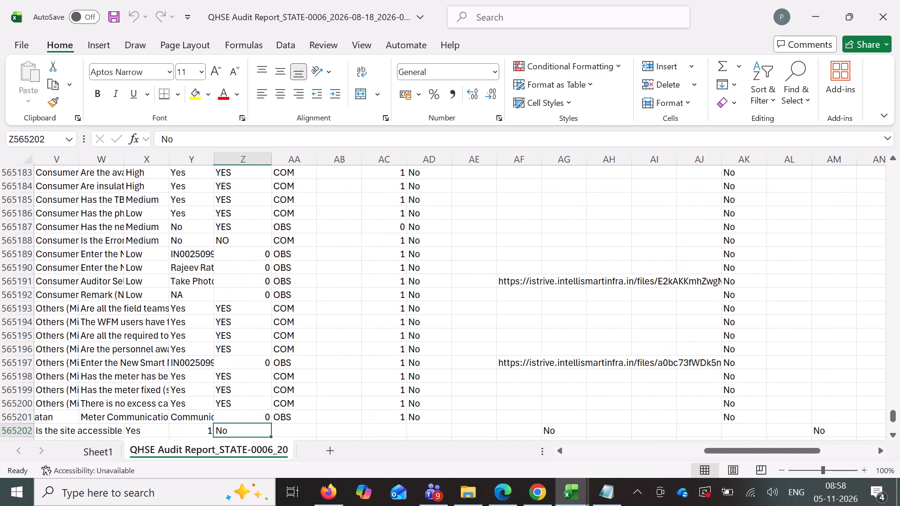
# Select the pasted November data from Y565202 to AP580790 and move it three columns over so it starts at AB565202.
pyautogui.press('Left')
pyautogui.hotkey('ctrl', 'shift', 'Right')
pyautogui.hotkey('ctrl', 'shift', 'Right')
pyautogui.hotkey('ctrl', 'shift', 'Right')
pyautogui.hotkey('ctrl', 'shift', 'Right')
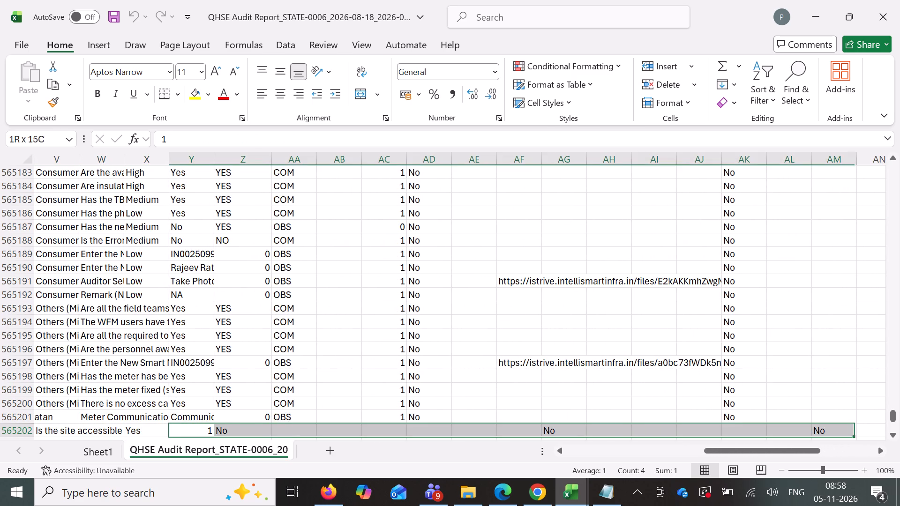
pyautogui.hotkey('ctrl', 'shift', 'Right')
pyautogui.hotkey('ctrl', 'shift', 'Left')
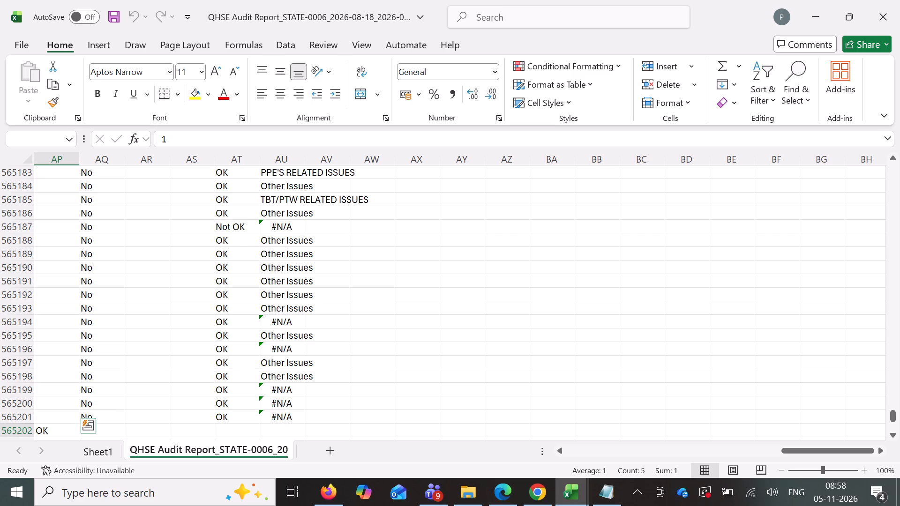
pyautogui.hotkey('ctrl', 'shift', 'Right')
pyautogui.hotkey('ctrl', 'shift', 'Left')
pyautogui.hotkey('shift', 'Right')
pyautogui.hotkey('shift', 'Left')
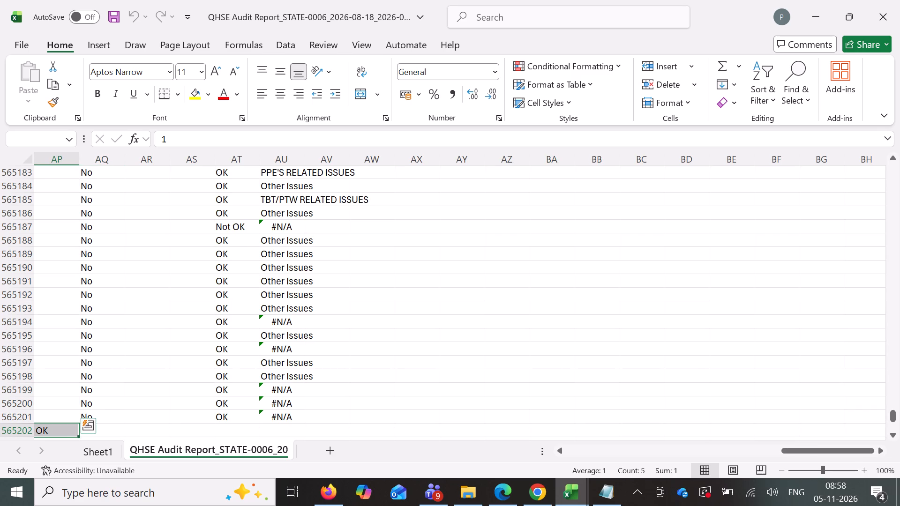
pyautogui.hotkey('ctrl', 'shift', 'Down')
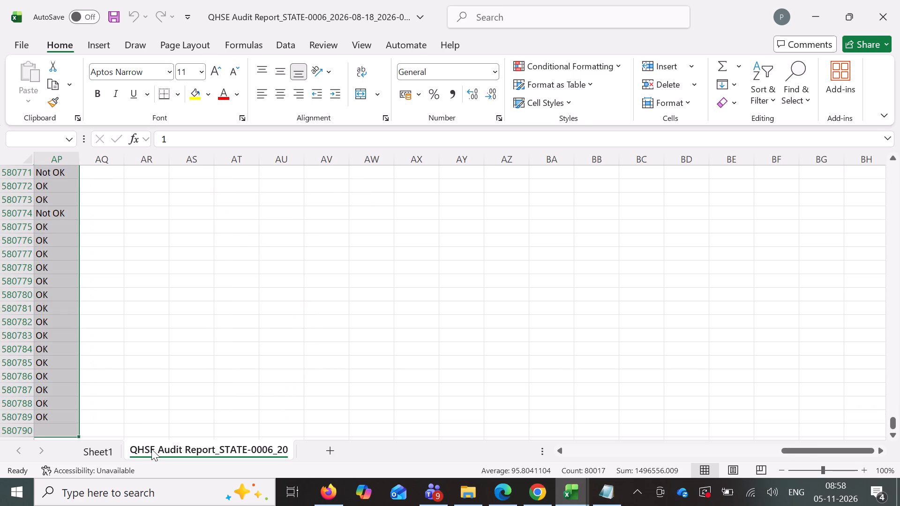
pyautogui.moveTo(80, 325); pyautogui.dragTo(105, 320)
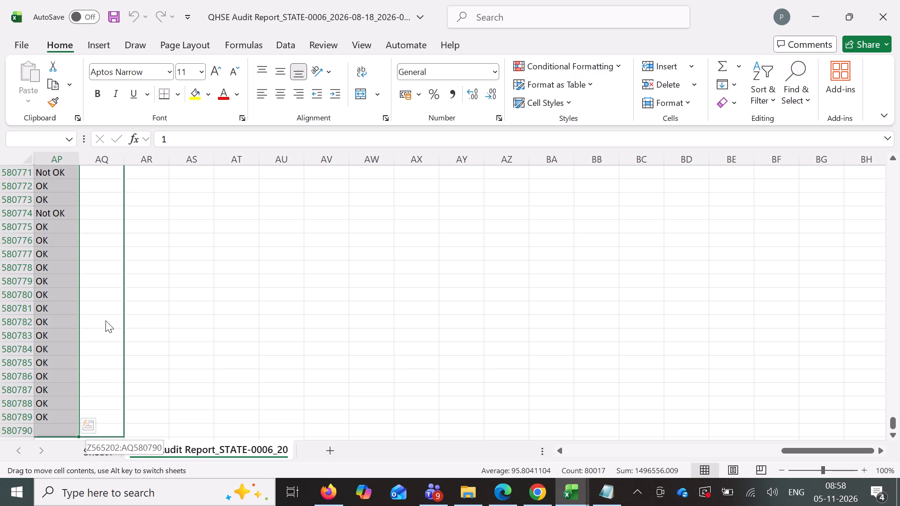
pyautogui.moveTo(105, 320); pyautogui.dragTo(161, 319)
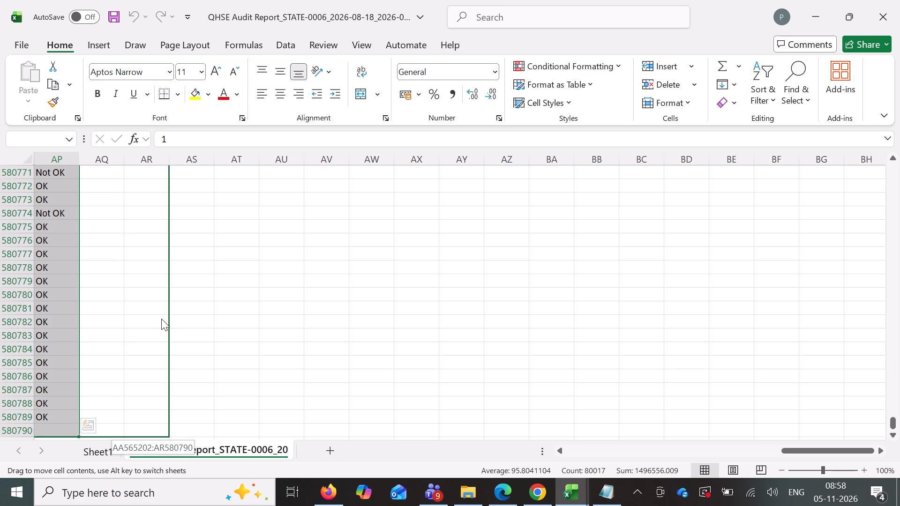
pyautogui.moveTo(161, 319); pyautogui.dragTo(162, 320)
pyautogui.moveTo(162, 320); pyautogui.dragTo(174, 320)
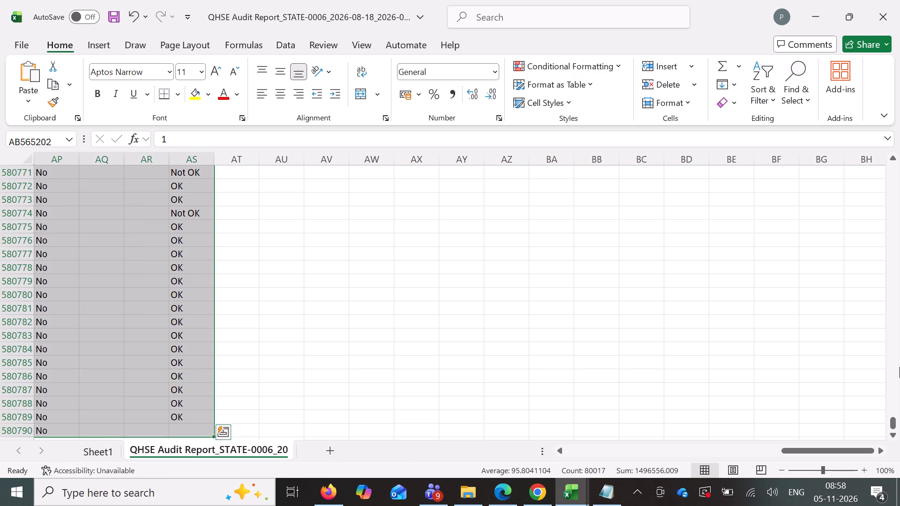
# Compare the end columns AS to AU of the moved November block with rows 565200 and 565201 above it.
pyautogui.click(892, 420)
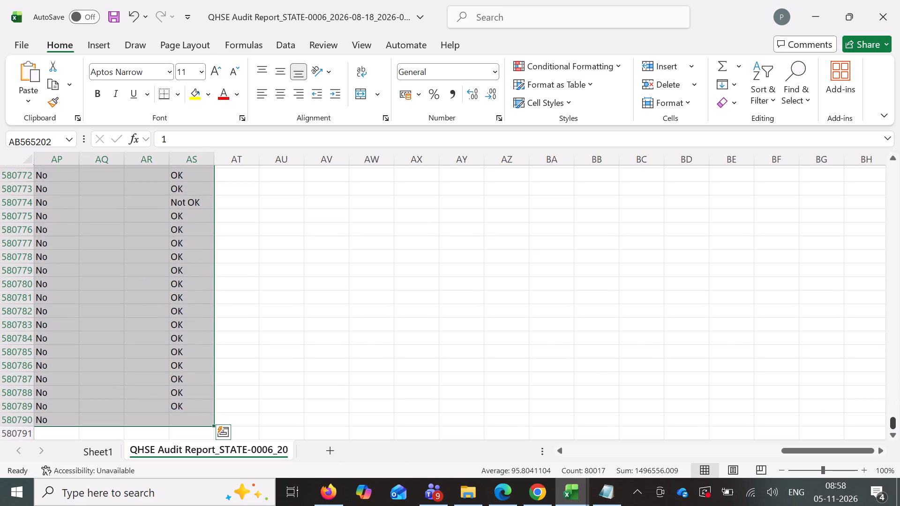
pyautogui.click(220, 396)
pyautogui.hotkey('ctrl', 'Up')
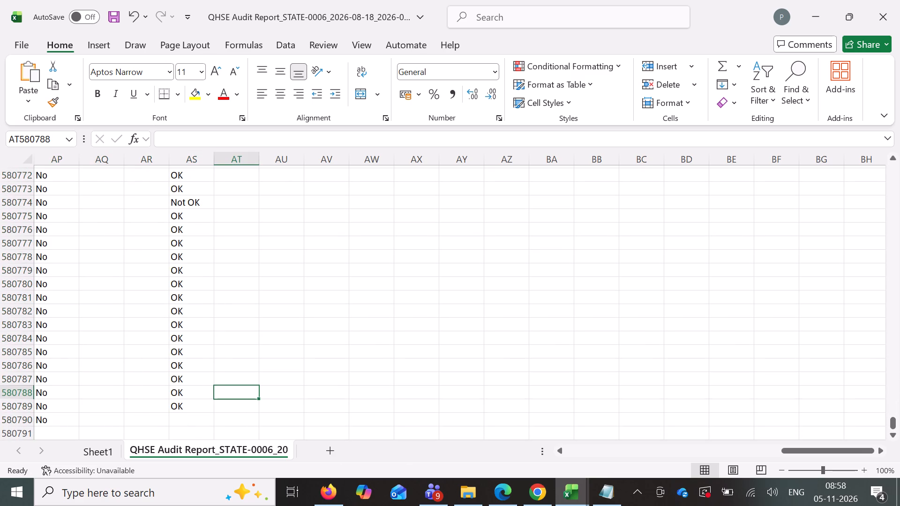
pyautogui.press('Down')
pyautogui.press('Up')
pyautogui.press('Right')
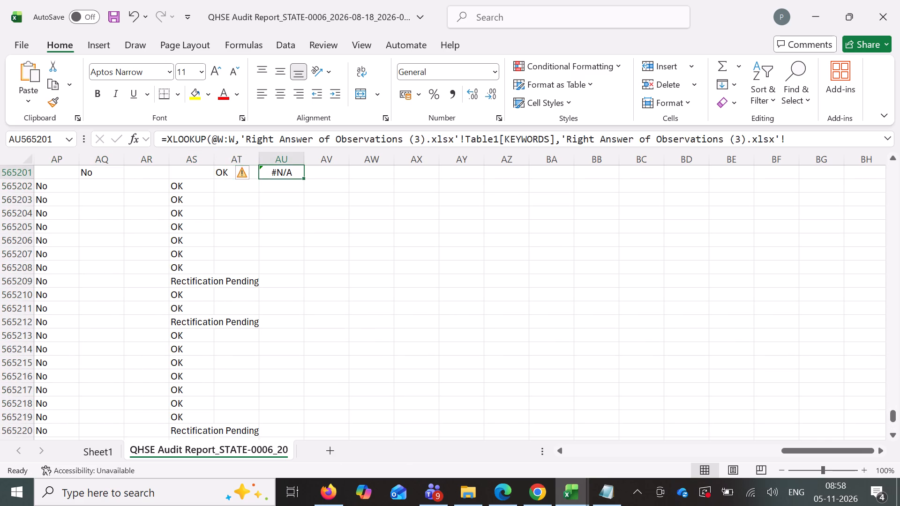
pyautogui.press('Down')
pyautogui.press('Up')
pyautogui.press('Left')
pyautogui.press('Up')
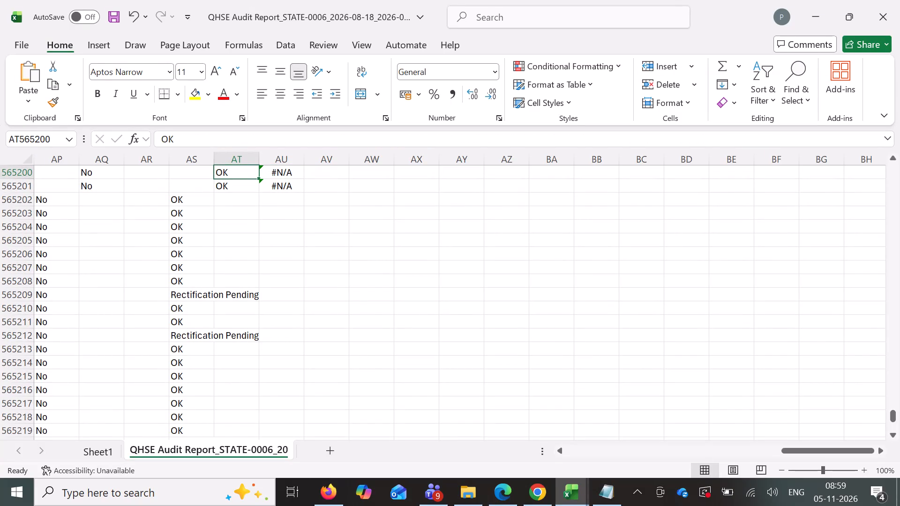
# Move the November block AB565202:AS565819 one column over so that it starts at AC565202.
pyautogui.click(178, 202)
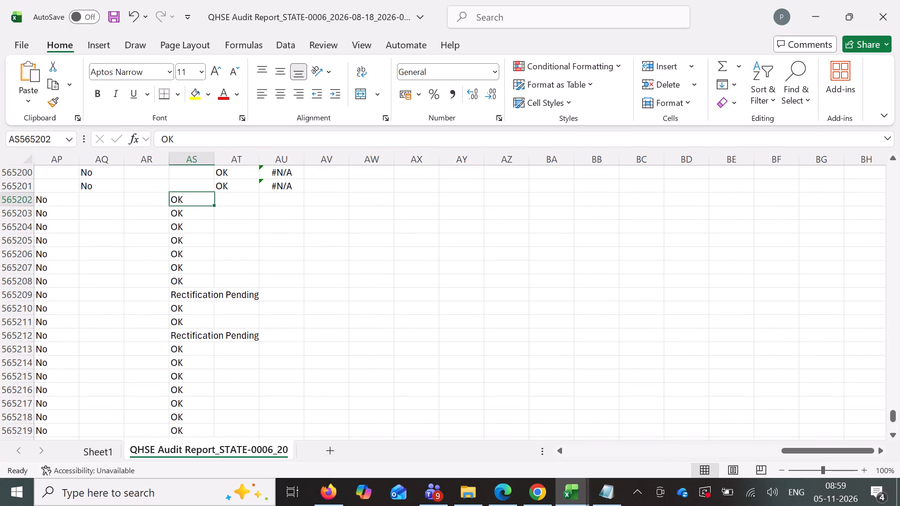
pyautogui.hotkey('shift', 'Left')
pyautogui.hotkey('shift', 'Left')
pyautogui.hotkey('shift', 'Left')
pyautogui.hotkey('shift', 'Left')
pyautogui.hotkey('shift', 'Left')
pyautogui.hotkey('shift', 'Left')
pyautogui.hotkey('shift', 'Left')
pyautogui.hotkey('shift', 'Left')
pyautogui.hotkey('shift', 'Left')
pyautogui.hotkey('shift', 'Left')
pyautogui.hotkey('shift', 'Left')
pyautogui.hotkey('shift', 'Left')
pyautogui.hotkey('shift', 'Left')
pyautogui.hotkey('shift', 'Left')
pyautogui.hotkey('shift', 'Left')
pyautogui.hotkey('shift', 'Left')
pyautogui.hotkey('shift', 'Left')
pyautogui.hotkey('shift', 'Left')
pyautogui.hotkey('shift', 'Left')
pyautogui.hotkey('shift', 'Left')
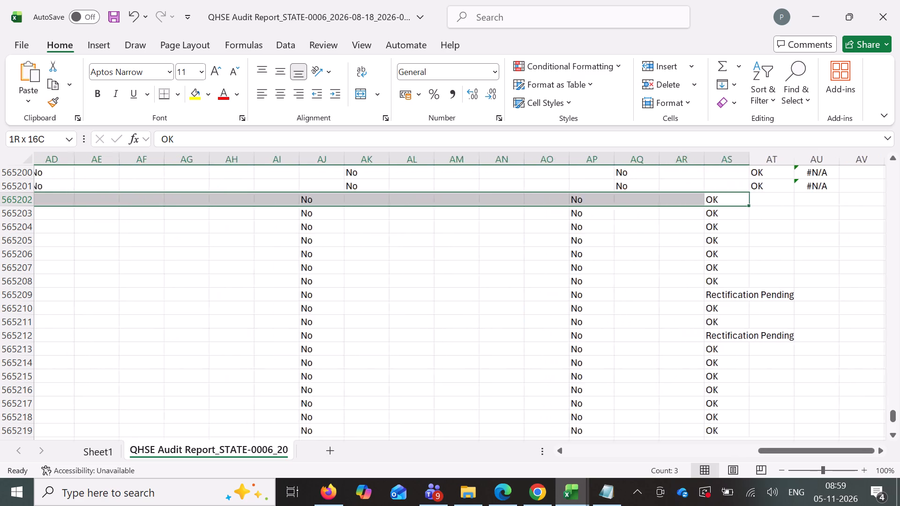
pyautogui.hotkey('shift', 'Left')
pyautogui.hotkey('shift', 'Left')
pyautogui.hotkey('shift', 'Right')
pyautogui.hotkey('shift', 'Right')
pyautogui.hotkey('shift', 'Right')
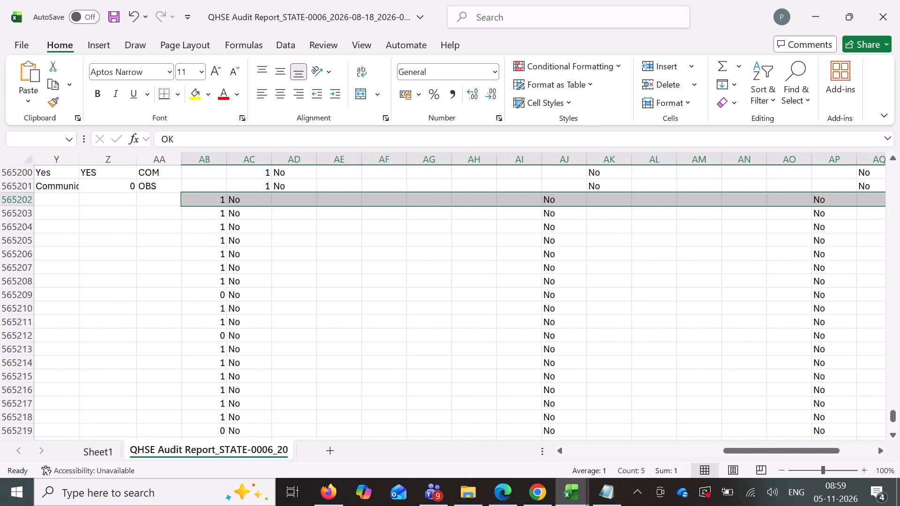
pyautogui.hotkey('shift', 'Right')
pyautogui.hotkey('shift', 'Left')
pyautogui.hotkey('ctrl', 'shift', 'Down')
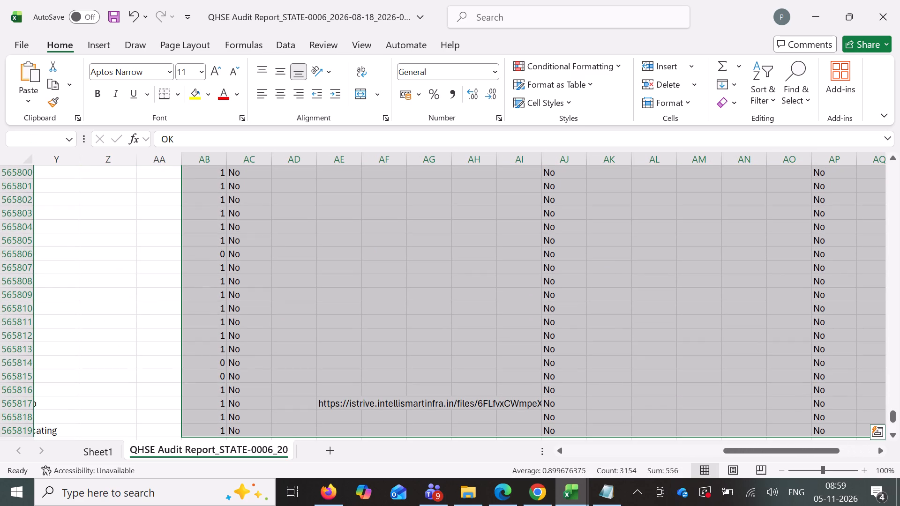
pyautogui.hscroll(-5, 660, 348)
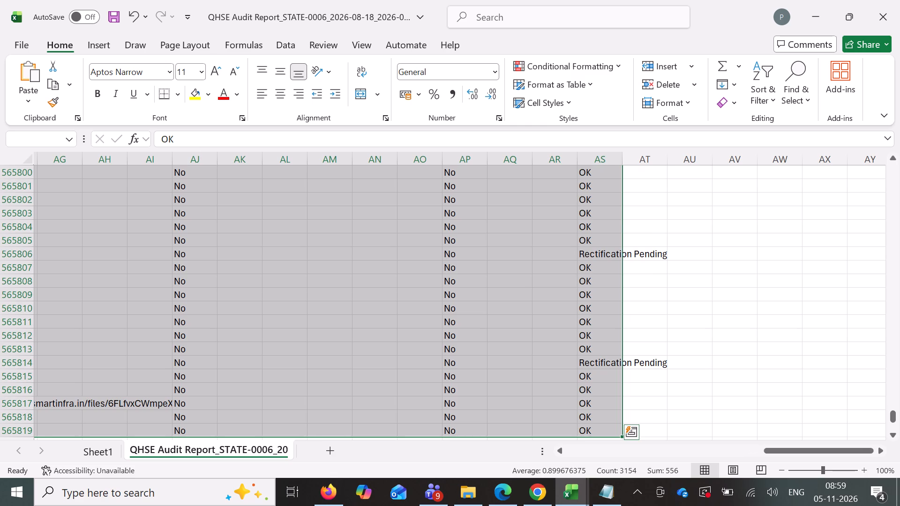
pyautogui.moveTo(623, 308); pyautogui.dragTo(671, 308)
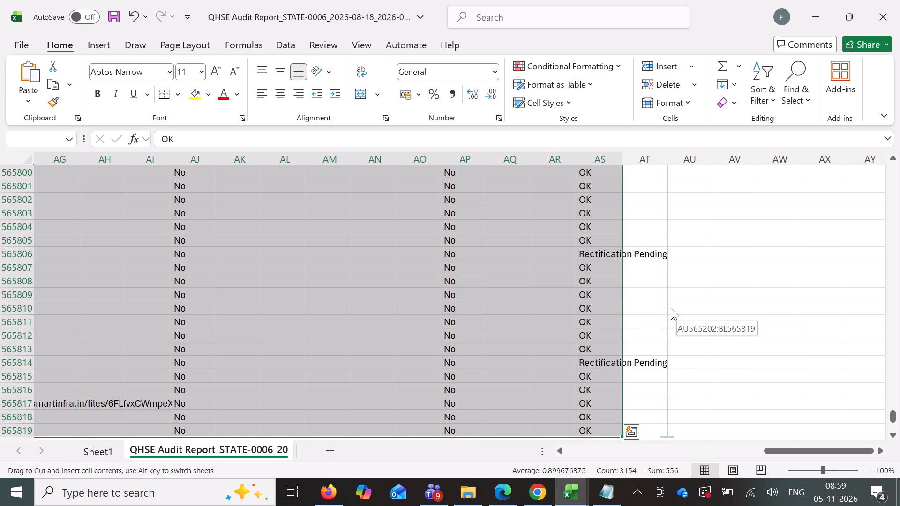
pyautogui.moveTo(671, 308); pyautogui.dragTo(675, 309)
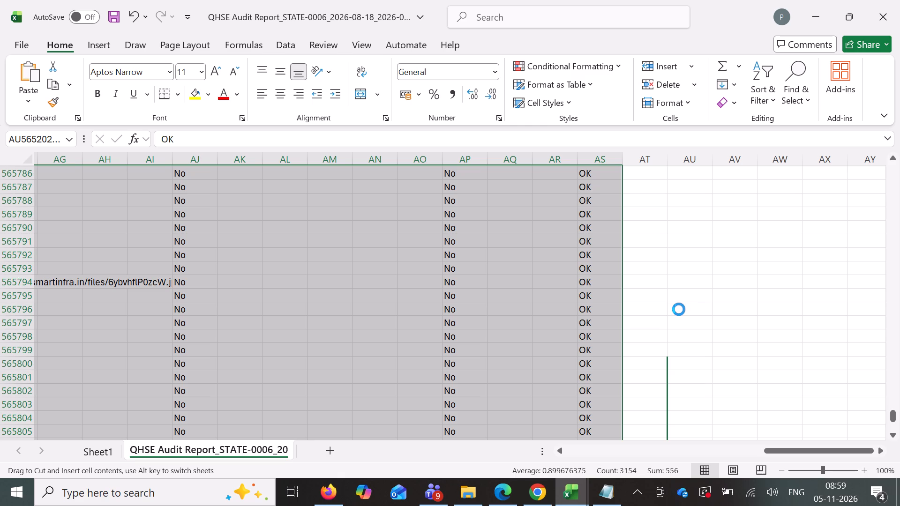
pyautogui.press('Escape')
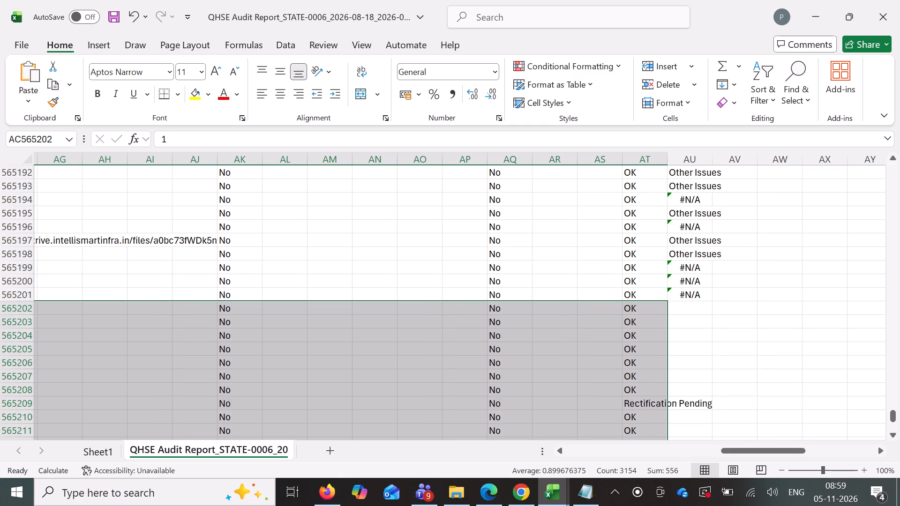
# Clear the pasted November data in A565202:AT565819, across all columns from AT back to A.
pyautogui.click(650, 306)
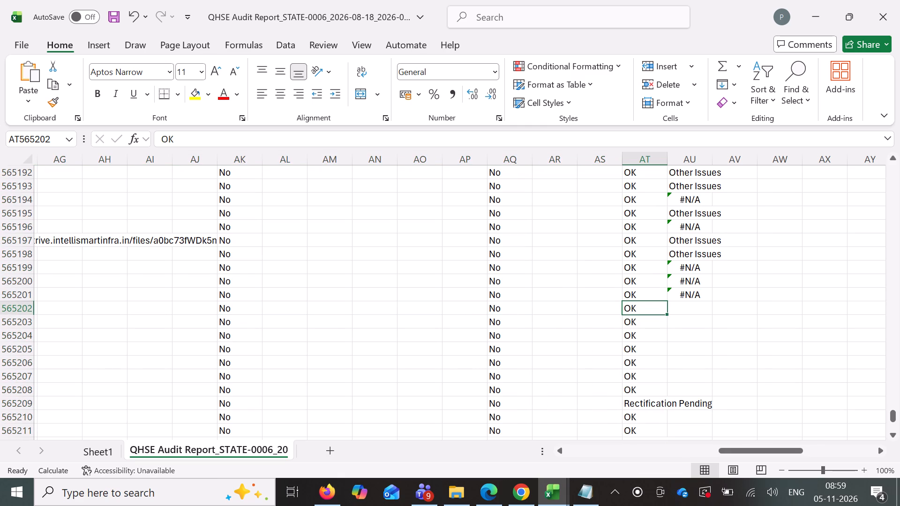
pyautogui.hotkey('ctrl', 'shift', 'Down')
pyautogui.hotkey('ctrl', 'shift', 'Left')
pyautogui.hotkey('ctrl', 'shift', 'Left')
pyautogui.hotkey('ctrl', 'shift', 'Left')
pyautogui.hotkey('ctrl', 'shift', 'Left')
pyautogui.hotkey('ctrl', 'shift', 'Left')
pyautogui.hotkey('ctrl', 'shift', 'Left')
pyautogui.hotkey('ctrl', 'shift', 'Left')
pyautogui.hotkey('ctrl', 'shift', 'Left')
pyautogui.hotkey('ctrl', 'shift', 'Left')
pyautogui.hotkey('ctrl', 'shift', 'Left')
pyautogui.hotkey('ctrl', 'shift', 'Left')
pyautogui.hotkey('ctrl', 'shift', 'Left')
pyautogui.hotkey('ctrl', 'shift', 'Left')
pyautogui.hotkey('ctrl', 'shift', 'Left')
pyautogui.hotkey('ctrl', 'shift', 'Left')
pyautogui.hotkey('ctrl', 'shift', 'Left')
pyautogui.hotkey('ctrl', 'shift', 'Left')
pyautogui.hotkey('ctrl', 'shift', 'Left')
pyautogui.hotkey('ctrl', 'shift', 'Left')
pyautogui.hotkey('ctrl', 'shift', 'Left')
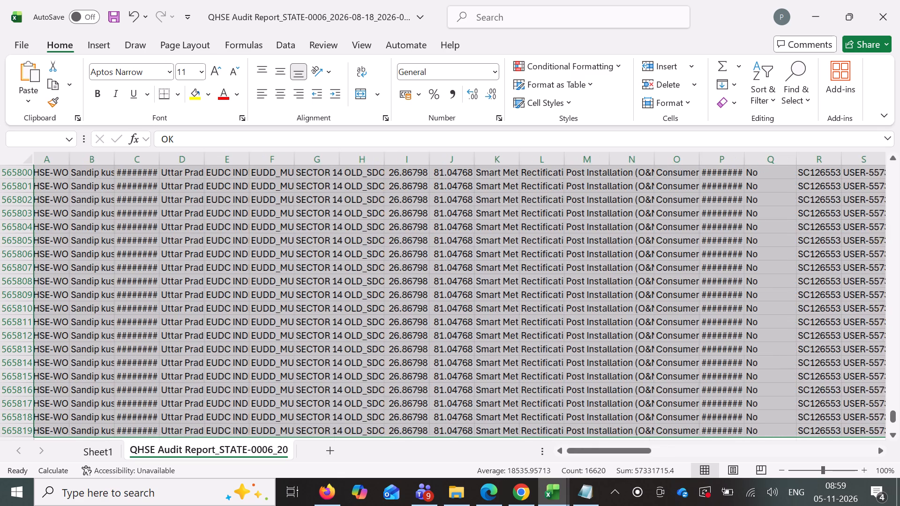
pyautogui.press('Delete')
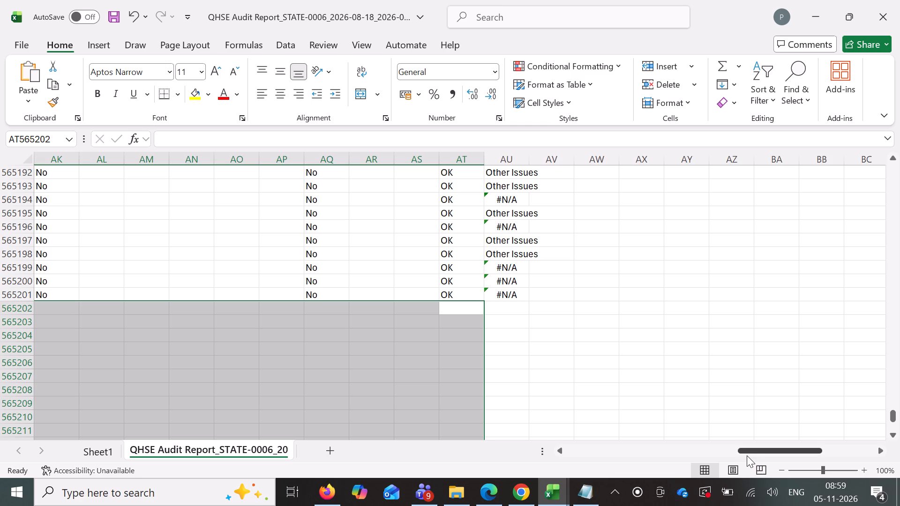
pyautogui.moveTo(748, 452); pyautogui.dragTo(505, 441)
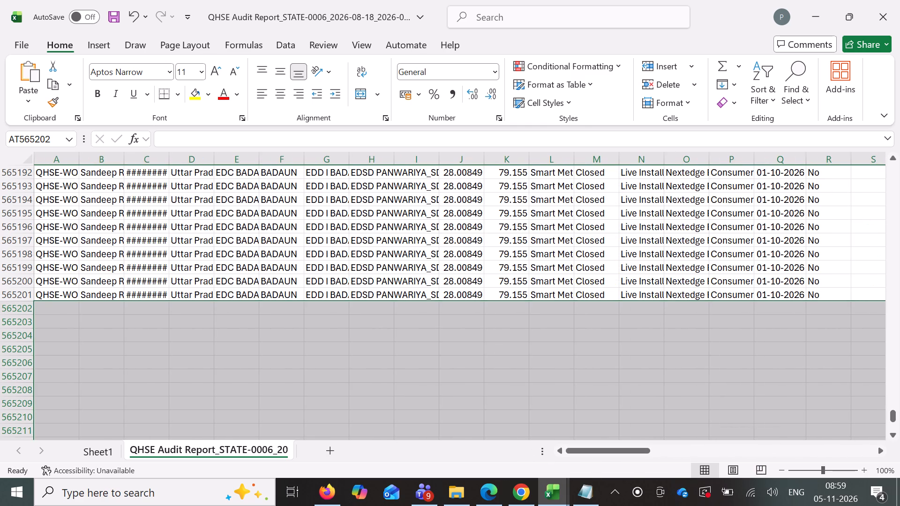
# Look at the formula in the LOCATION FORMULA text file in the OneDrive Document folder.
pyautogui.click(562, 492)
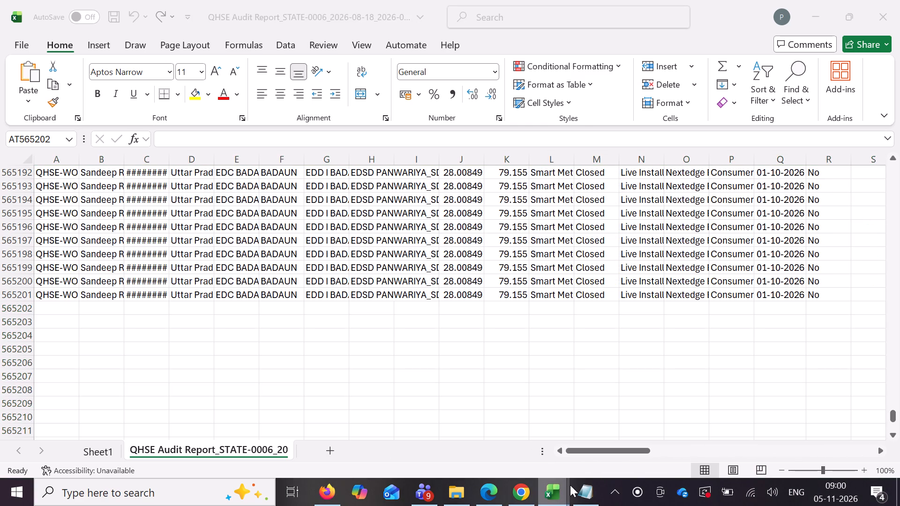
pyautogui.click(597, 488)
pyautogui.click(635, 493)
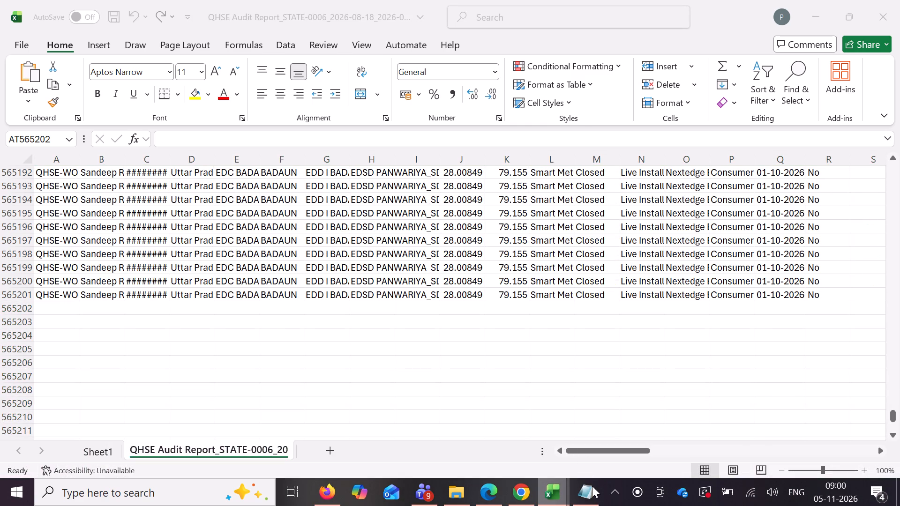
pyautogui.click(593, 489)
pyautogui.click(591, 488)
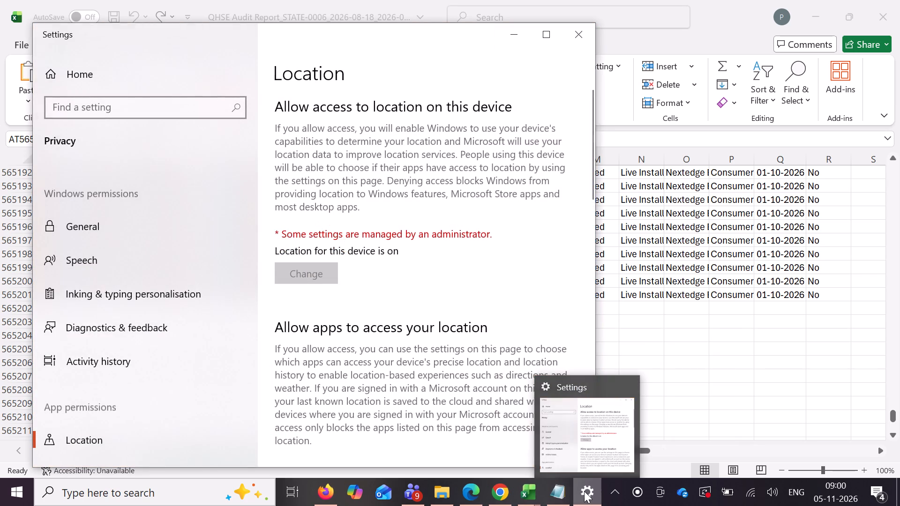
pyautogui.click(625, 387)
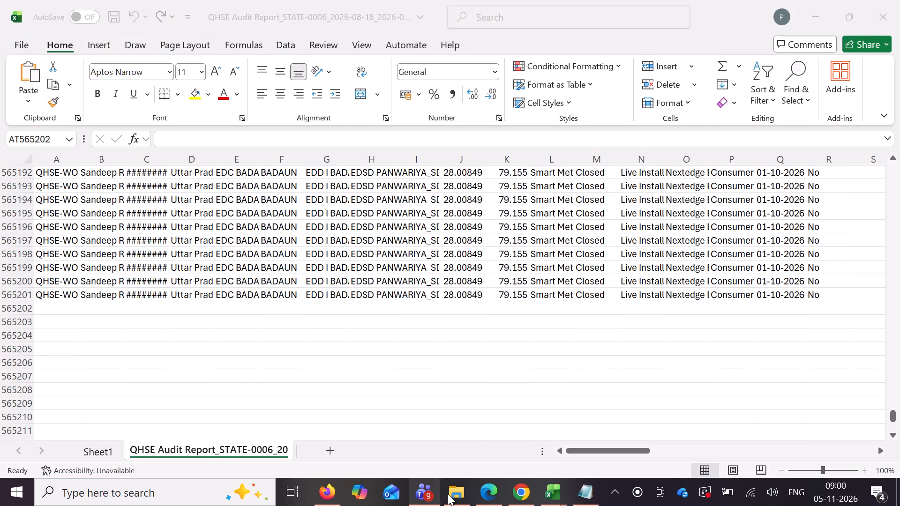
pyautogui.click(460, 497)
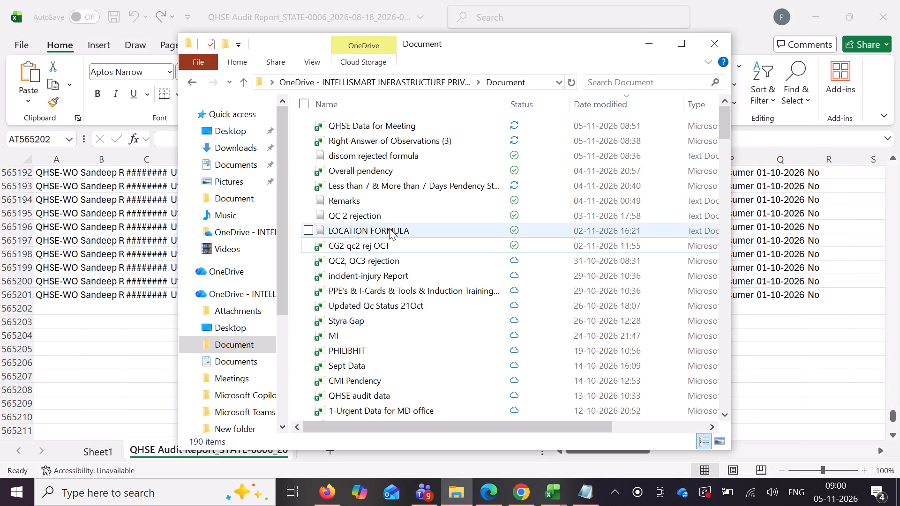
pyautogui.doubleClick(390, 228)
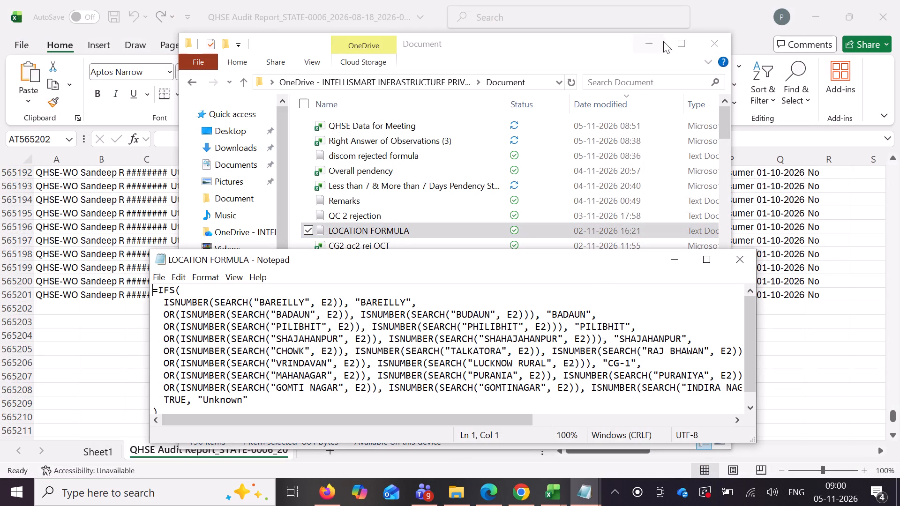
pyautogui.click(650, 40)
pyautogui.click(667, 260)
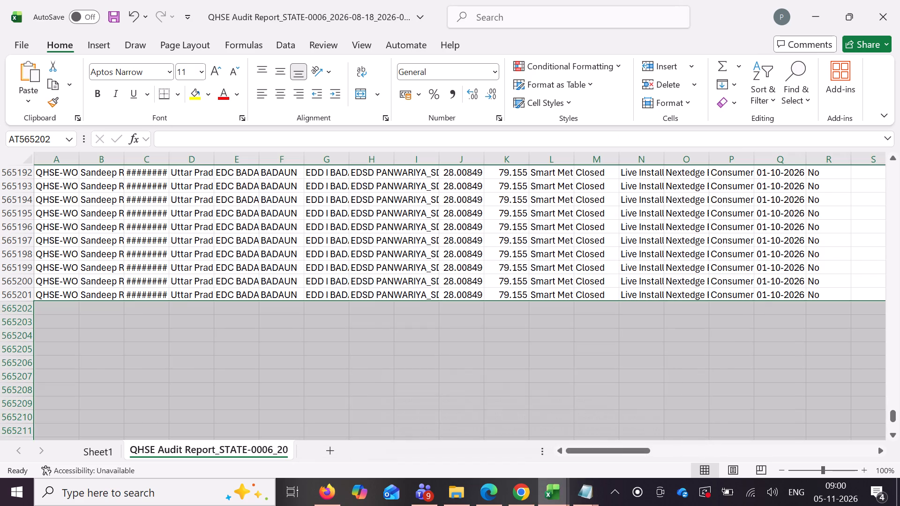
# Delete the helper columns Z and AA, which hold the right-answer lookup and the COM/OBS labels.
pyautogui.moveTo(609, 454); pyautogui.dragTo(690, 445)
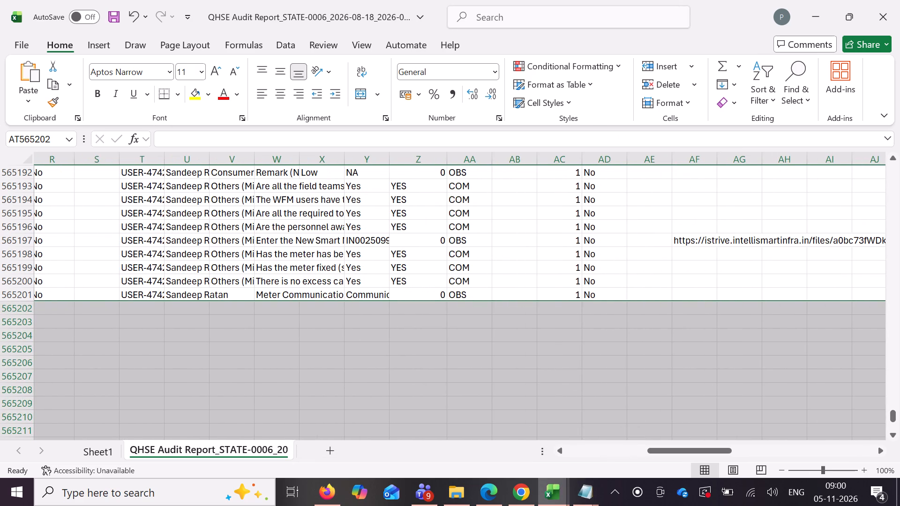
pyautogui.moveTo(432, 157); pyautogui.dragTo(461, 157)
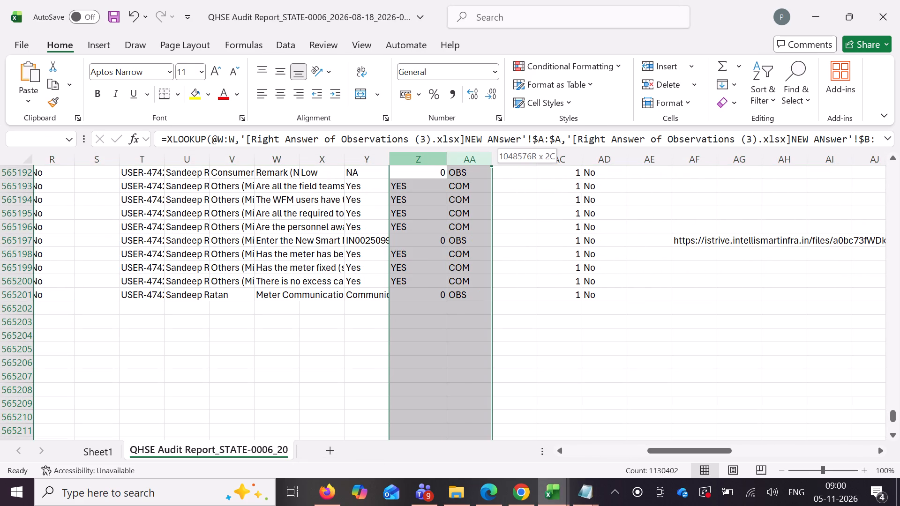
pyautogui.moveTo(461, 157); pyautogui.dragTo(472, 157)
pyautogui.moveTo(467, 166); pyautogui.dragTo(468, 162, button='right')
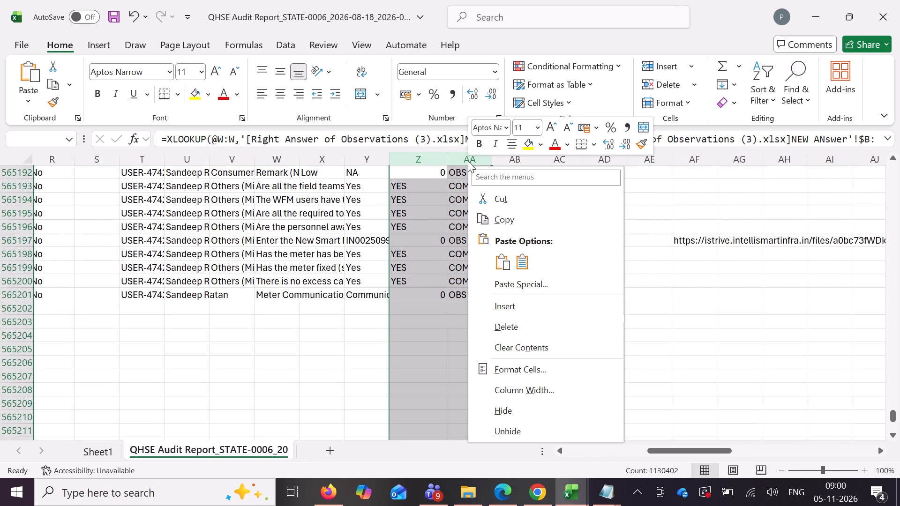
pyautogui.click(509, 327)
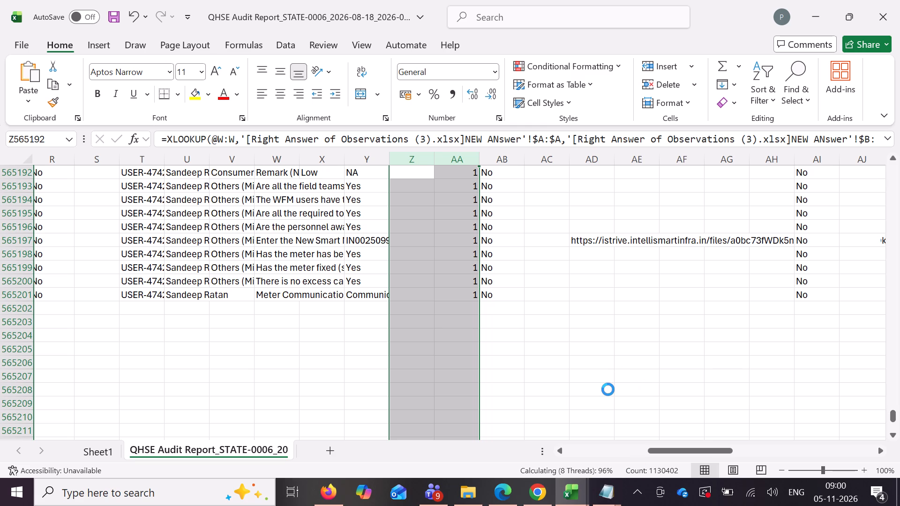
# In the audit report workbook starting 2026-11-01, insert a column before Checkpoint Score and head it PPE.
pyautogui.click(573, 497)
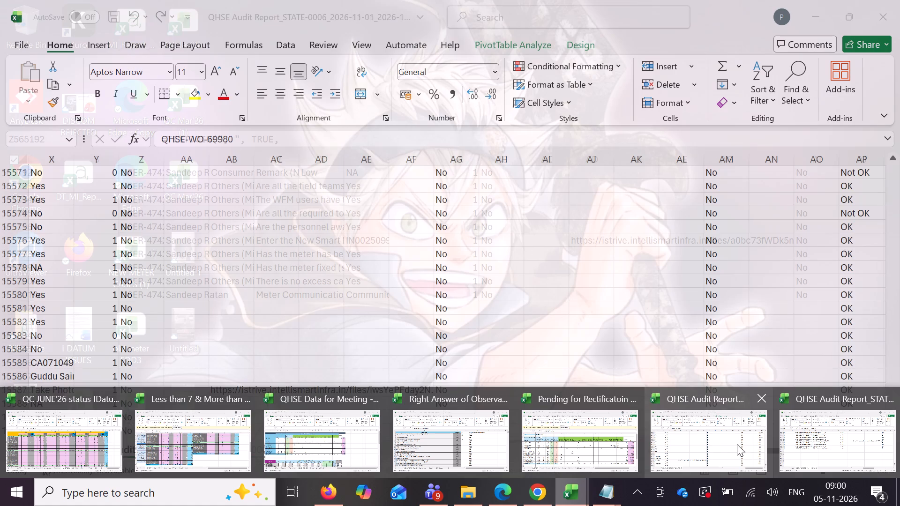
pyautogui.click(811, 439)
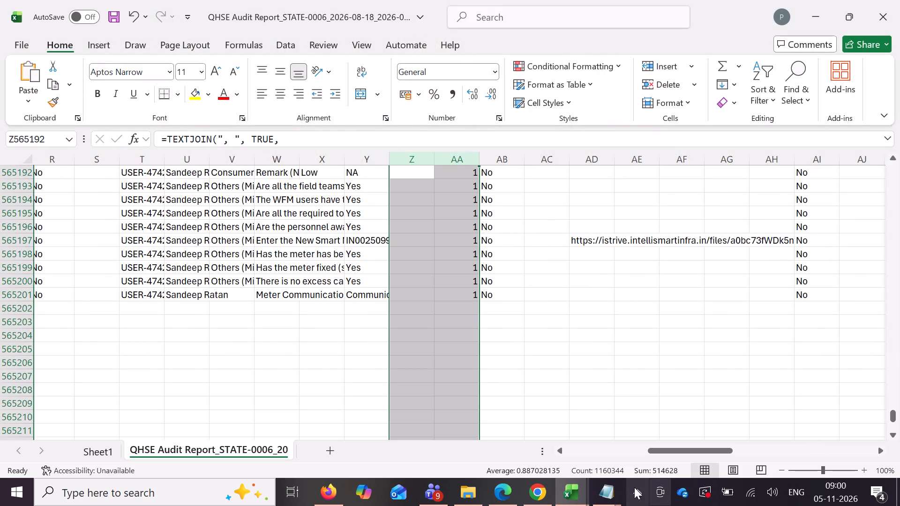
pyautogui.click(569, 496)
pyautogui.click(724, 435)
pyautogui.moveTo(891, 424); pyautogui.dragTo(833, 105)
pyautogui.hscroll(3, 304, 198)
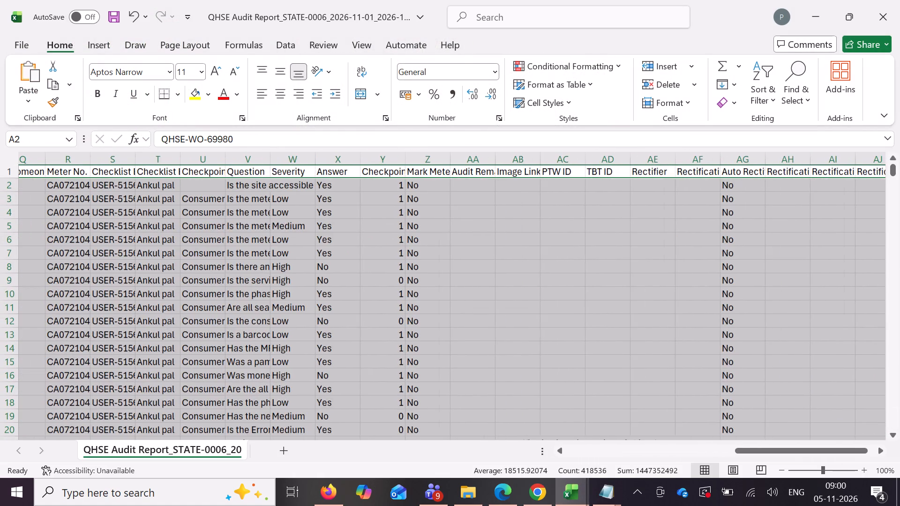
pyautogui.hscroll(2, 306, 194)
pyautogui.click(379, 161)
pyautogui.rightClick(380, 160)
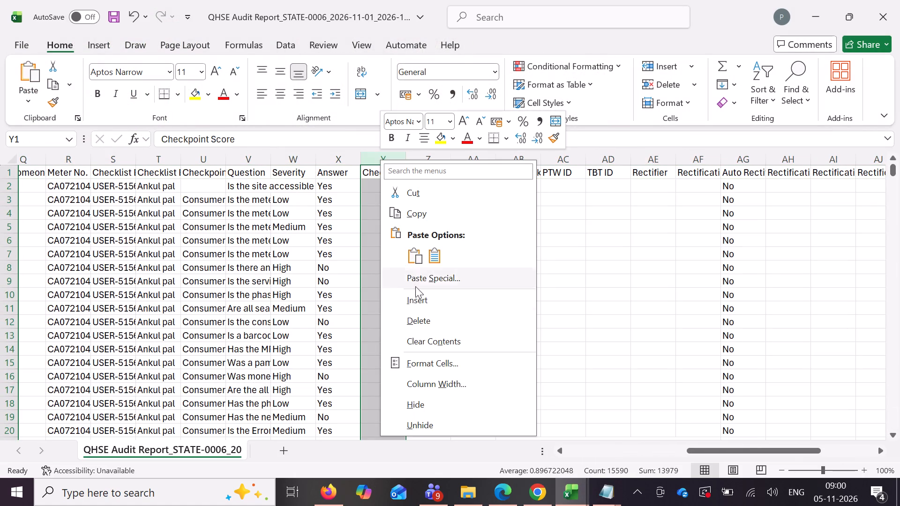
pyautogui.click(420, 300)
pyautogui.click(381, 173)
pyautogui.hotkey('shift', 'p')
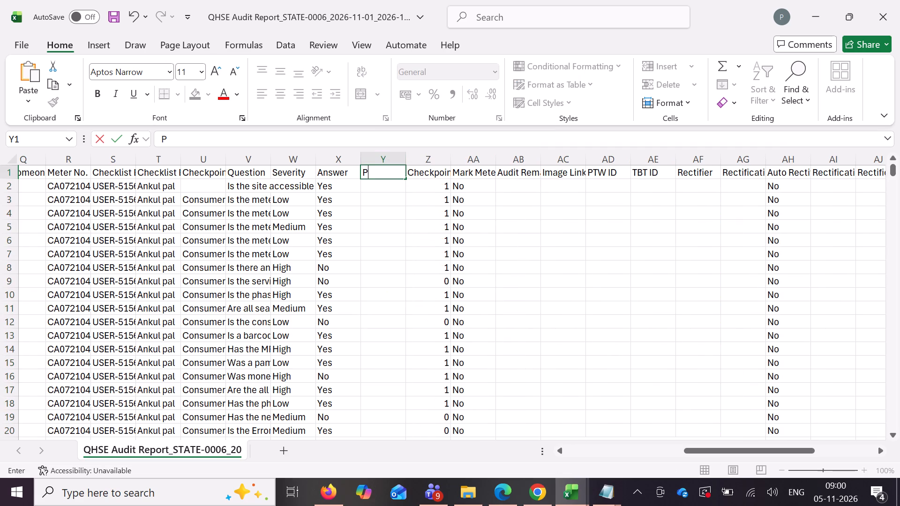
pyautogui.write('PR')
pyautogui.hotkey('shift', 'BackSpace')
pyautogui.hotkey('shift', 'e')
pyautogui.click(373, 196)
pyautogui.click(379, 182)
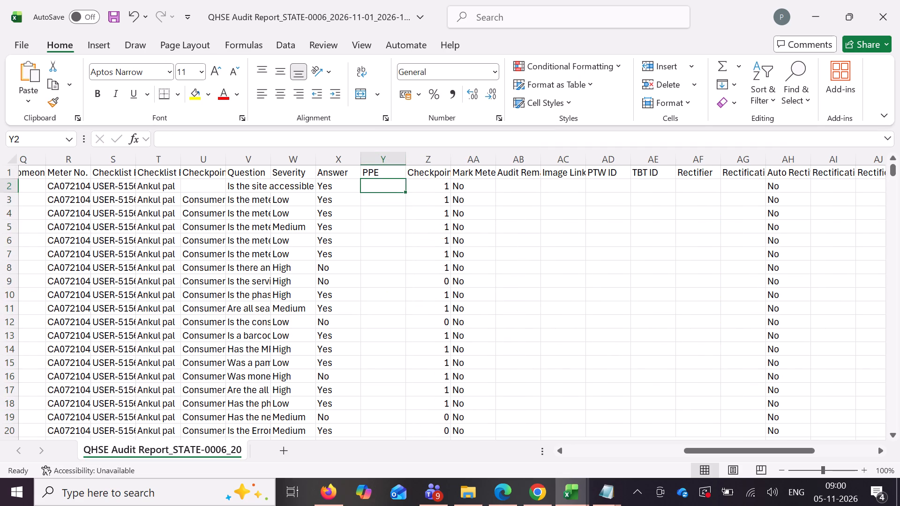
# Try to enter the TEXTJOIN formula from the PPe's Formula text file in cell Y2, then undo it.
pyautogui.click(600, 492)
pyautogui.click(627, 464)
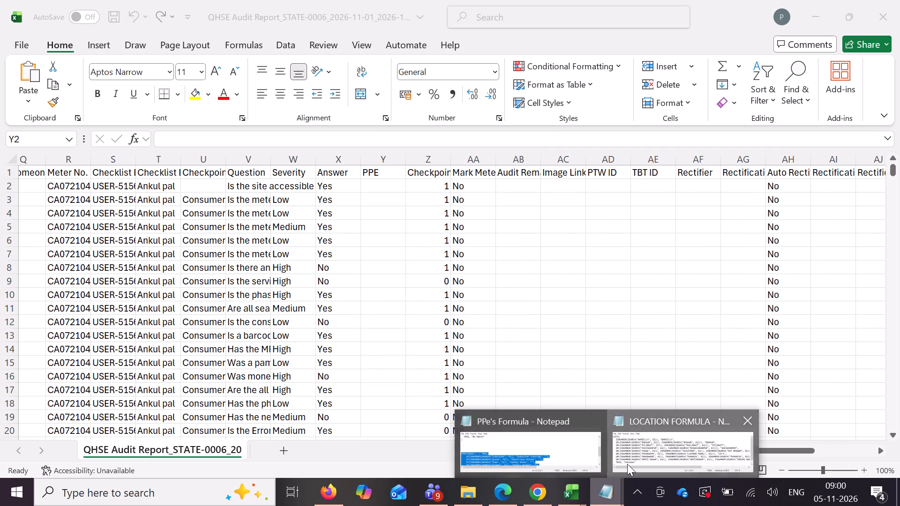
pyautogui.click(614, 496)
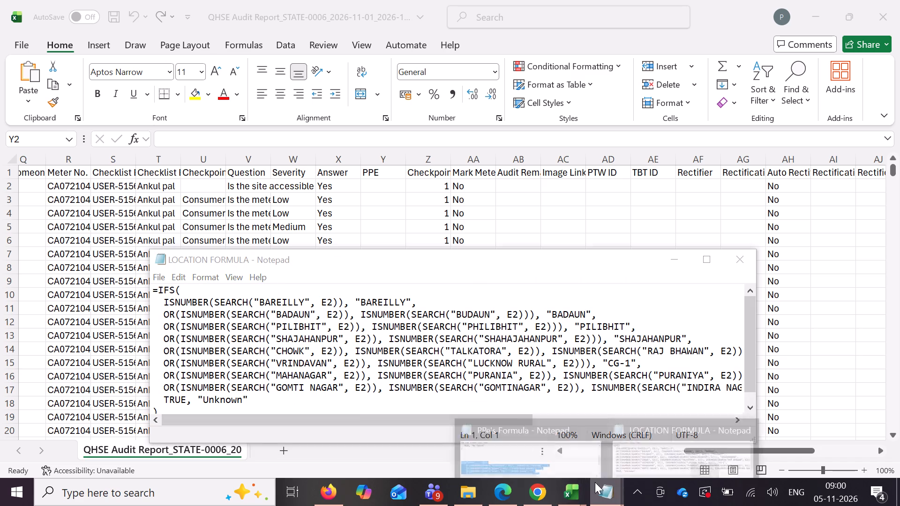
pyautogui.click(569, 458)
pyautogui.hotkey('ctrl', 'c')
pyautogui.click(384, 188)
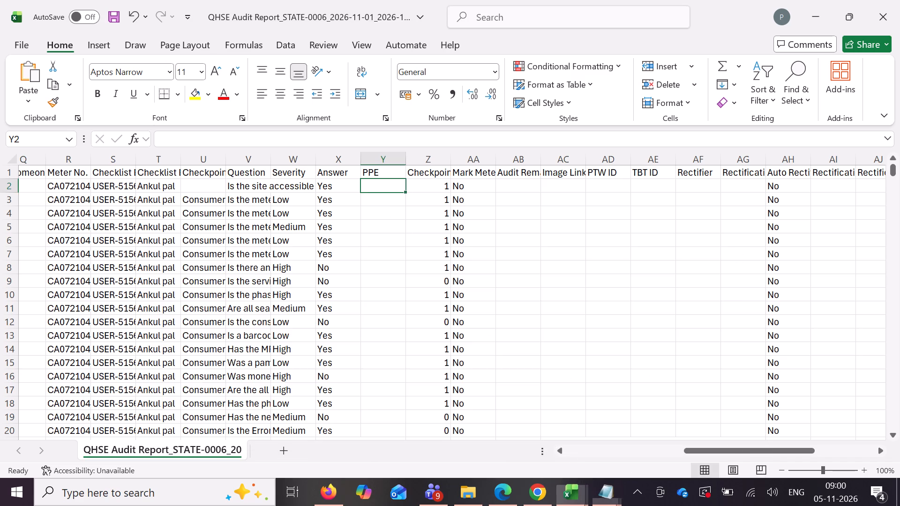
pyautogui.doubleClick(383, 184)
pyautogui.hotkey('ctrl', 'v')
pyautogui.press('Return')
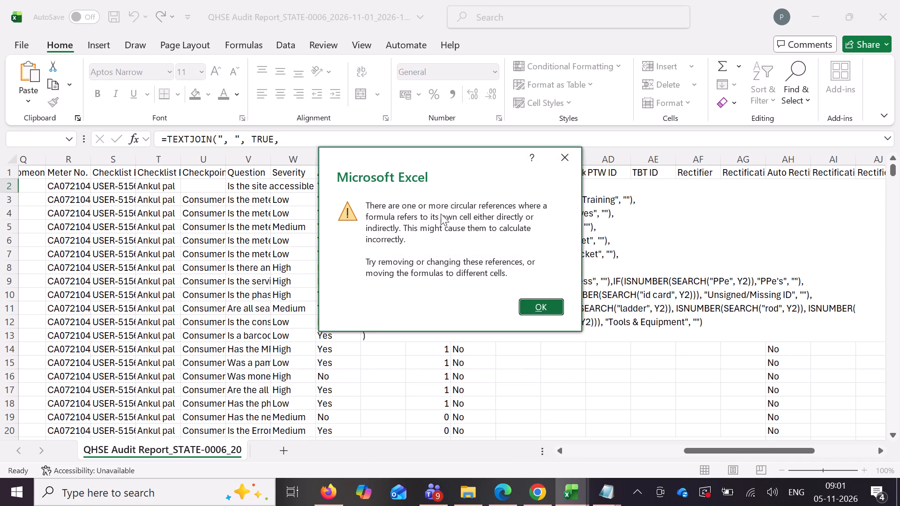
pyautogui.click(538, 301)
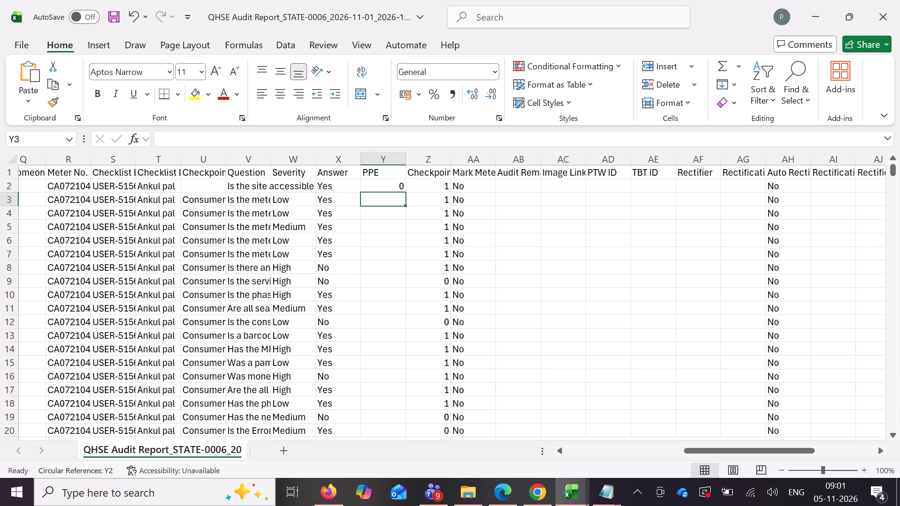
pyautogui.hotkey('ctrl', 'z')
# In the PPe's Formula text file, replace every Y2 reference with X2.
pyautogui.click(593, 491)
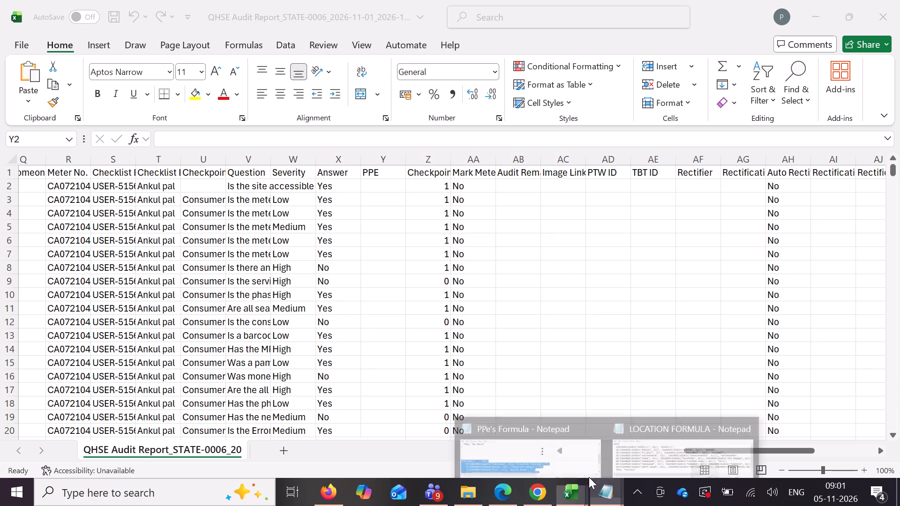
pyautogui.click(519, 448)
pyautogui.hotkey('ctrl', 'h')
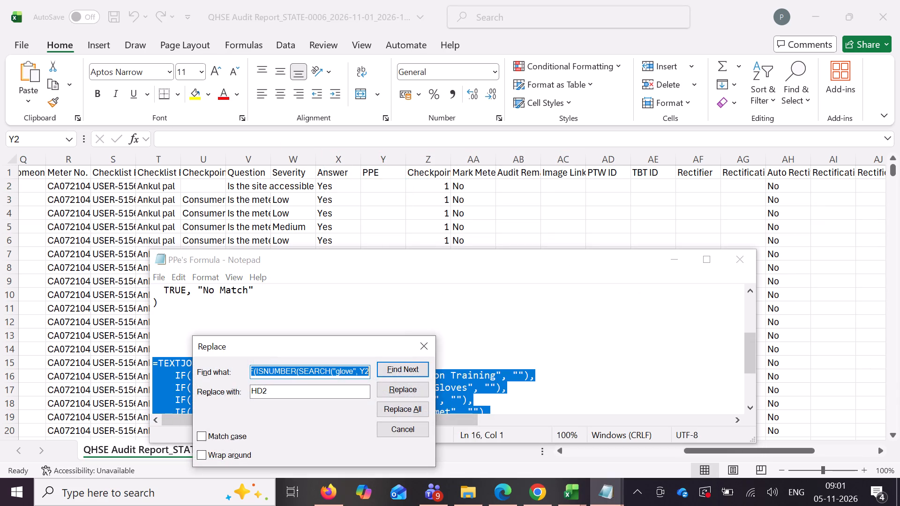
pyautogui.press('BackSpace')
pyautogui.write('Y2')
pyautogui.press('Down')
pyautogui.press('Tab')
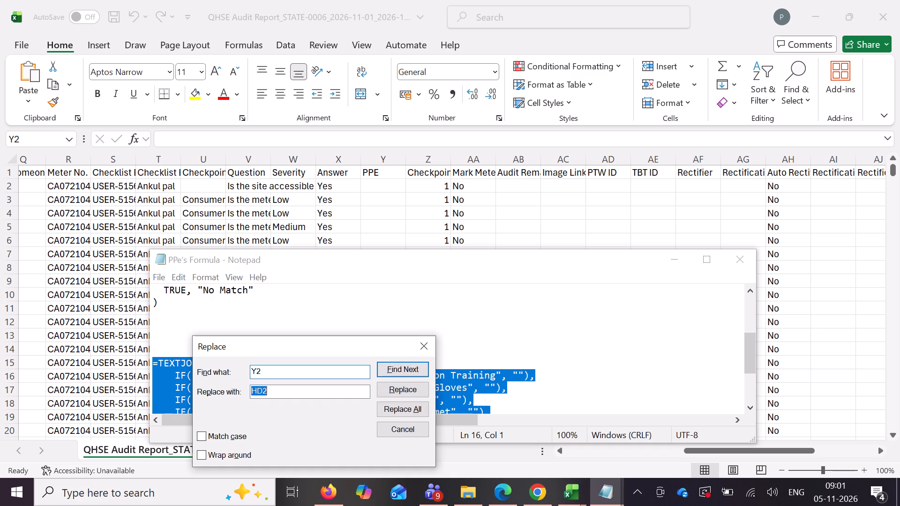
pyautogui.hotkey('shift', 'x')
pyautogui.press('2')
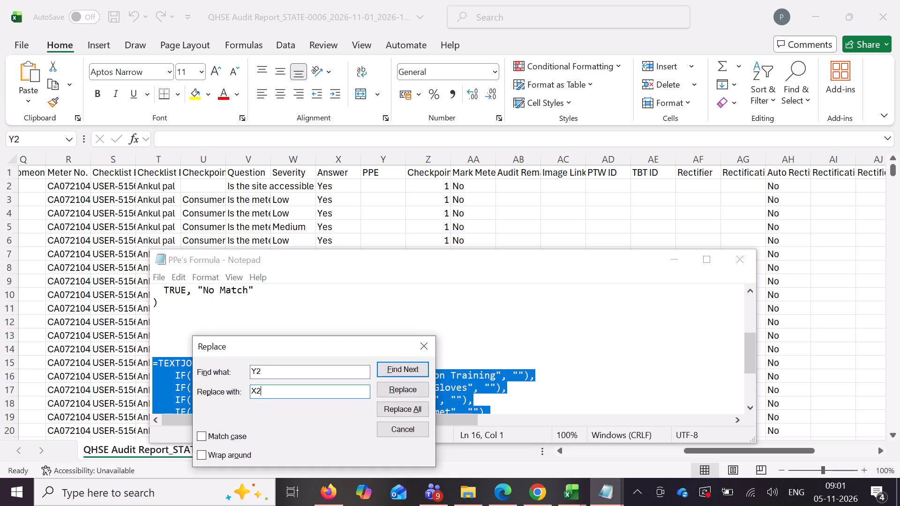
pyautogui.click(406, 407)
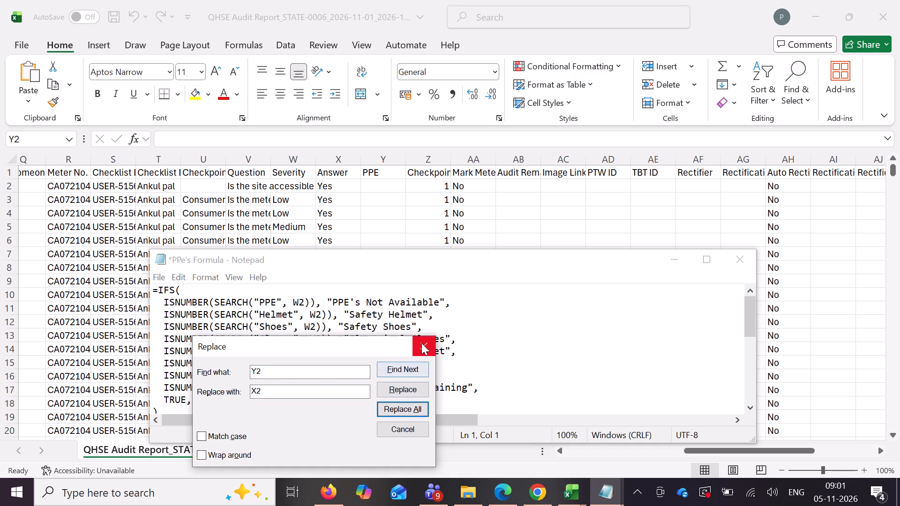
pyautogui.click(422, 342)
# Copy the edited TEXTJOIN formula into Y2 of the November audit report and fill it down the PPE column.
pyautogui.scroll(-3, 370, 369)
pyautogui.scroll(-4, 239, 333)
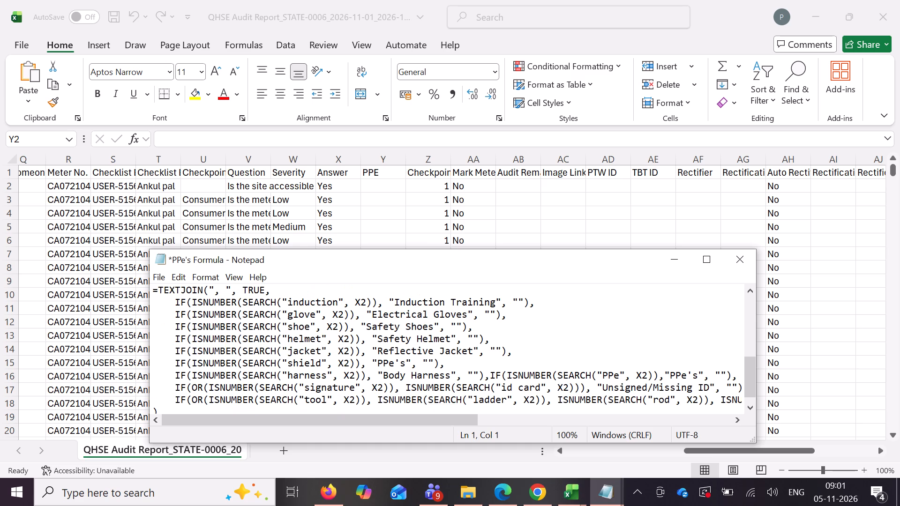
pyautogui.moveTo(166, 403); pyautogui.dragTo(170, 404)
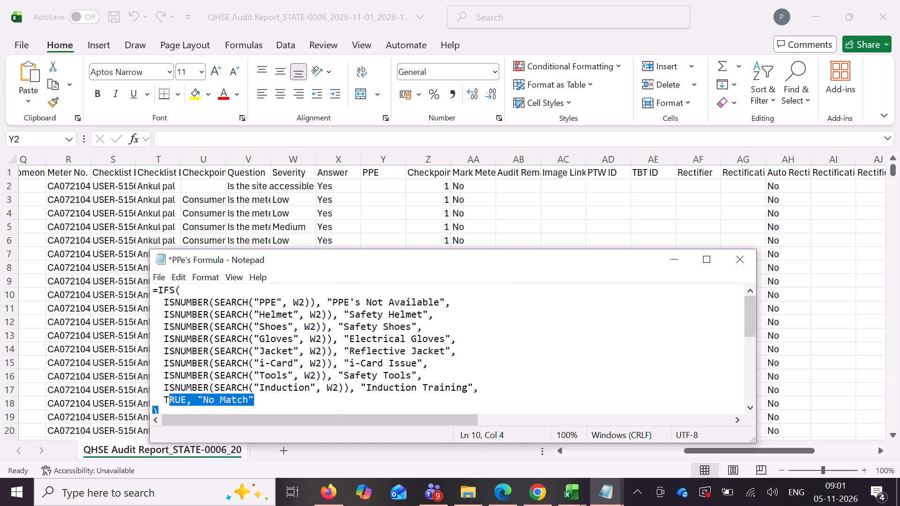
pyautogui.moveTo(170, 404); pyautogui.dragTo(155, 335)
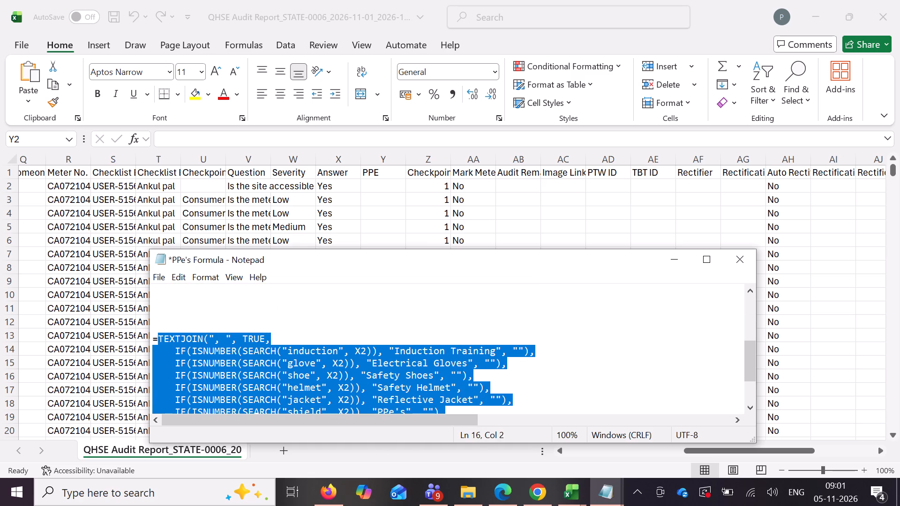
pyautogui.moveTo(155, 335); pyautogui.dragTo(149, 338)
pyautogui.hotkey('ctrl', 'c')
pyautogui.moveTo(673, 264); pyautogui.dragTo(669, 264)
pyautogui.doubleClick(385, 187)
pyautogui.hotkey('ctrl', 'v')
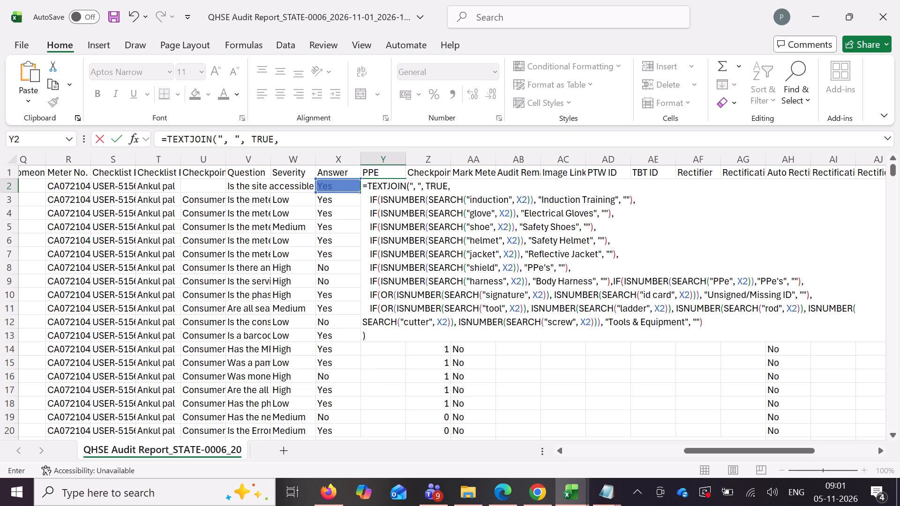
pyautogui.press('Return')
pyautogui.press('Return')
pyautogui.click(346, 163)
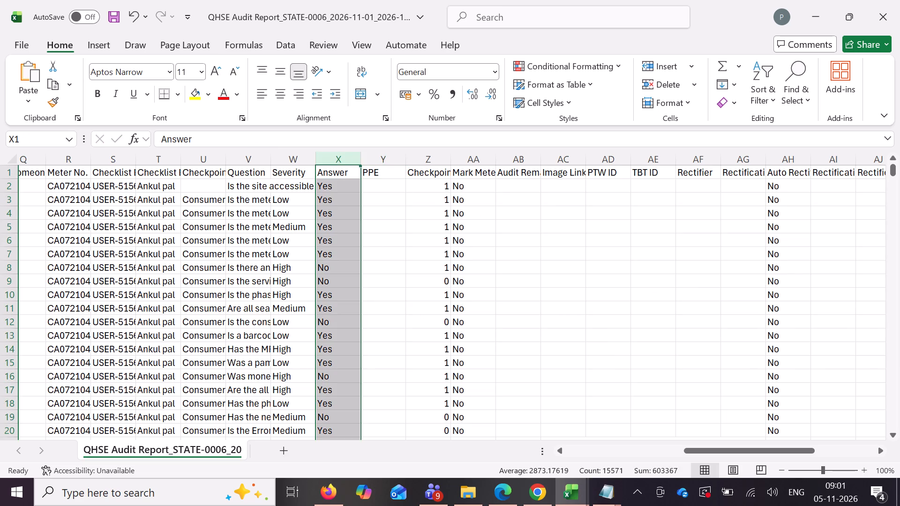
pyautogui.click(384, 185)
pyautogui.doubleClick(407, 192)
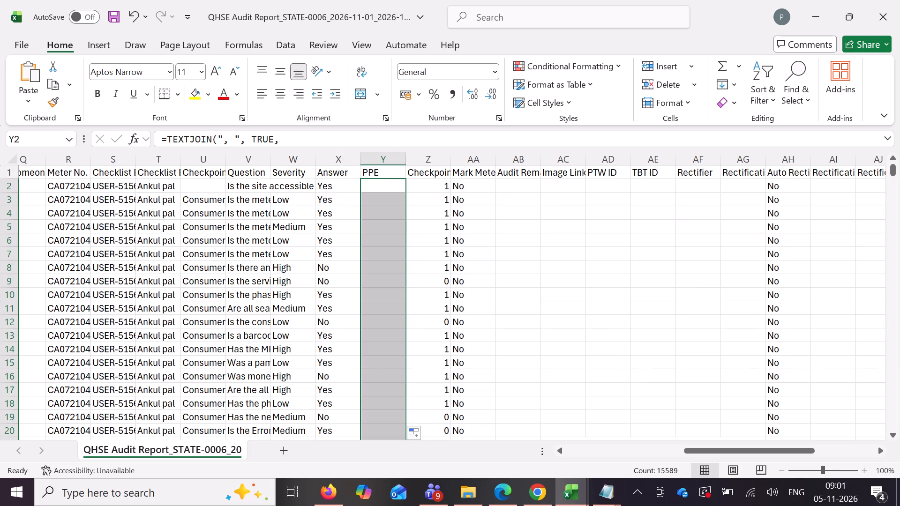
# Insert a blank column before Division in the November audit report.
pyautogui.moveTo(722, 450); pyautogui.dragTo(490, 425)
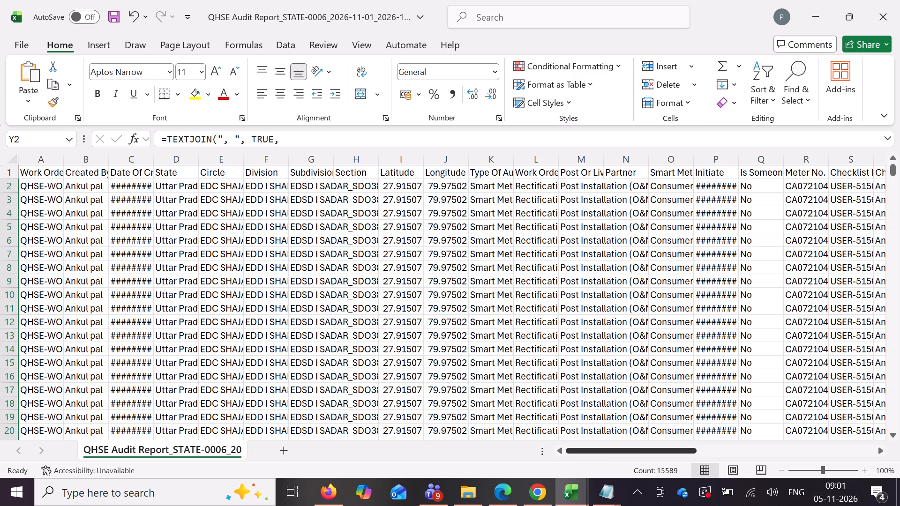
pyautogui.click(262, 158)
pyautogui.rightClick(262, 157)
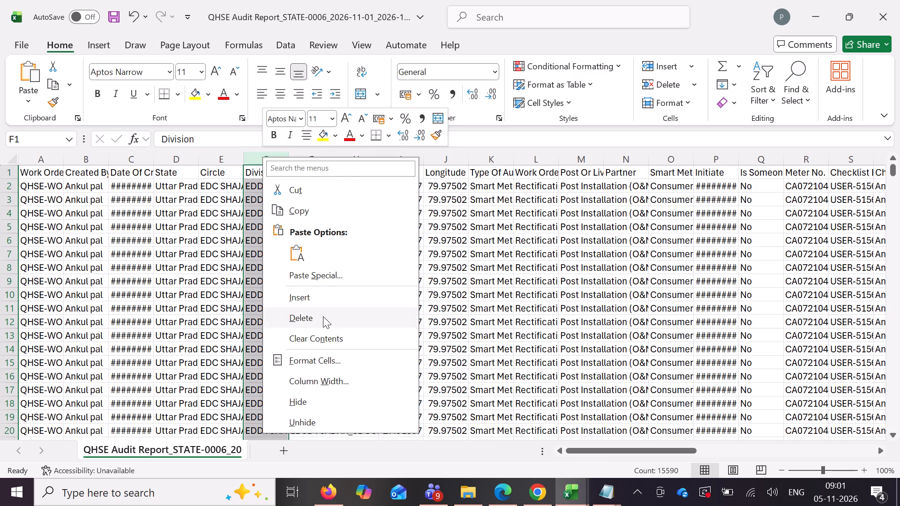
pyautogui.click(323, 303)
# Enter the IFS formula from the LOCATION FORMULA text file in F2, head the column Location, and fill the formula down.
pyautogui.click(570, 497)
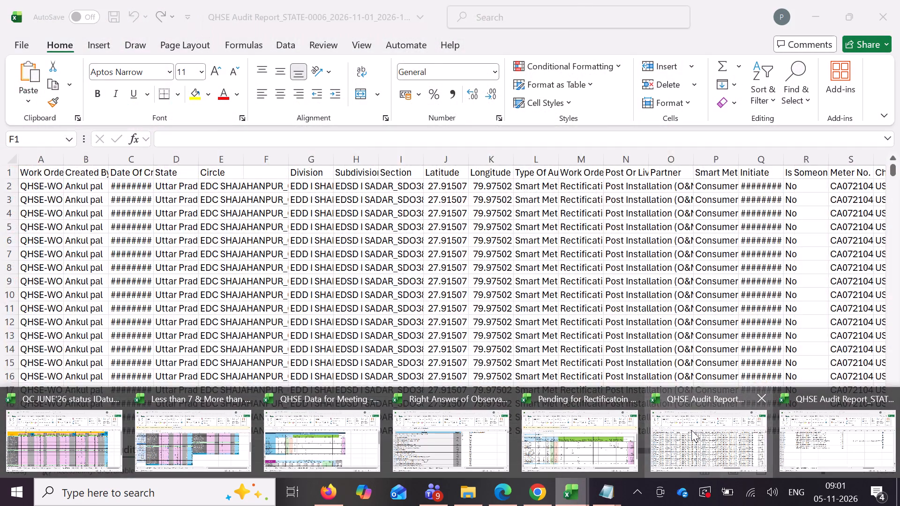
pyautogui.click(617, 501)
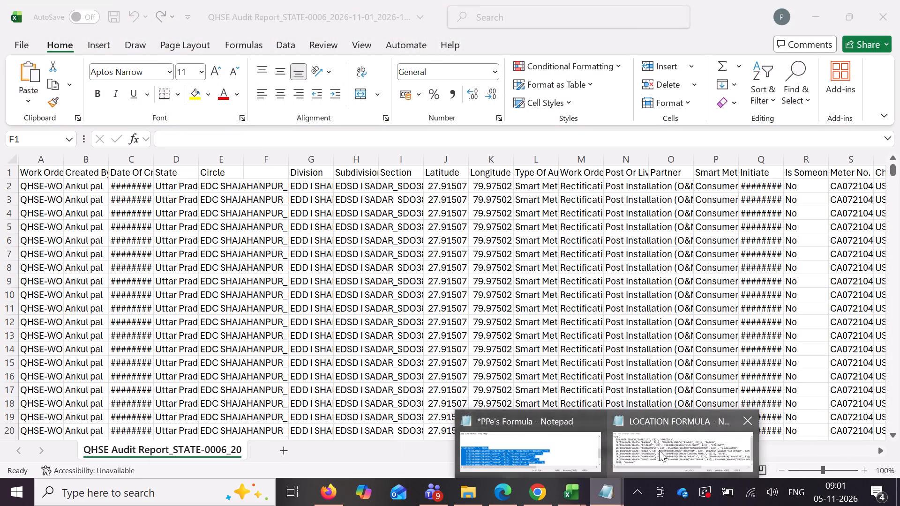
pyautogui.click(663, 451)
pyautogui.scroll(-4, 240, 363)
pyautogui.moveTo(173, 399); pyautogui.dragTo(130, 236)
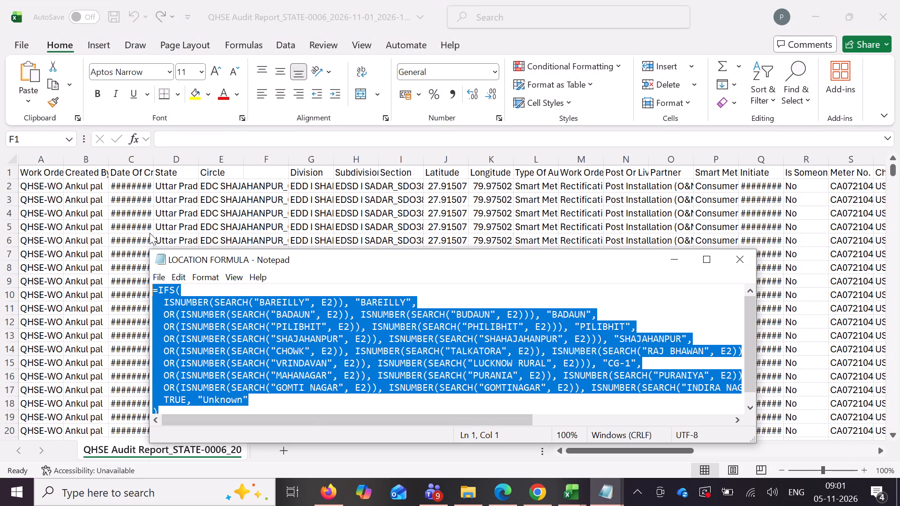
pyautogui.hotkey('ctrl', 'c')
pyautogui.click(274, 195)
pyautogui.doubleClick(285, 185)
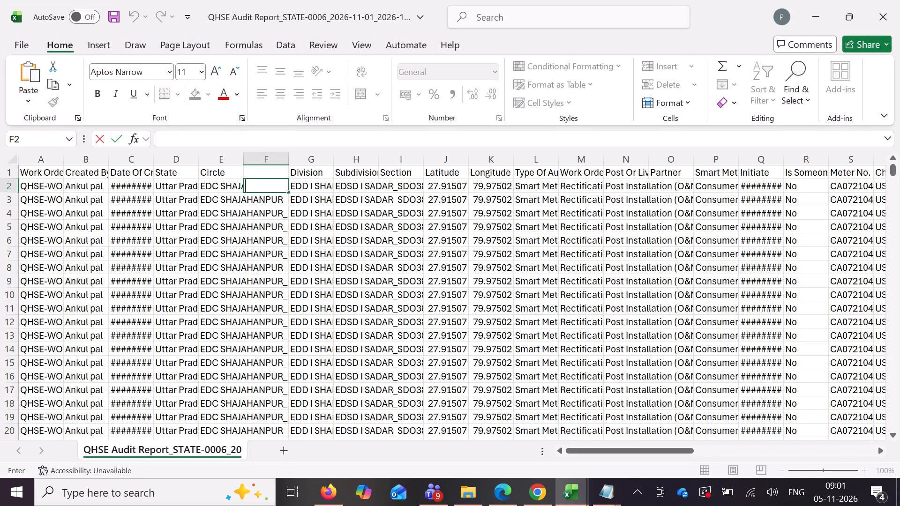
pyautogui.hotkey('ctrl', 'v')
pyautogui.press('Return')
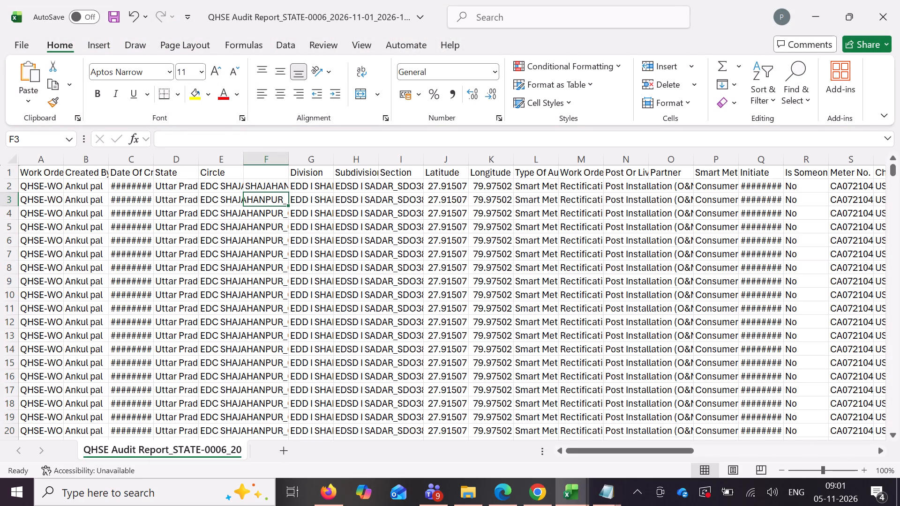
pyautogui.click(264, 172)
pyautogui.write('Location')
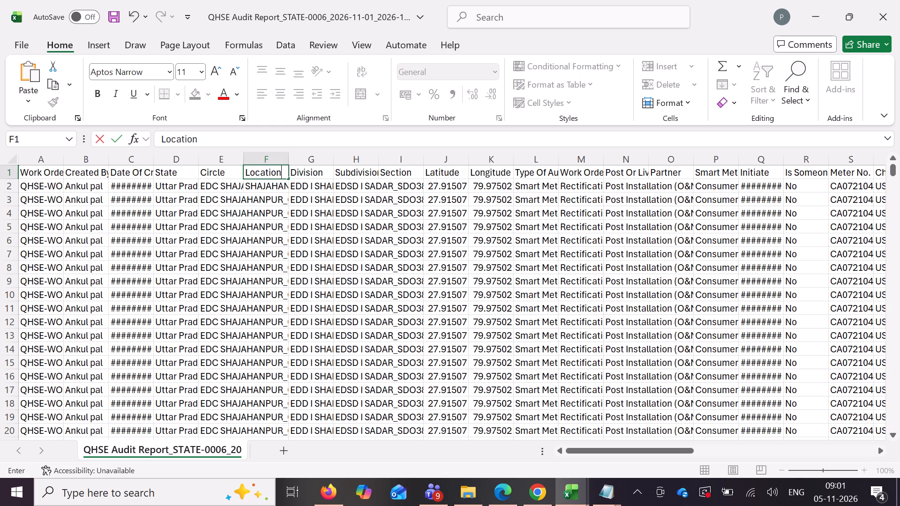
pyautogui.click(275, 190)
pyautogui.doubleClick(287, 191)
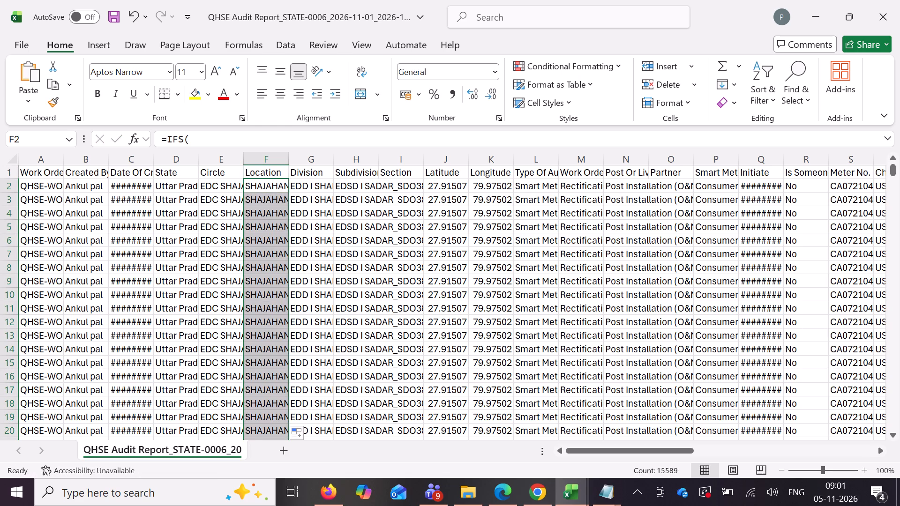
# Format the Initiate column as Short Date.
pyautogui.click(771, 186)
pyautogui.click(765, 147)
pyautogui.click(760, 160)
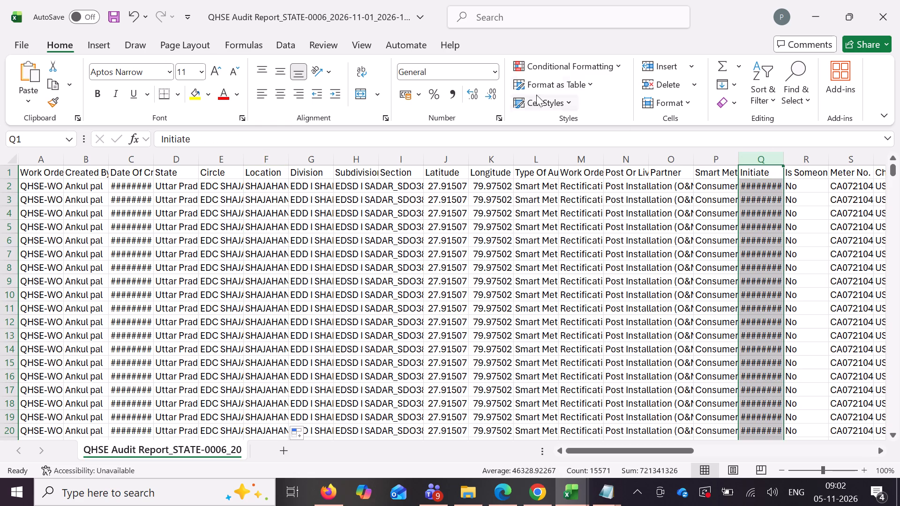
pyautogui.click(488, 71)
pyautogui.click(496, 70)
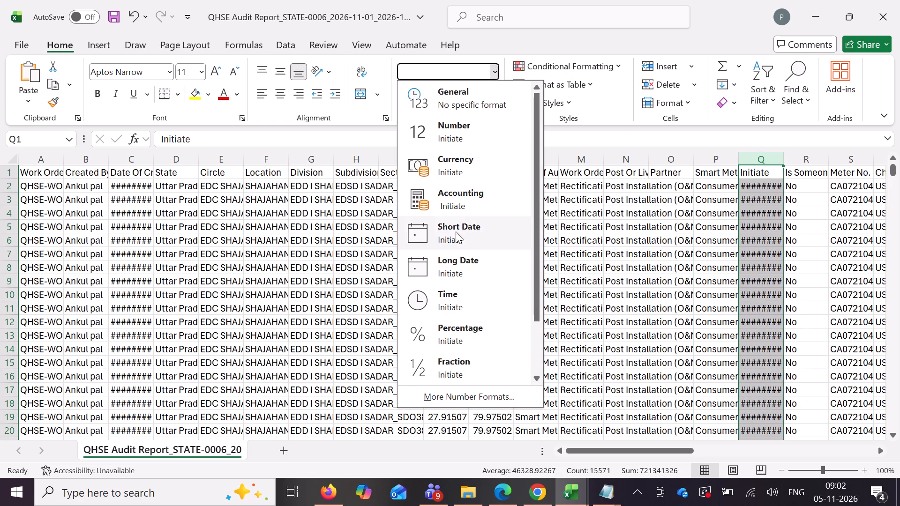
pyautogui.click(456, 231)
# Copy all November audit data rows below the header, A2:AR15590.
pyautogui.click(30, 186)
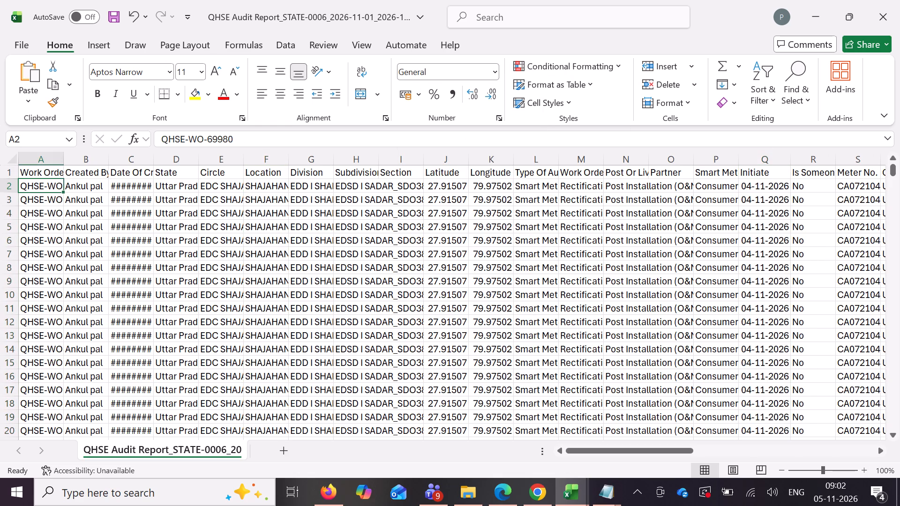
pyautogui.hotkey('ctrl', 'shift', 'Right')
pyautogui.hotkey('ctrl', 'shift', 'Right')
pyautogui.hotkey('ctrl', 'shift', 'Right')
pyautogui.hotkey('ctrl', 'shift', 'Right')
pyautogui.hotkey('ctrl', 'shift', 'Right')
pyautogui.hotkey('ctrl', 'shift', 'Right')
pyautogui.hotkey('ctrl', 'shift', 'Right')
pyautogui.hotkey('ctrl', 'shift', 'Right')
pyautogui.hotkey('ctrl', 'shift', 'Right')
pyautogui.hotkey('ctrl', 'shift', 'Right')
pyautogui.hotkey('ctrl', 'shift', 'Right')
pyautogui.hotkey('ctrl', 'shift', 'Right')
pyautogui.hotkey('ctrl', 'shift', 'Right')
pyautogui.hotkey('ctrl', 'shift', 'Right')
pyautogui.hotkey('ctrl', 'shift', 'Right')
pyautogui.hotkey('ctrl', 'shift', 'Right')
pyautogui.hotkey('ctrl', 'shift', 'Right')
pyautogui.hotkey('ctrl', 'shift', 'Right')
pyautogui.hotkey('ctrl', 'shift', 'Right')
pyautogui.hotkey('ctrl', 'shift', 'Right')
pyautogui.hotkey('ctrl', 'shift', 'Left')
pyautogui.hotkey('ctrl', 'shift', 'Down')
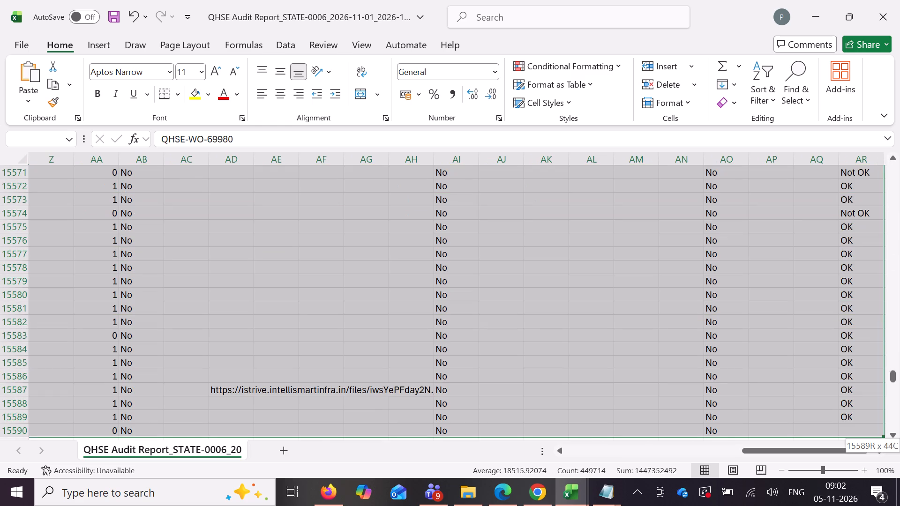
pyautogui.hotkey('ctrl', 'c')
pyautogui.scroll(-2, 495, 379)
# Paste the November data into the combined audit report starting 2026-08-18, at A565202 below the last row.
pyautogui.click(577, 492)
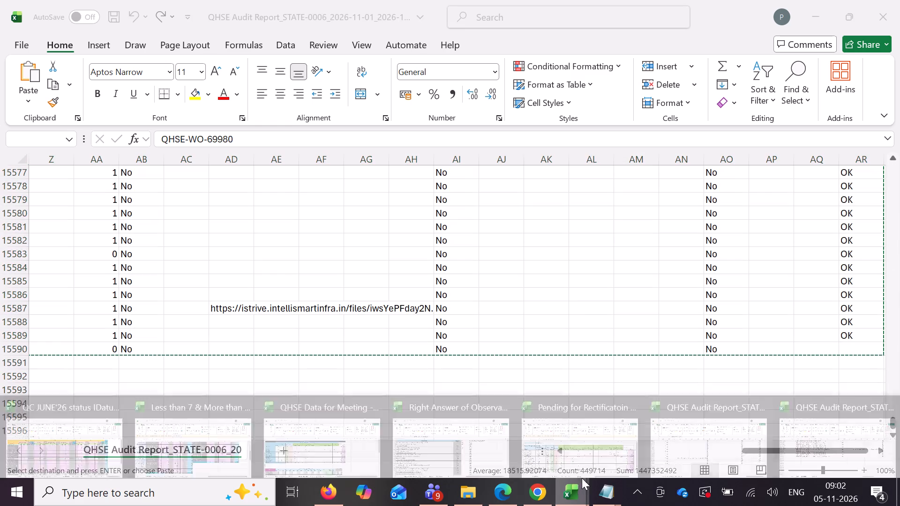
pyautogui.click(766, 448)
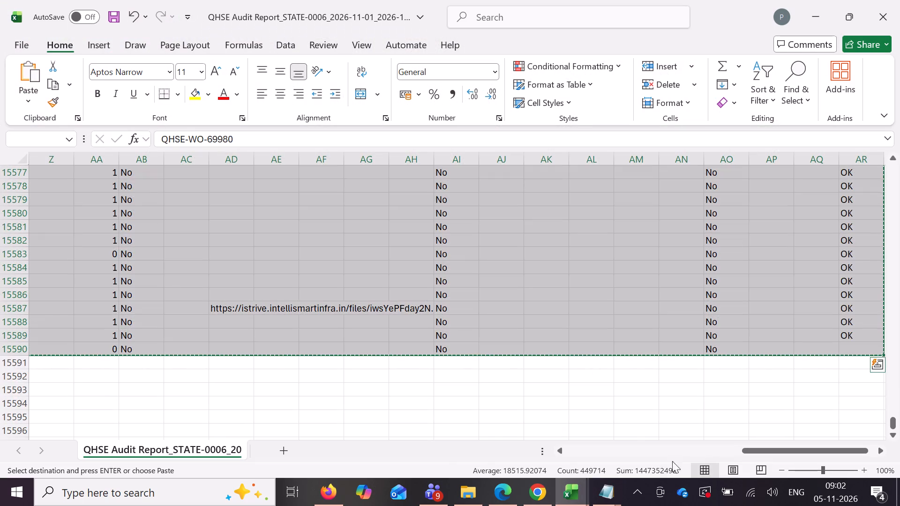
pyautogui.click(541, 500)
pyautogui.click(571, 499)
pyautogui.click(795, 436)
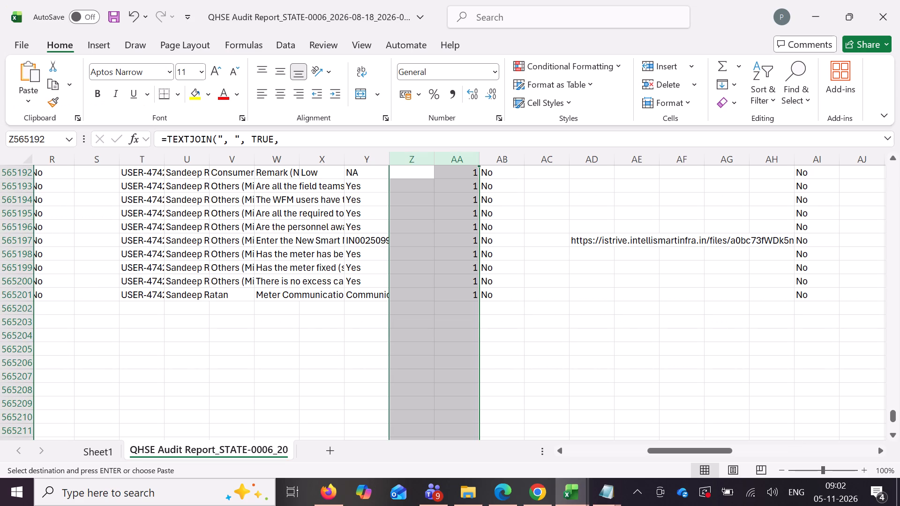
pyautogui.moveTo(702, 445); pyautogui.dragTo(487, 440)
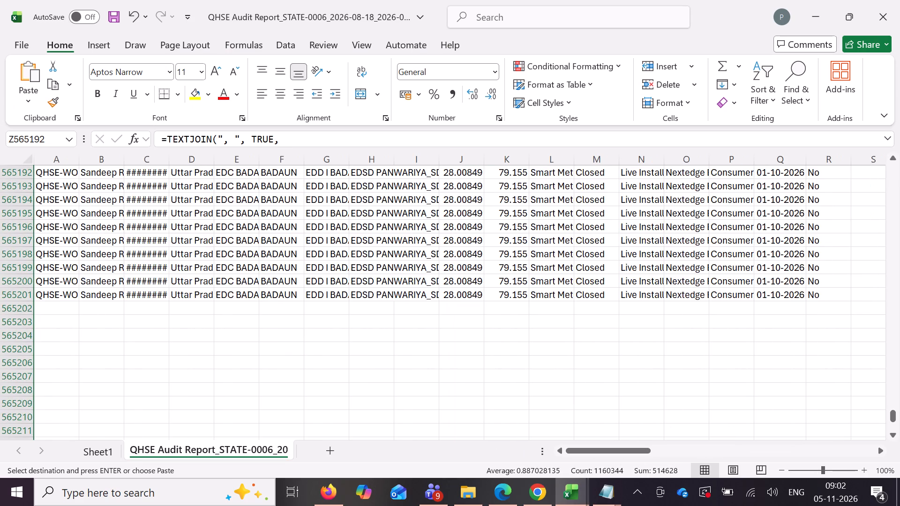
pyautogui.click(56, 308)
pyautogui.hotkey('ctrl', 'v')
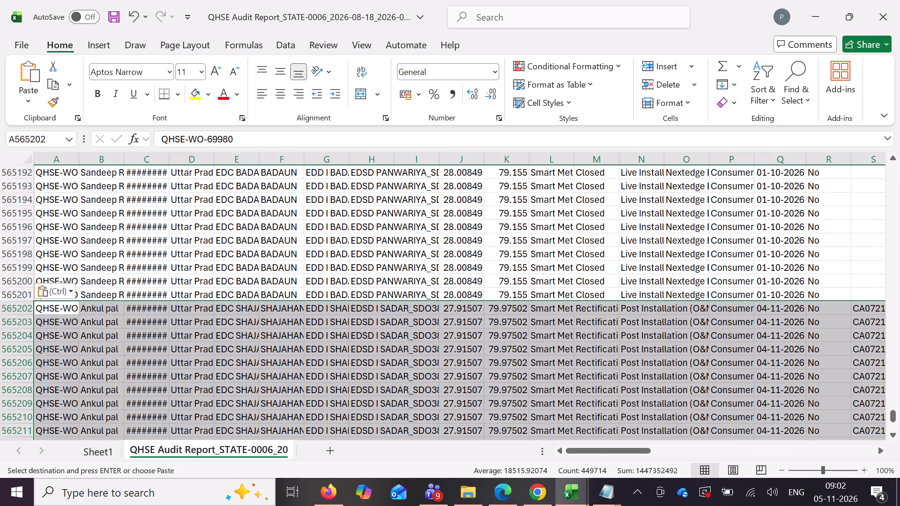
# Fill the XLOOKUP formula in AS565201 down column AS through the newly pasted November rows.
pyautogui.moveTo(596, 449); pyautogui.dragTo(736, 433)
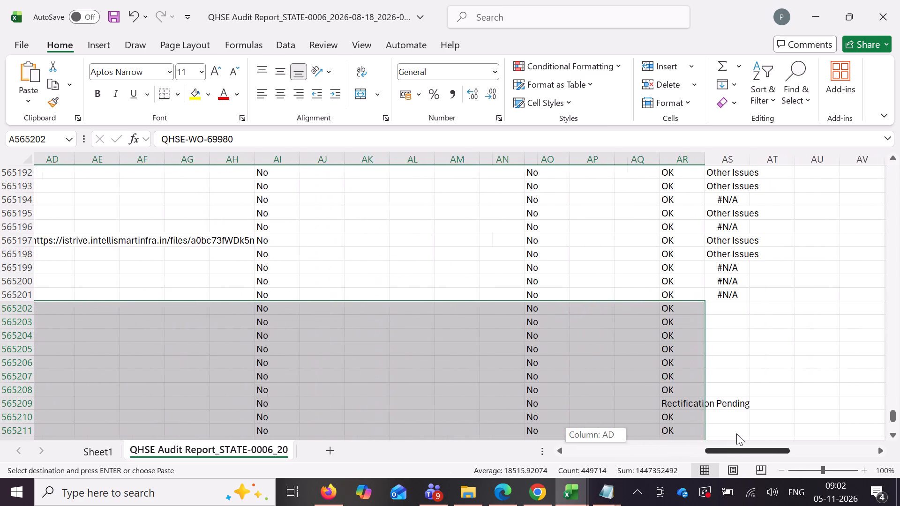
pyautogui.moveTo(736, 433); pyautogui.dragTo(736, 432)
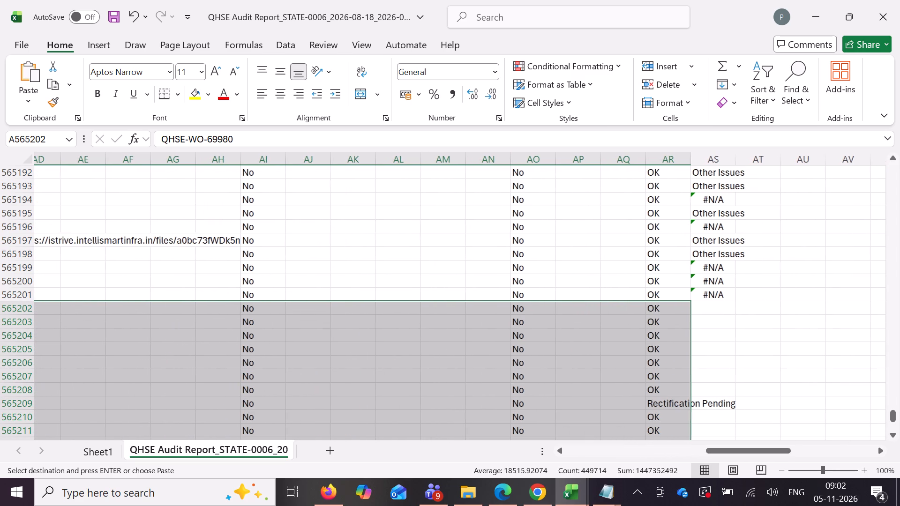
pyautogui.click(718, 298)
pyautogui.doubleClick(737, 298)
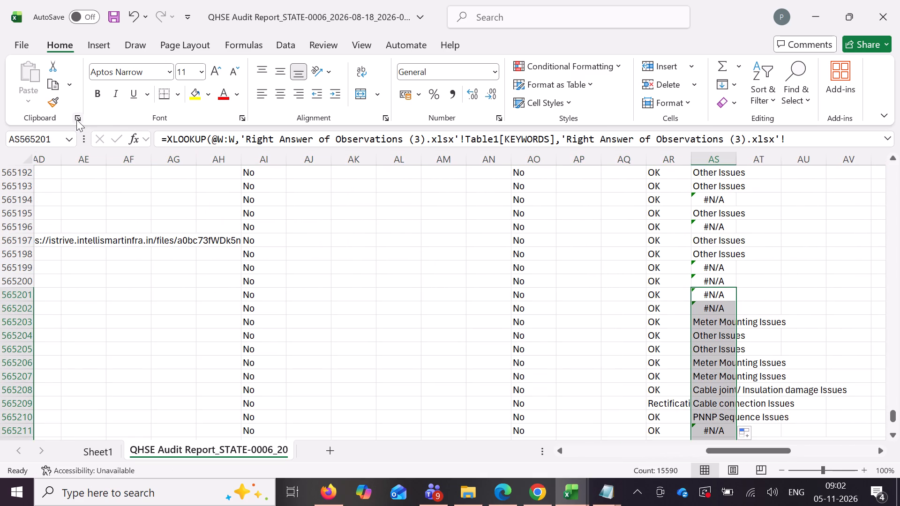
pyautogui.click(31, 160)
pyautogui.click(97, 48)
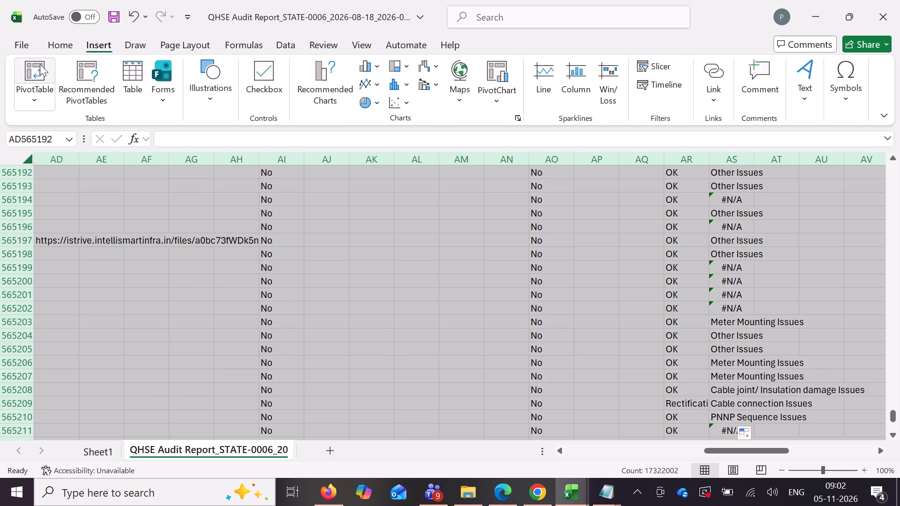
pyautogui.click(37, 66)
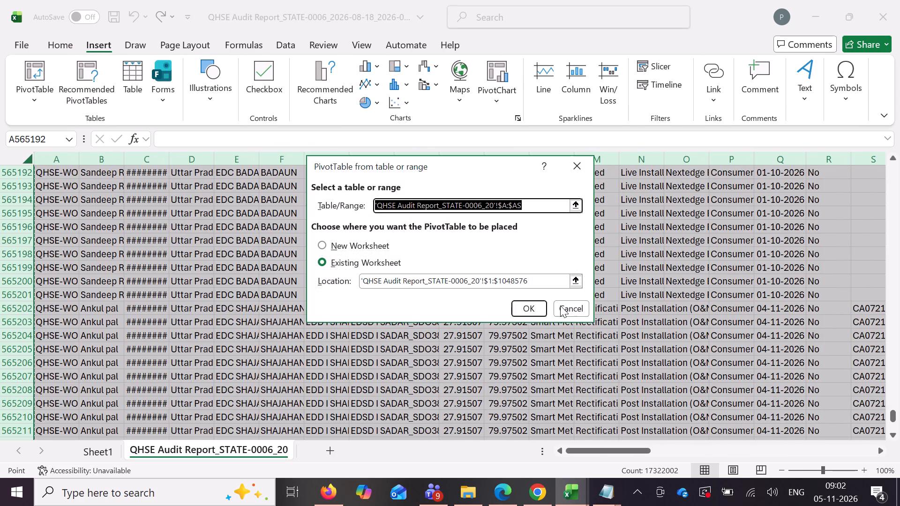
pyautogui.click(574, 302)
# Refresh the pivot table of PPE's by location on Sheet1 with the appended data.
pyautogui.click(93, 463)
pyautogui.click(99, 450)
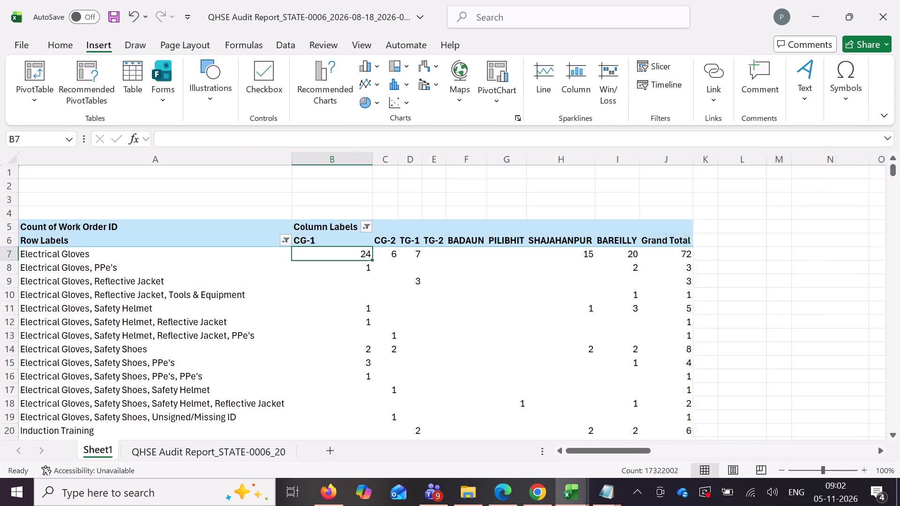
pyautogui.rightClick(184, 252)
pyautogui.click(244, 214)
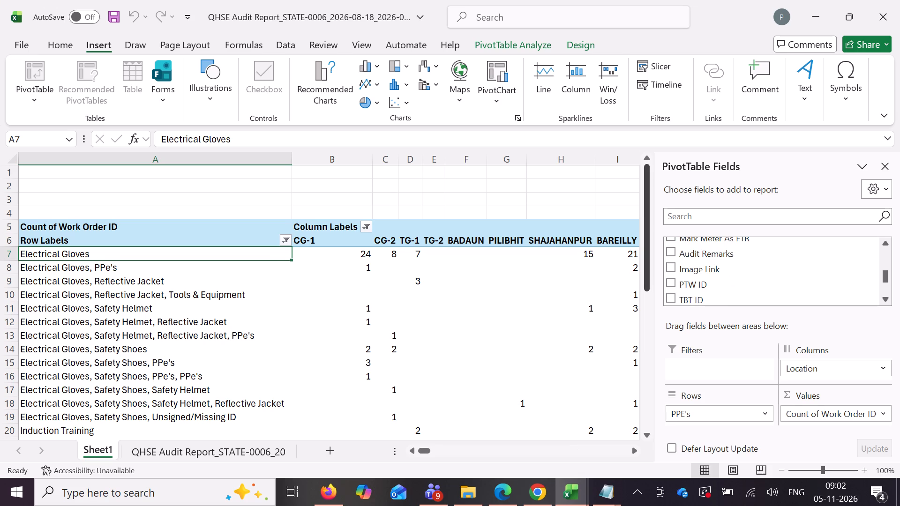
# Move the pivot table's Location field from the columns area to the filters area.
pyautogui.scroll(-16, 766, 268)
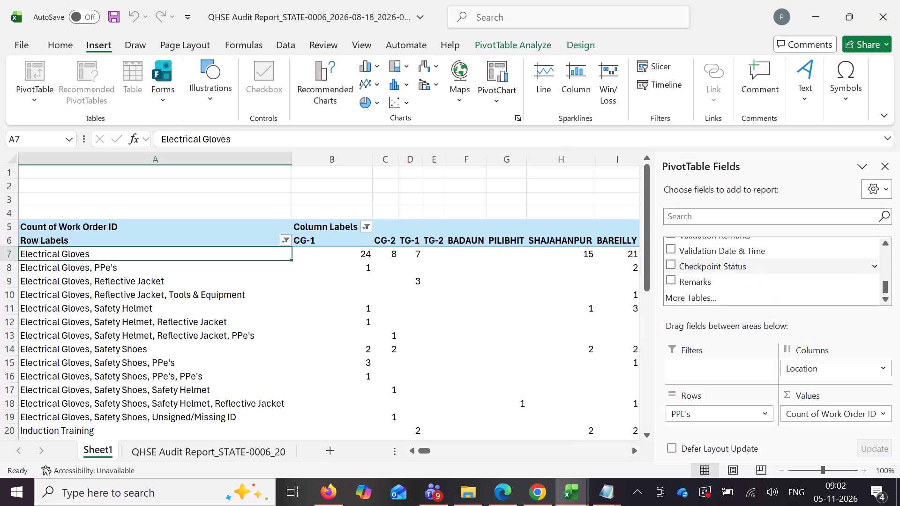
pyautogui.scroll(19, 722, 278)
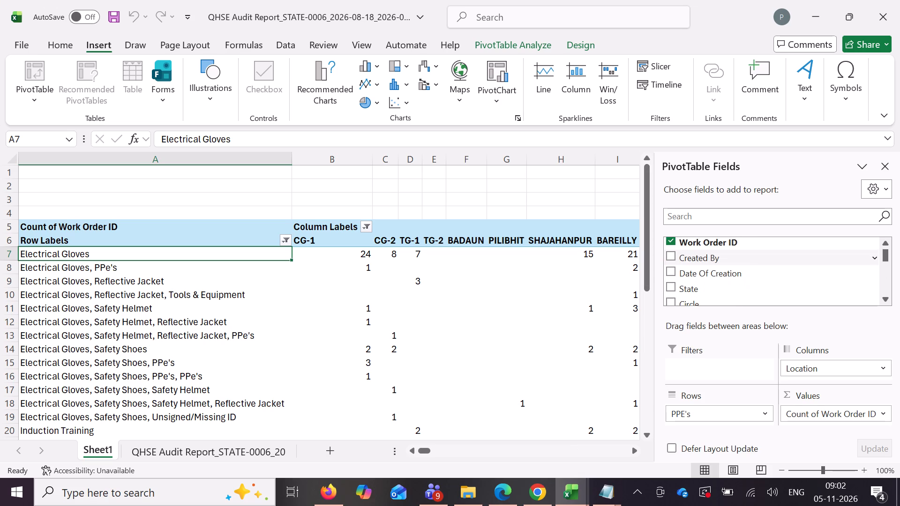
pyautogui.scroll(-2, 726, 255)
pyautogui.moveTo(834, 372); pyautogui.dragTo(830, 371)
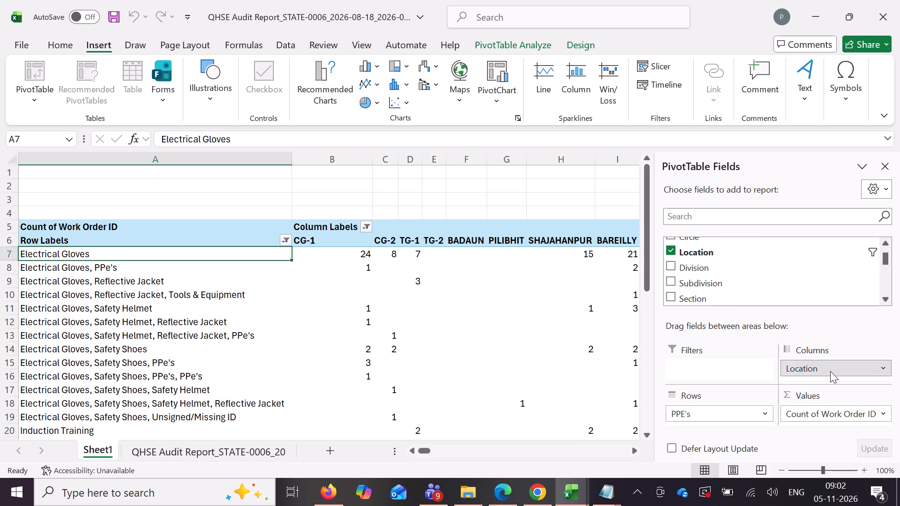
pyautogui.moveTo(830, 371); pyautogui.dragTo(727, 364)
# Add the Initiate date field to the pivot columns and remove its finer date levels, keeping only Months (Initiate).
pyautogui.scroll(5, 725, 260)
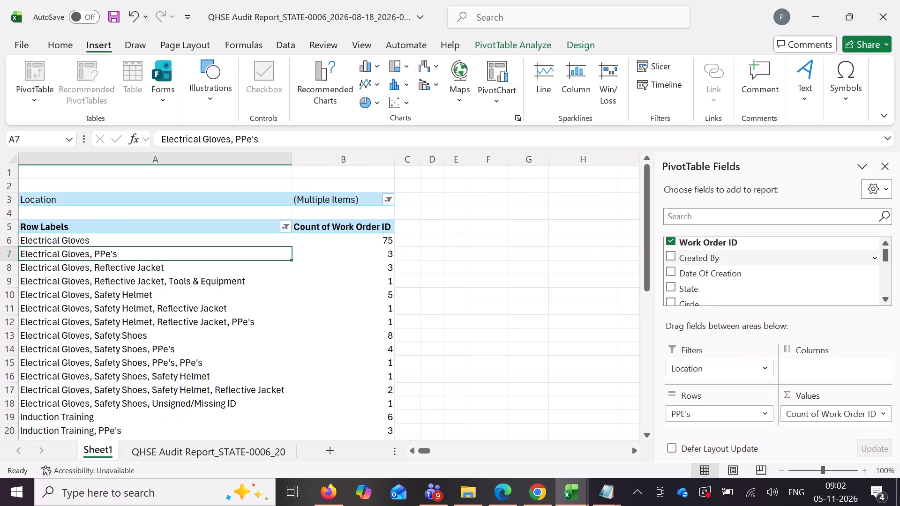
pyautogui.scroll(-7, 726, 267)
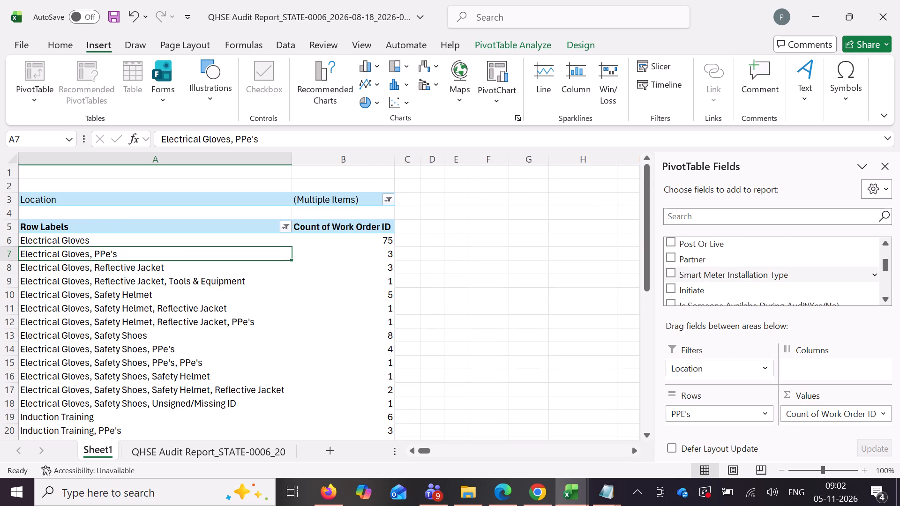
pyautogui.moveTo(716, 263); pyautogui.dragTo(824, 368)
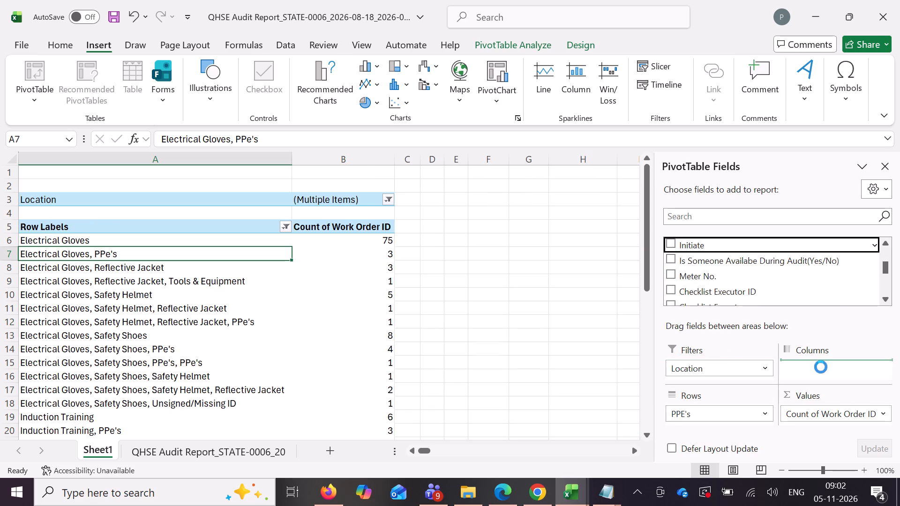
pyautogui.scroll(-2, 842, 373)
pyautogui.moveTo(830, 369); pyautogui.dragTo(809, 269)
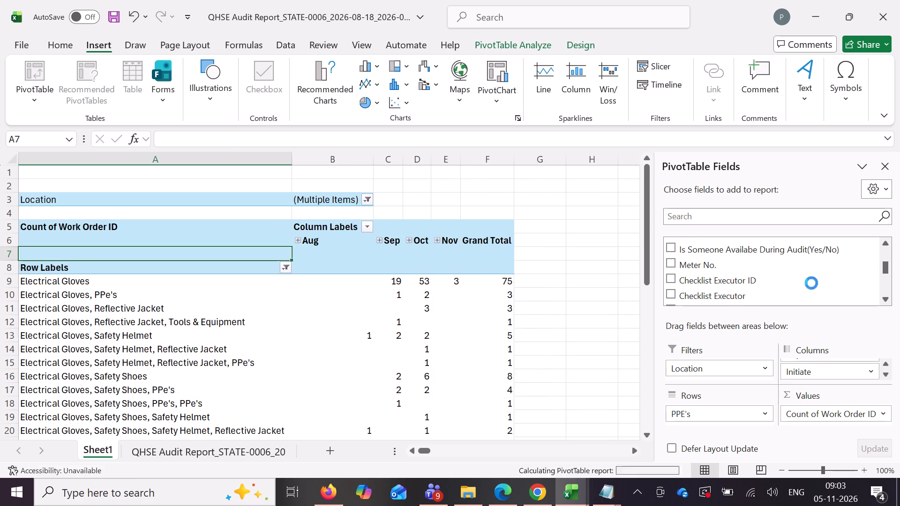
pyautogui.moveTo(828, 369); pyautogui.dragTo(815, 260)
# Place Months (Initiate) in the pivot table's filters area and Location in its columns area.
pyautogui.moveTo(812, 368); pyautogui.dragTo(757, 376)
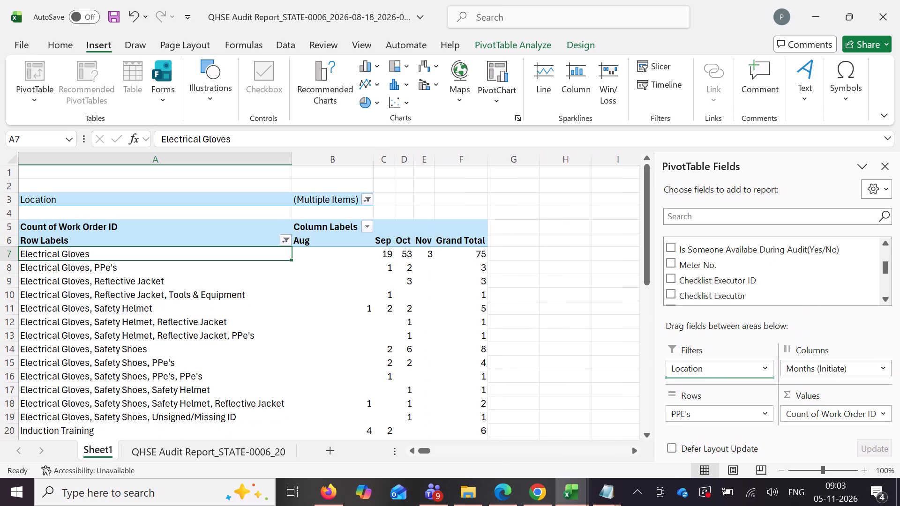
pyautogui.moveTo(757, 376); pyautogui.dragTo(722, 374)
pyautogui.moveTo(722, 368); pyautogui.dragTo(818, 368)
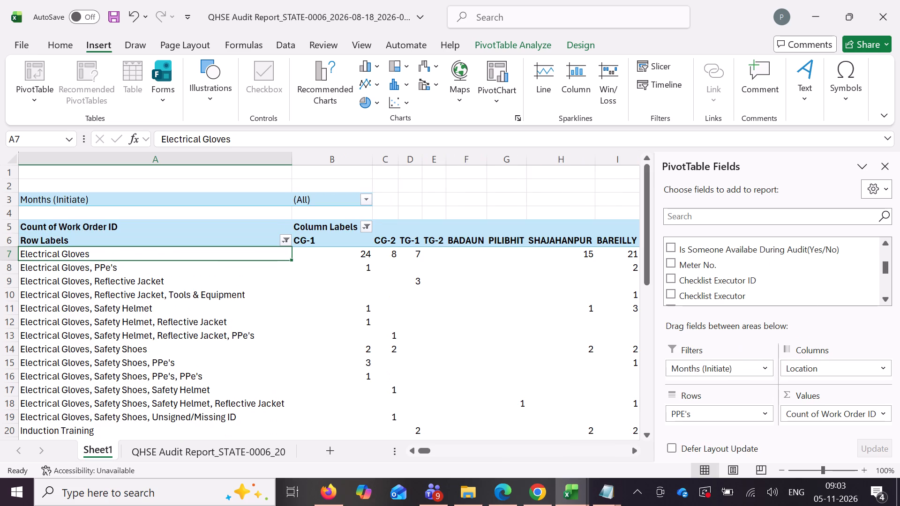
# Filter the pivot table's Months (Initiate) field to Nov.
pyautogui.click(363, 198)
pyautogui.scroll(-2, 217, 312)
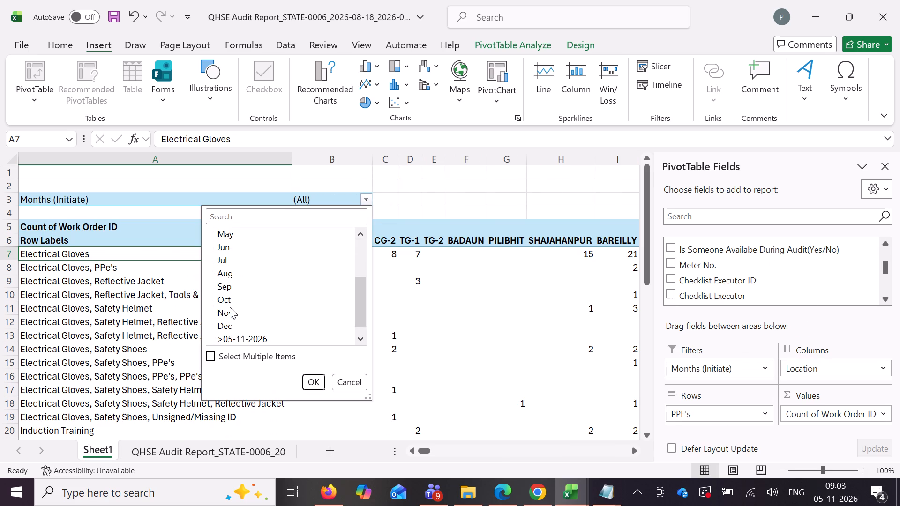
pyautogui.scroll(-1, 230, 308)
pyautogui.click(230, 312)
pyautogui.click(228, 298)
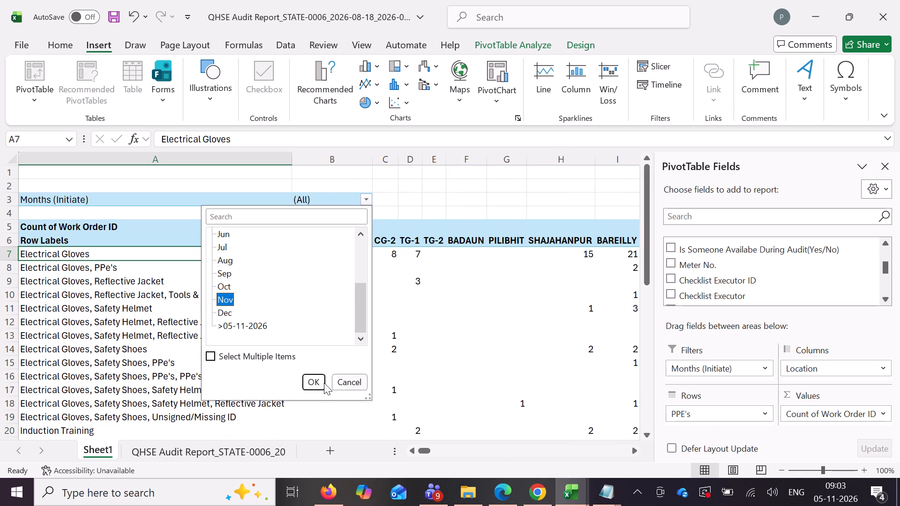
pyautogui.click(318, 383)
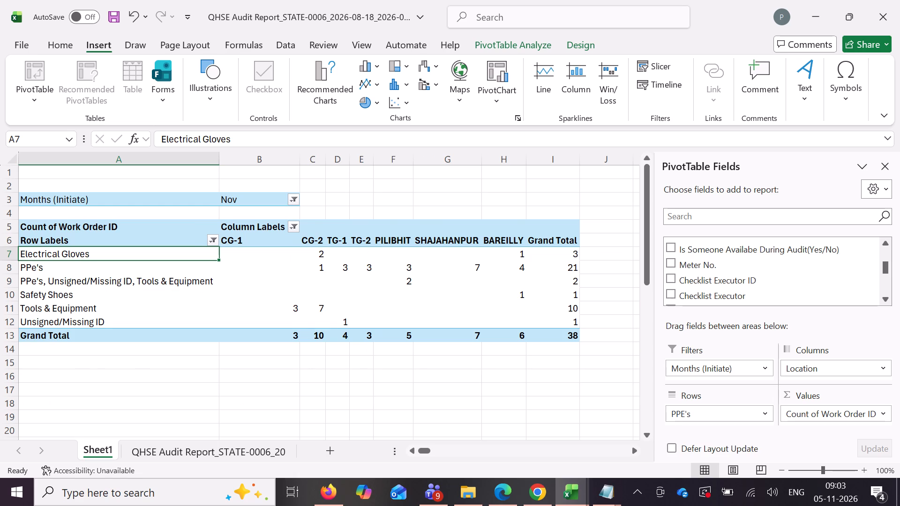